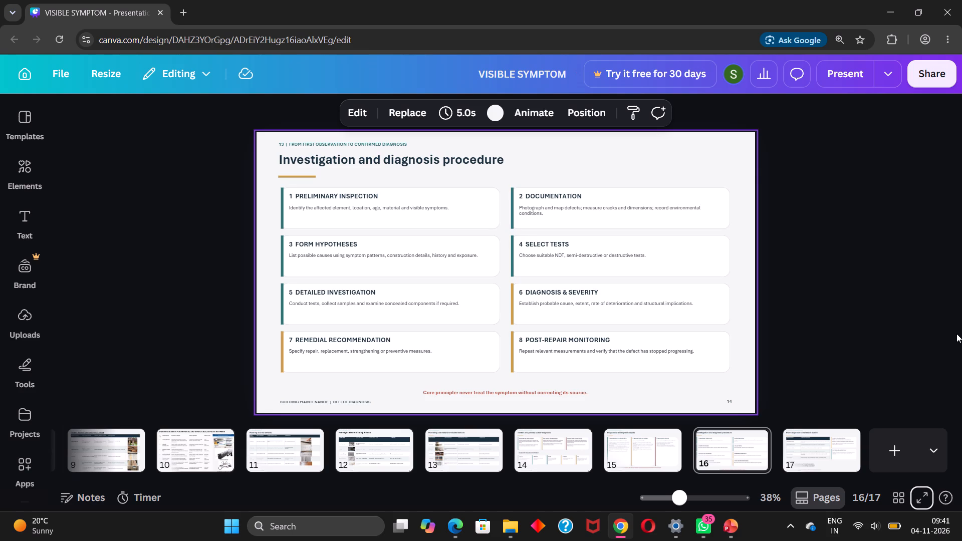
In a new tab, open the Black and White Modern Case Study Presentation from the Canva home page and go to page 10.
click(179, 16)
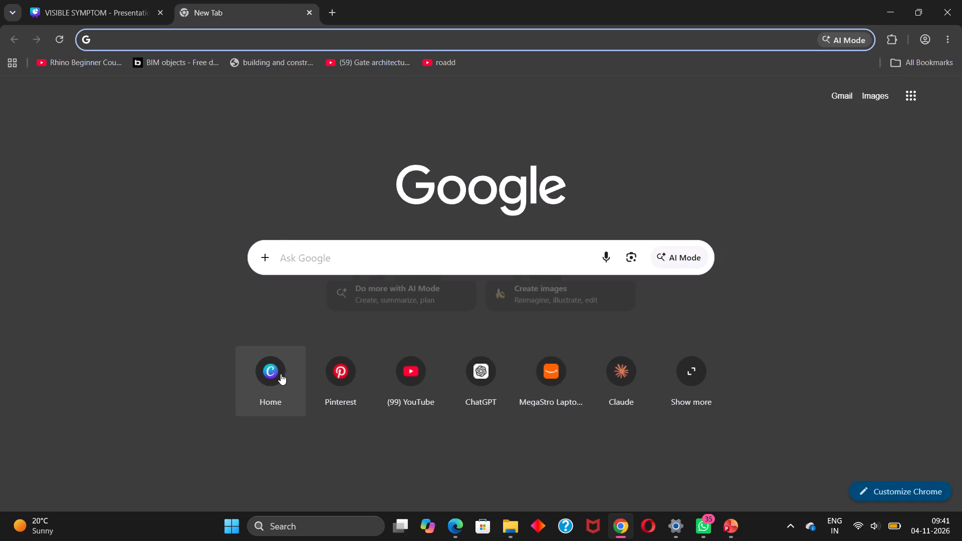
double_click(278, 373)
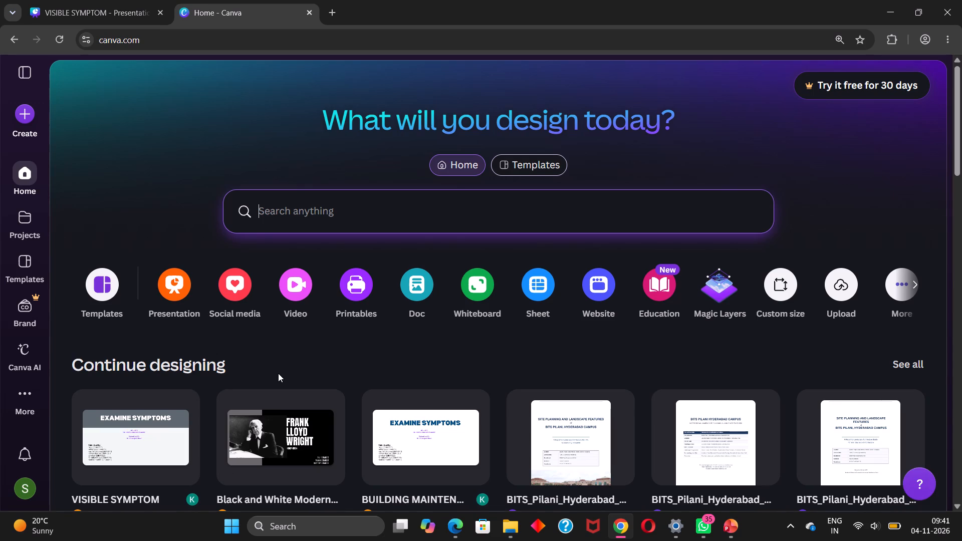
click(287, 436)
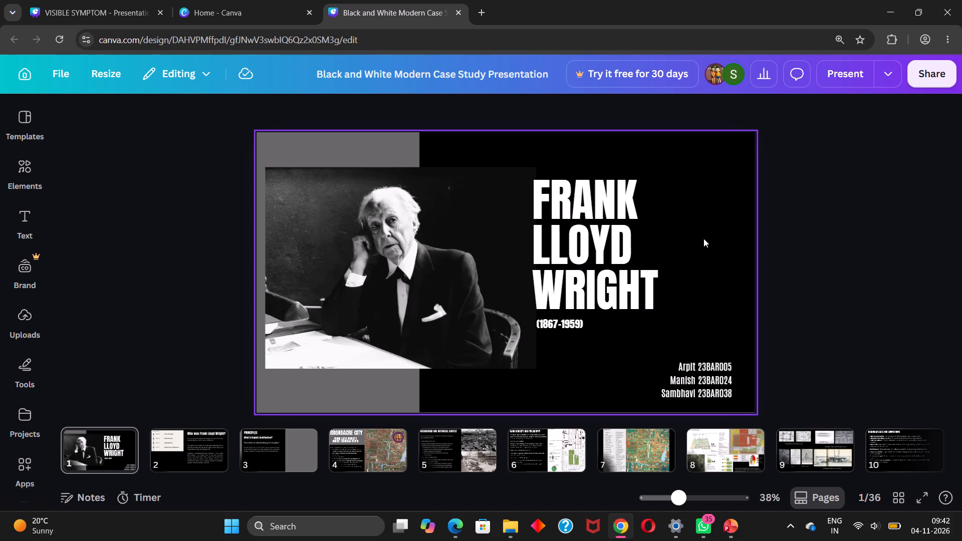
key(Right)
click(869, 442)
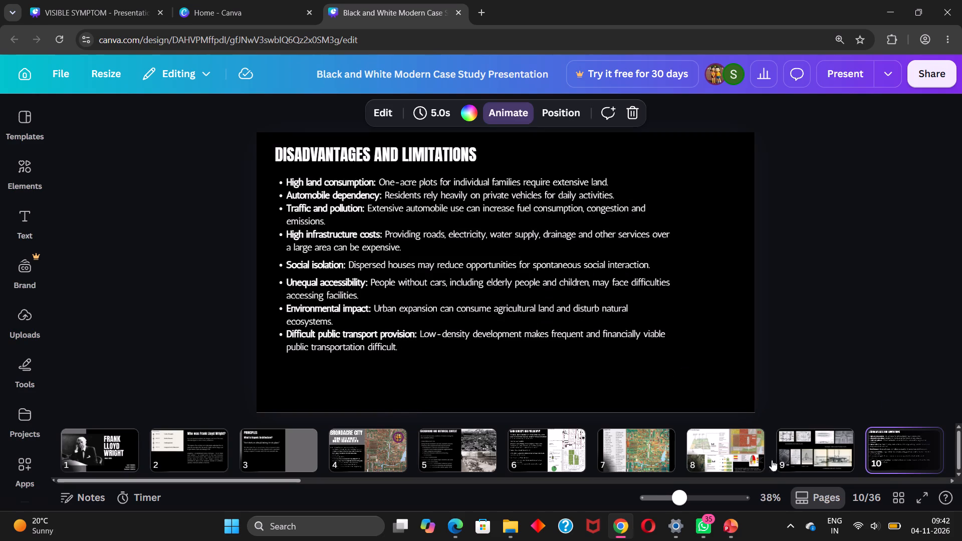
Switch to Edge and examine the Herbert Jacobs House case study on Scribd, from the floor plan through the natural materiality page.
click(463, 534)
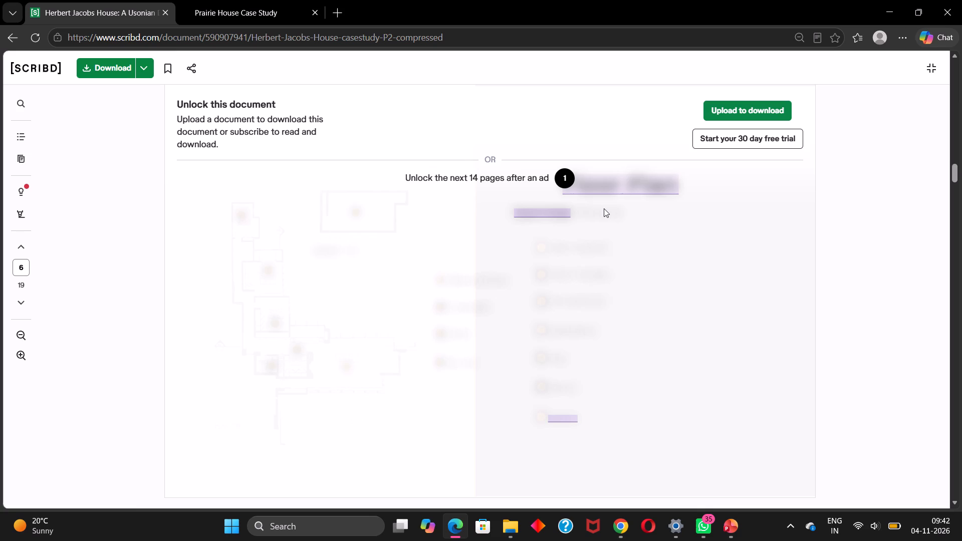
click(560, 176)
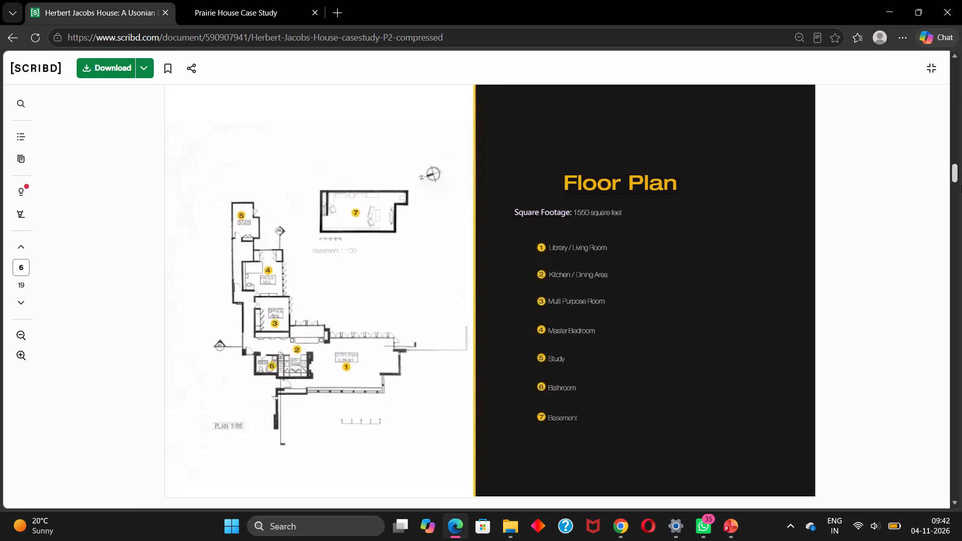
scroll(803, 274, down, 4)
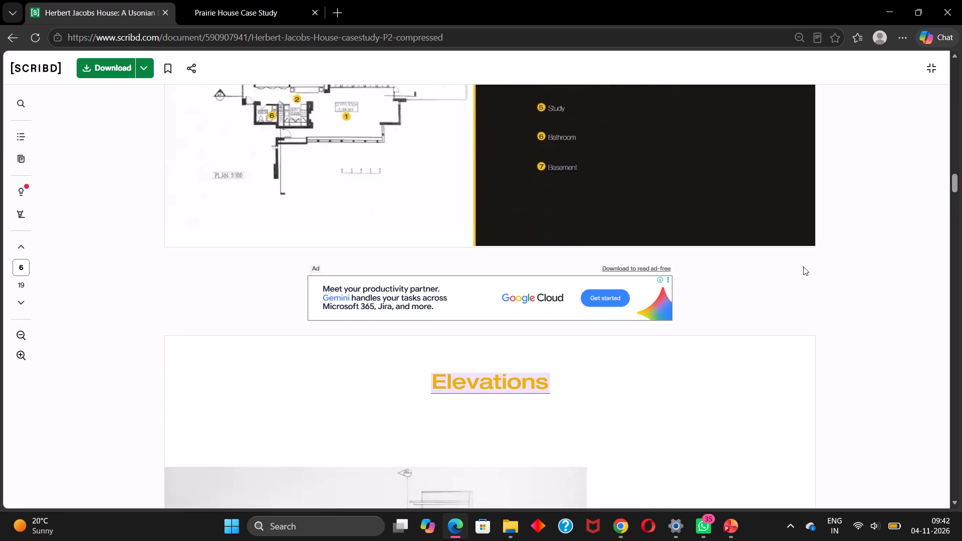
scroll(803, 266, down, 20)
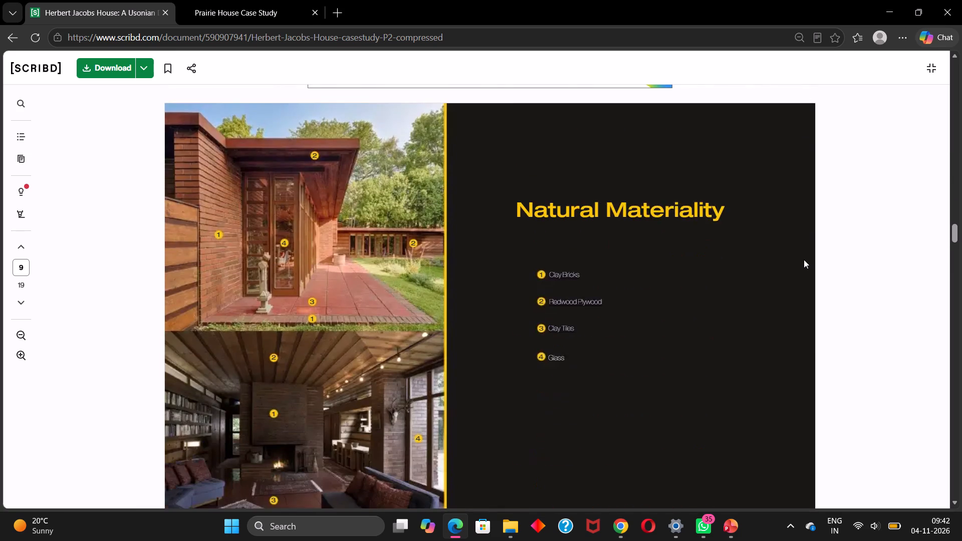
scroll(804, 259, down, 1)
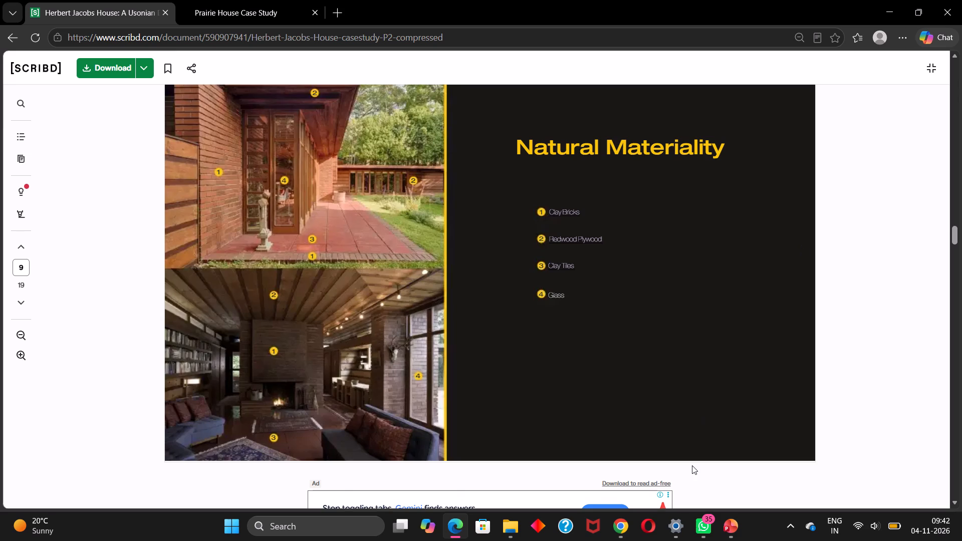
Return to the Canva presentation in Chrome and review the Fallingwater and Prairie Houses pages following page 10.
click(621, 532)
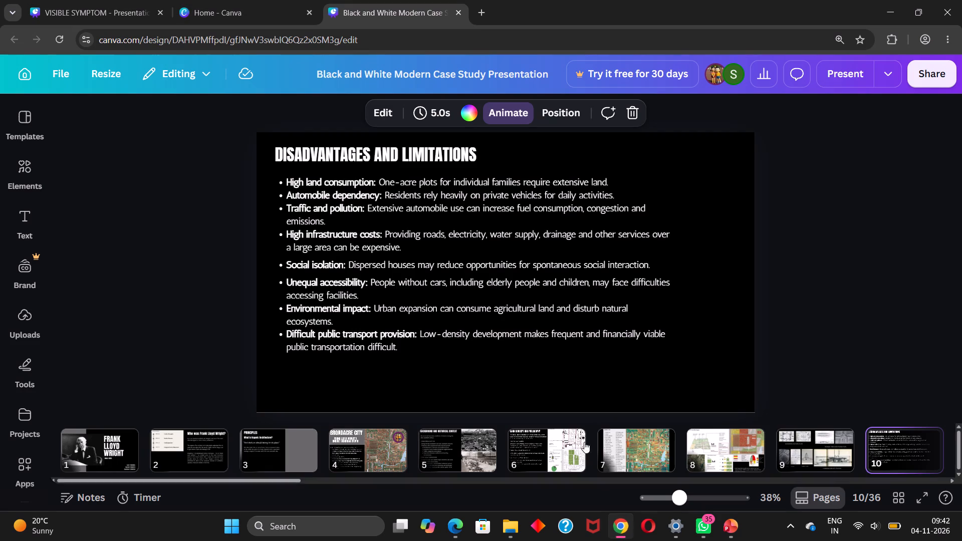
key(Right)
key(Right)
key(Right)
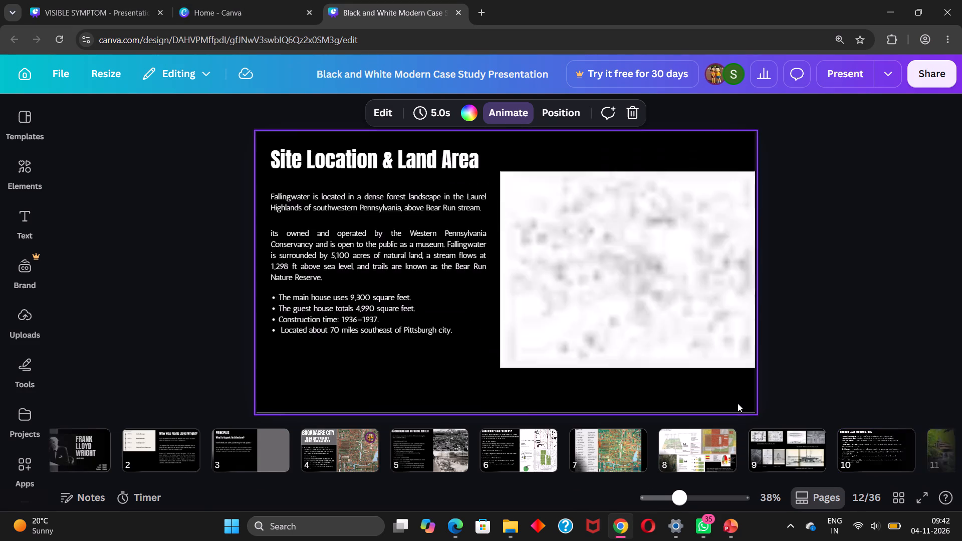
key(Right)
key(Right)
key(Right)
key(Right)
key(Right)
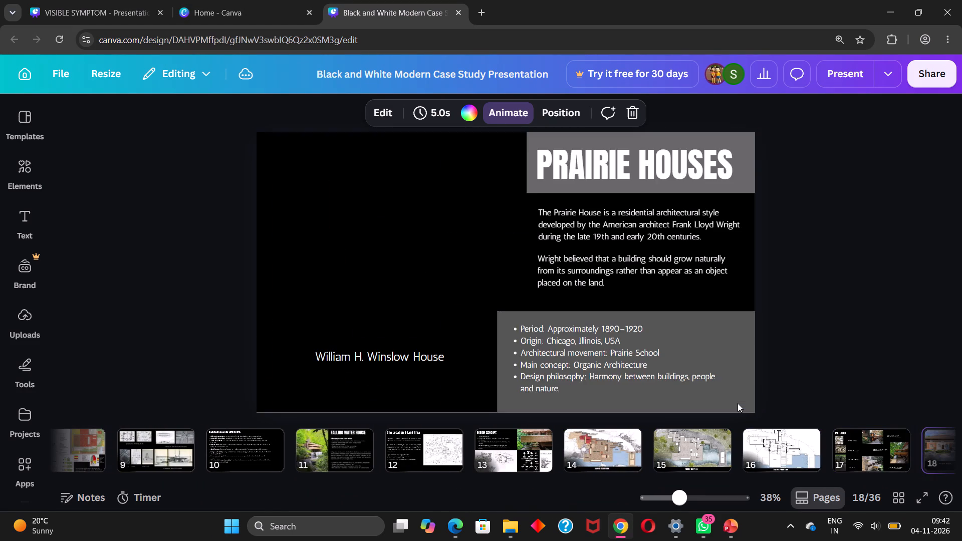
key(Right)
key(Right)
key(Right)
key(Right)
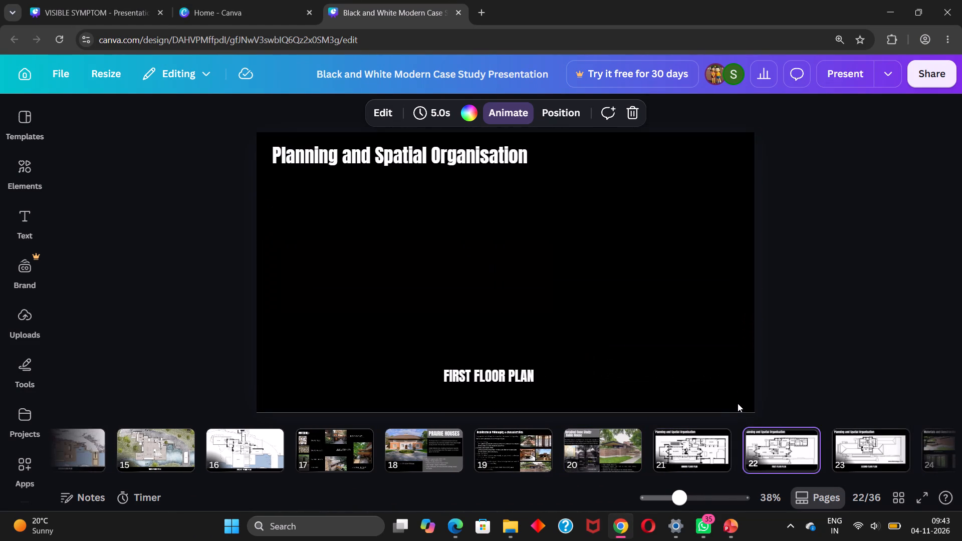
key(Right)
key(Right)
key(Right)
Review the Usonian Houses section, from its title page through the plans to its Materials and Construction page.
key(Right)
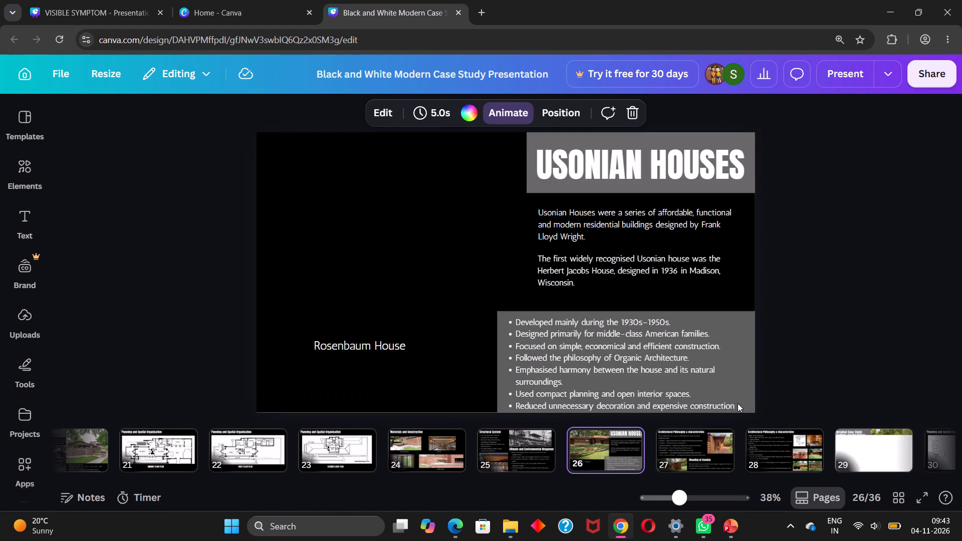
key(Right)
key(Left)
key(Left)
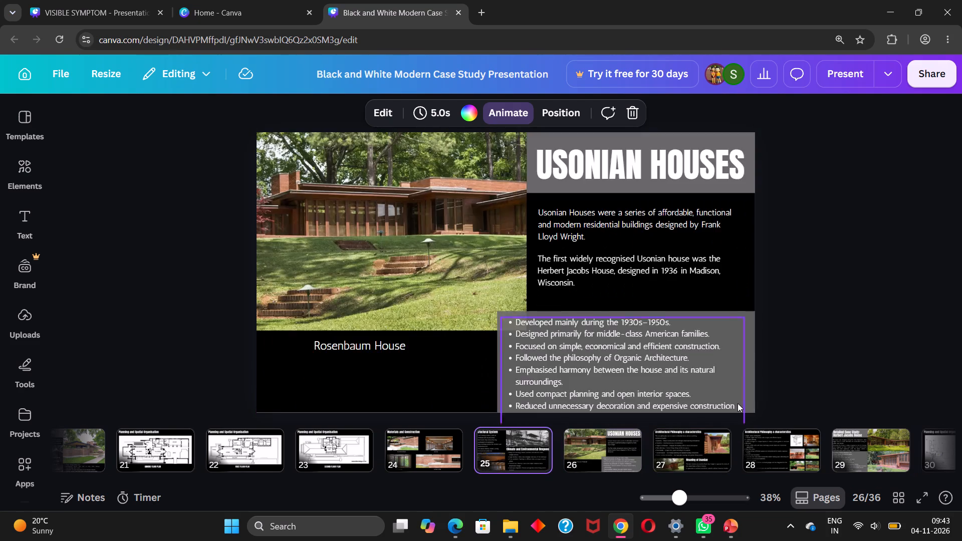
key(Right)
key(Right)
key(Right)
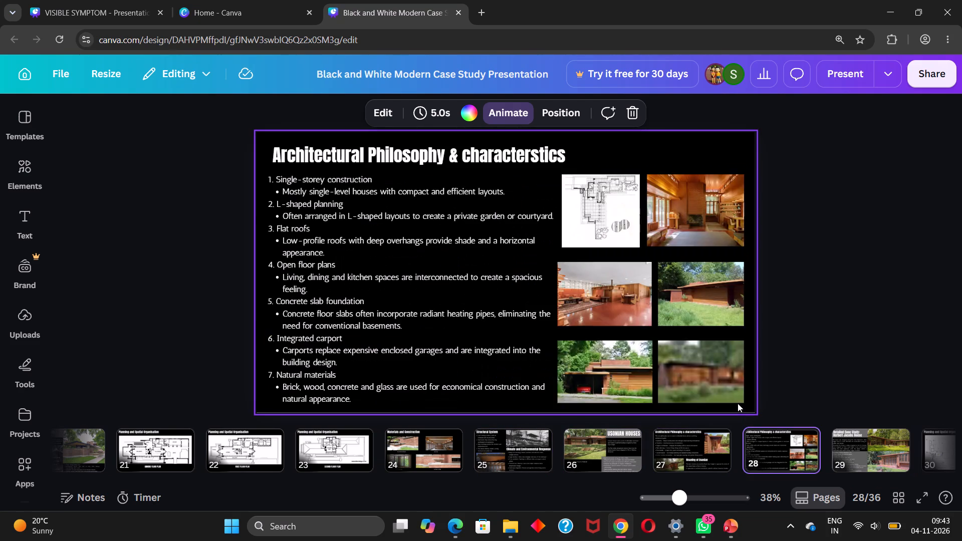
key(Right)
key(Right)
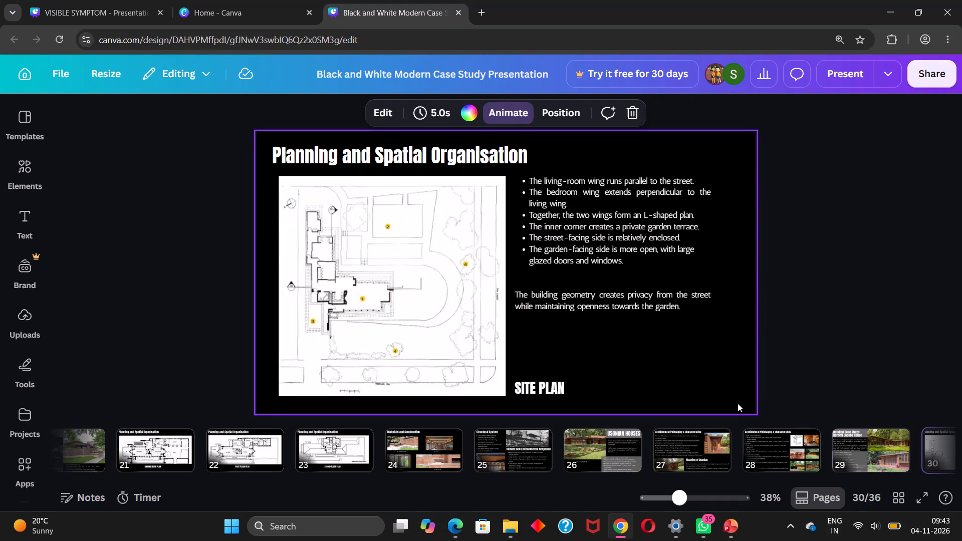
key(Right)
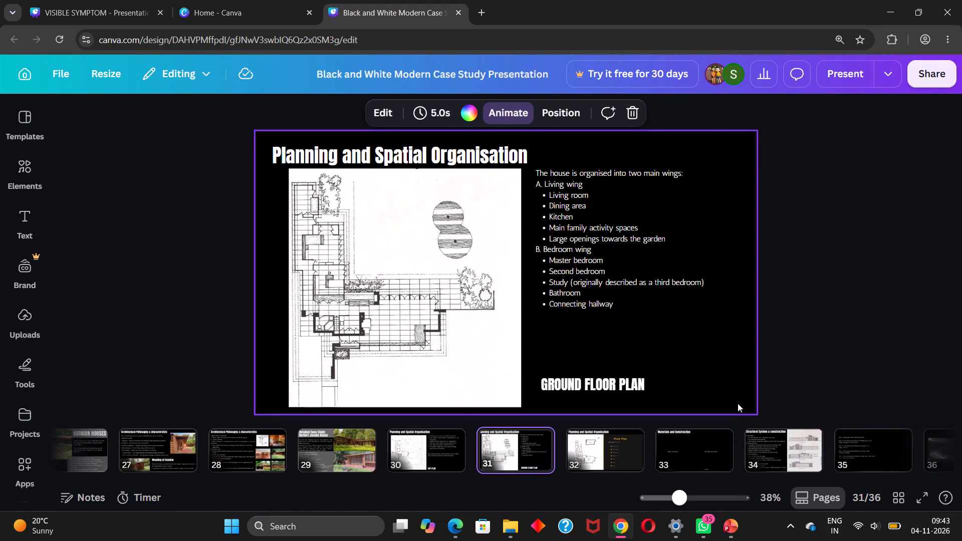
key(Right)
key(Right)
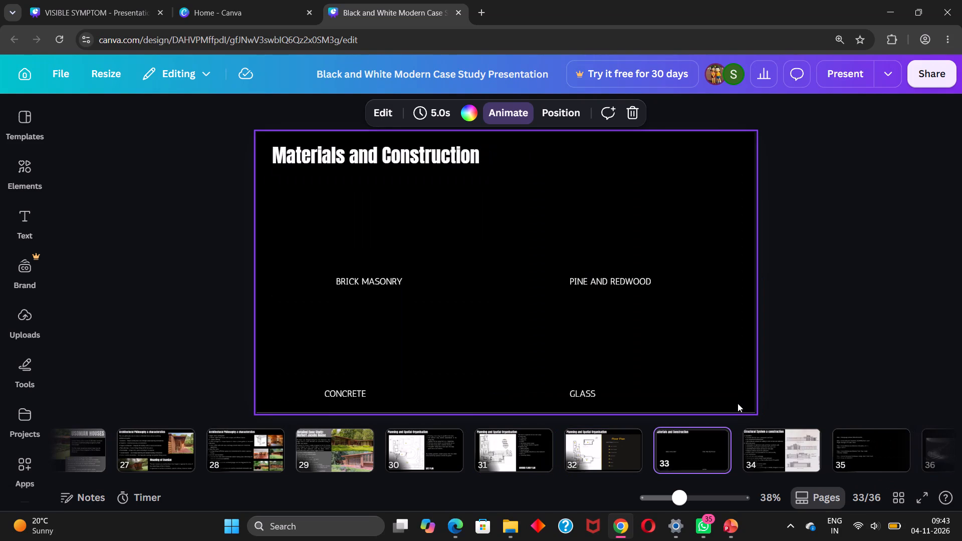
Delete page 32, the Planning and Spatial Organisation page with the numbered floor plan and yellow Floor Plan legend.
key(Left)
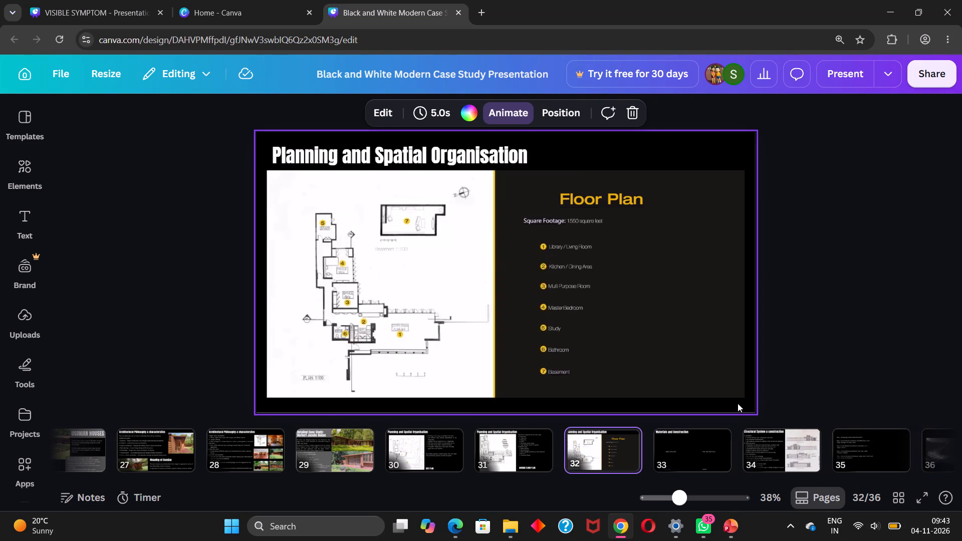
click(633, 431)
click(629, 437)
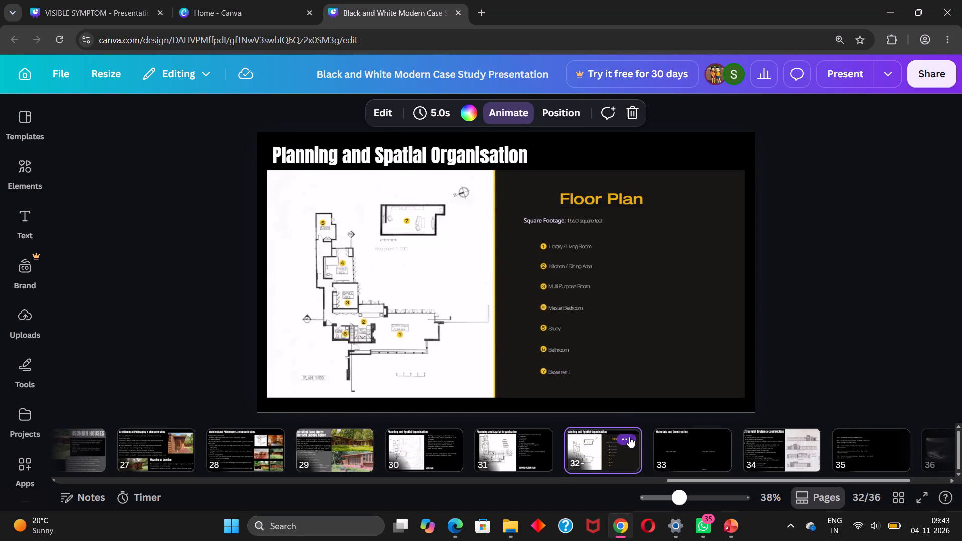
click(690, 223)
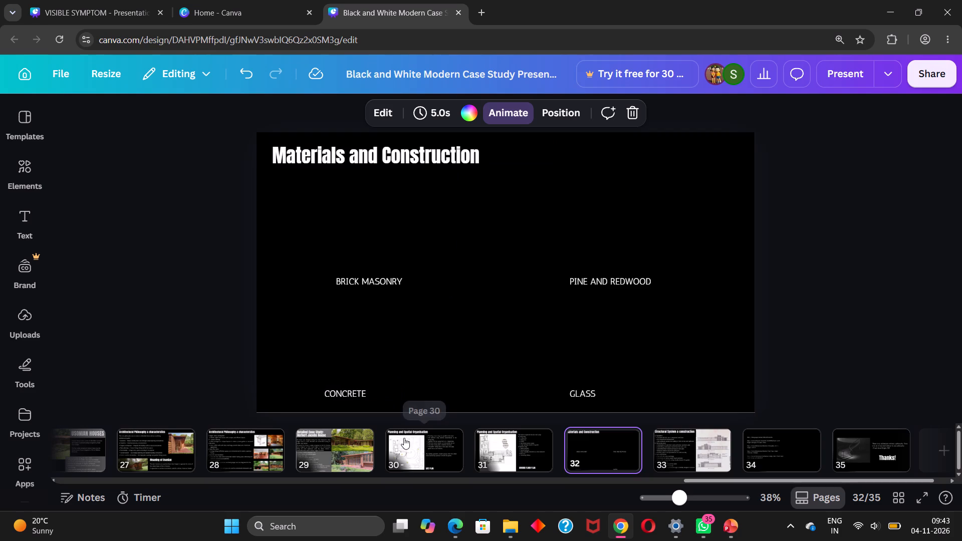
On page 24 of the Prairie Houses section, shorten the title "Materials and Construction" to "Materials".
key(Left)
key(Left)
key(Left)
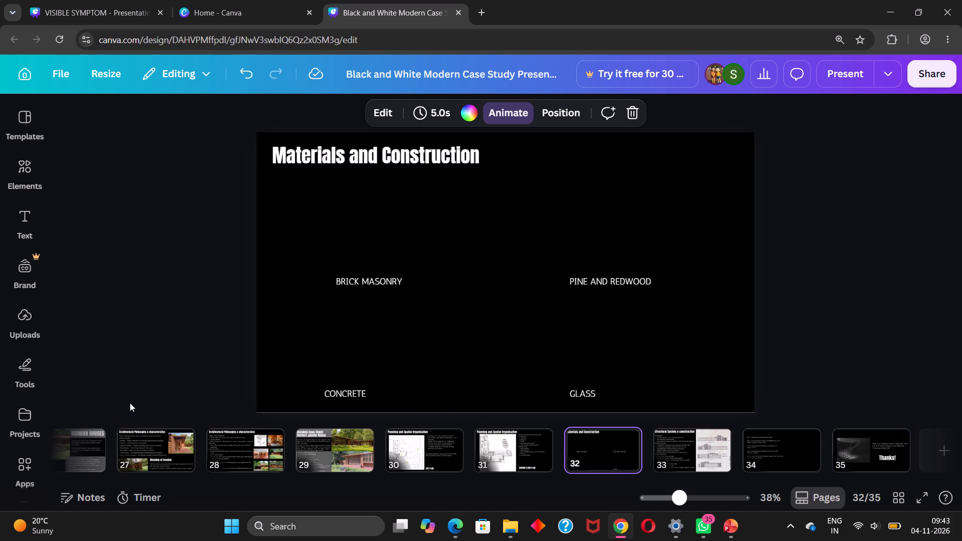
click(93, 441)
key(Left)
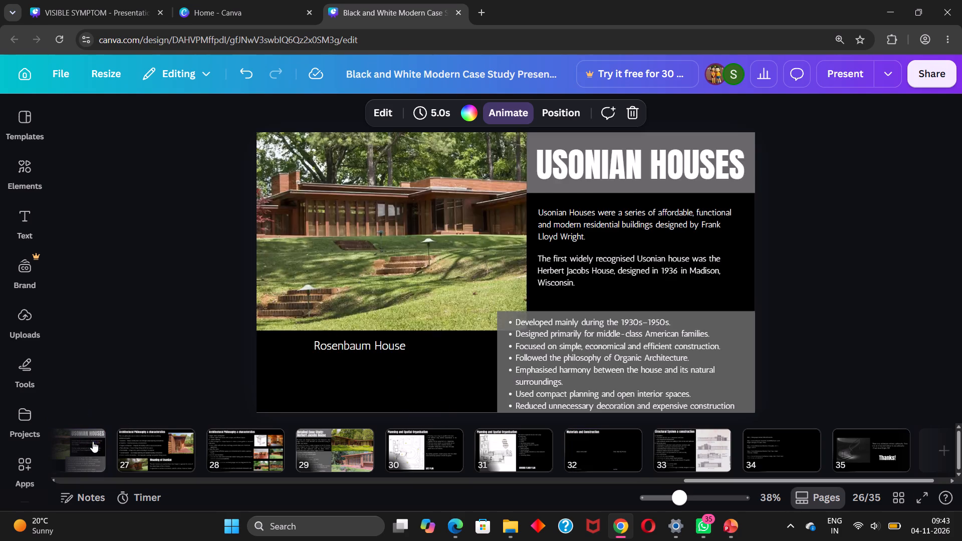
key(Left)
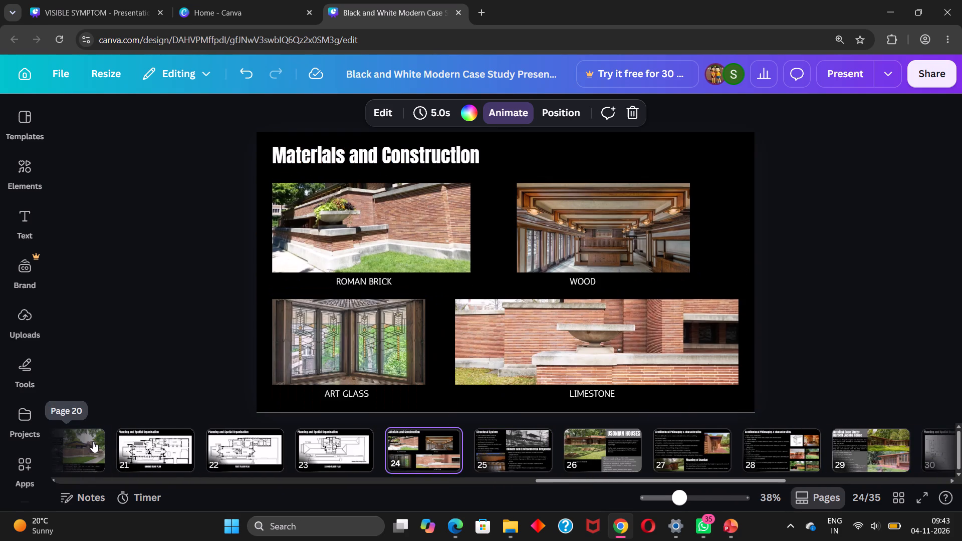
click(356, 158)
click(454, 154)
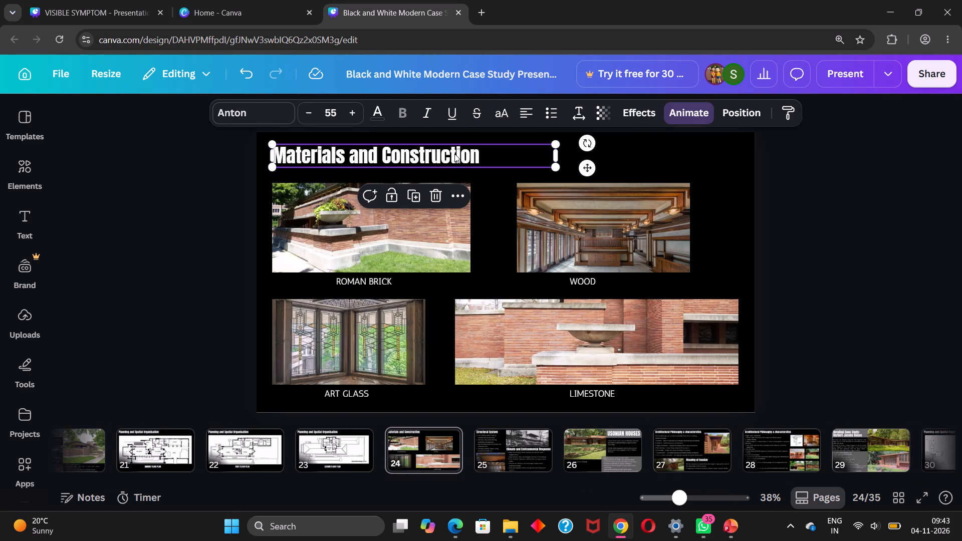
click(493, 154)
key(BackSpace)
key(BackSpace)
key(BackSpace)
key(BackSpace)
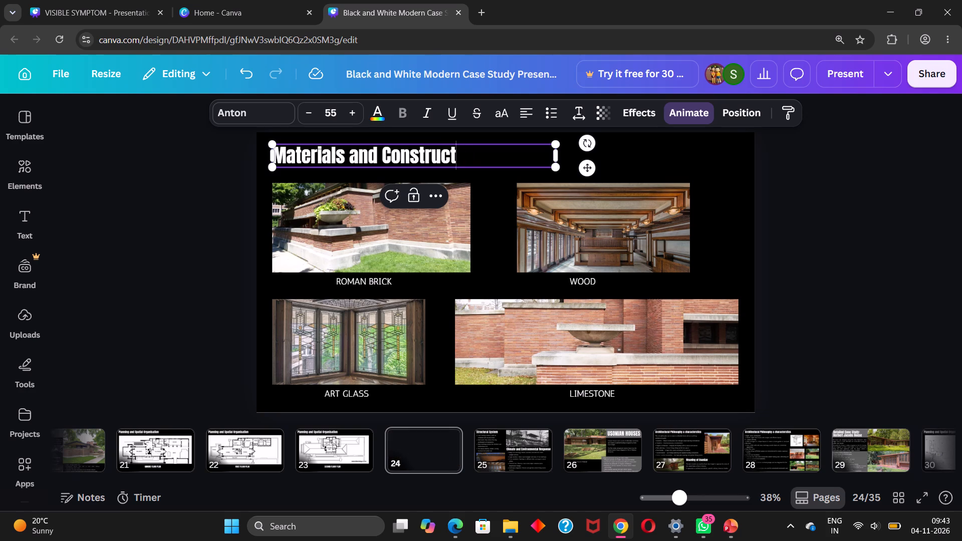
key(BackSpace)
key(BackSpace)
key(BackSpace)
key(BackSpace)
key(BackSpace)
key(BackSpace)
key(BackSpace)
key(BackSpace)
key(BackSpace)
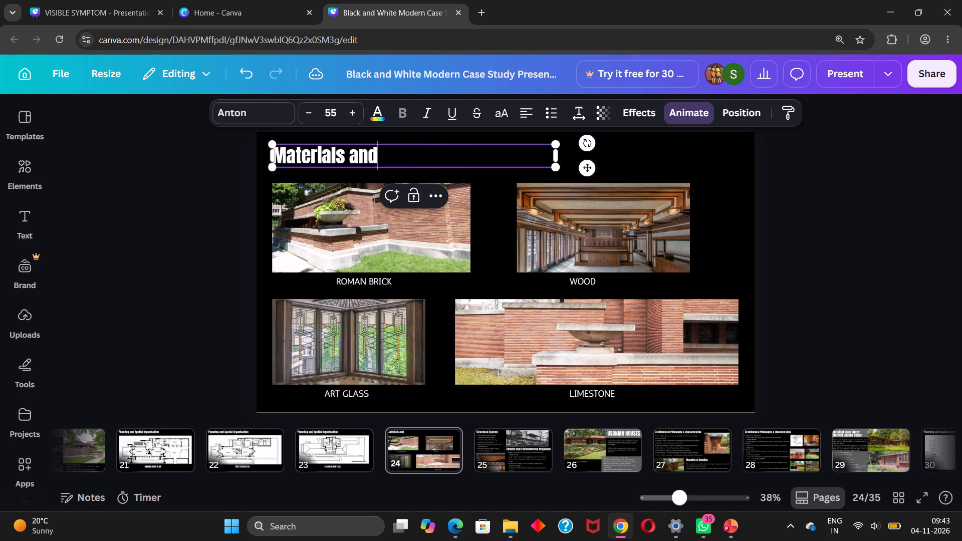
key(BackSpace)
key(BackSpace)
key(BackSpace)
key(BackSpace)
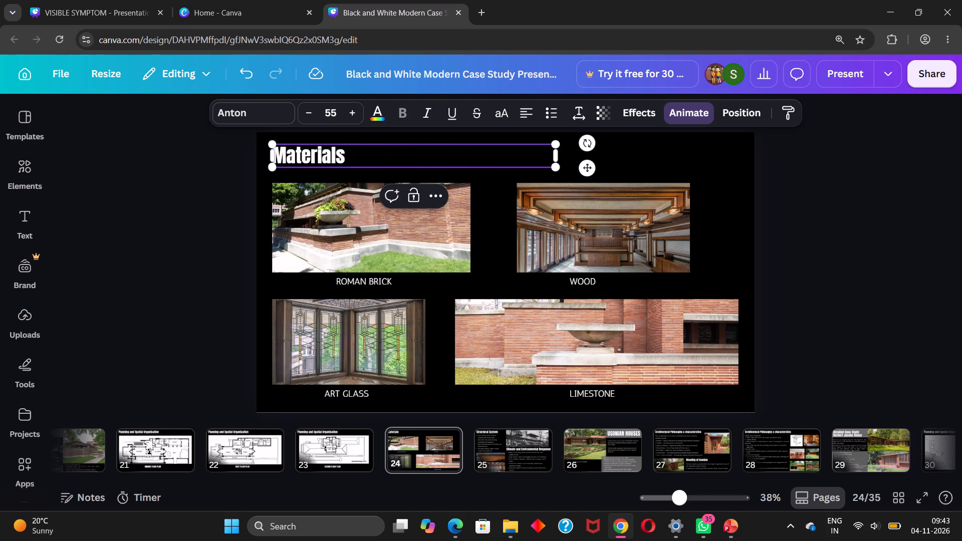
Narrow the title's text box on page 24 to fit closely around the word "Materials".
drag(557, 155, 377, 149)
click(434, 154)
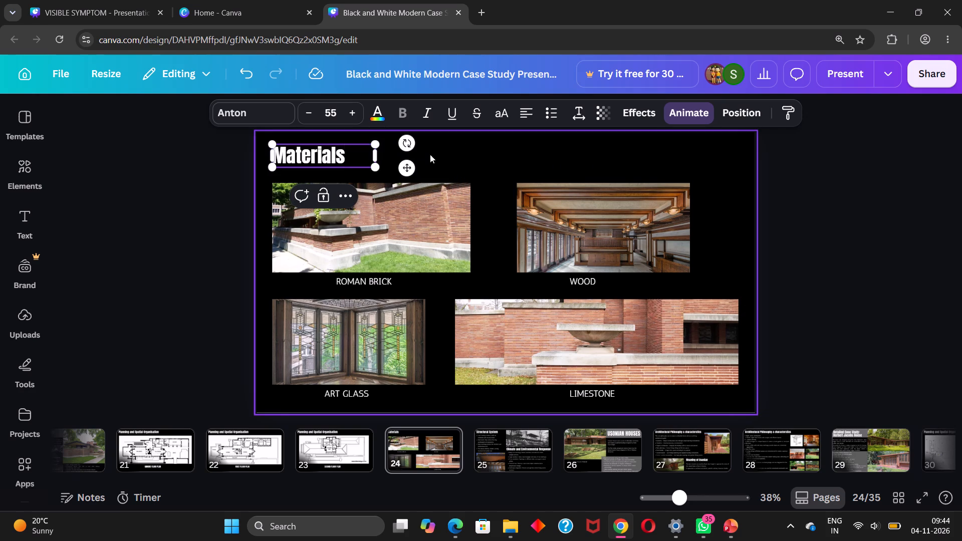
click(329, 159)
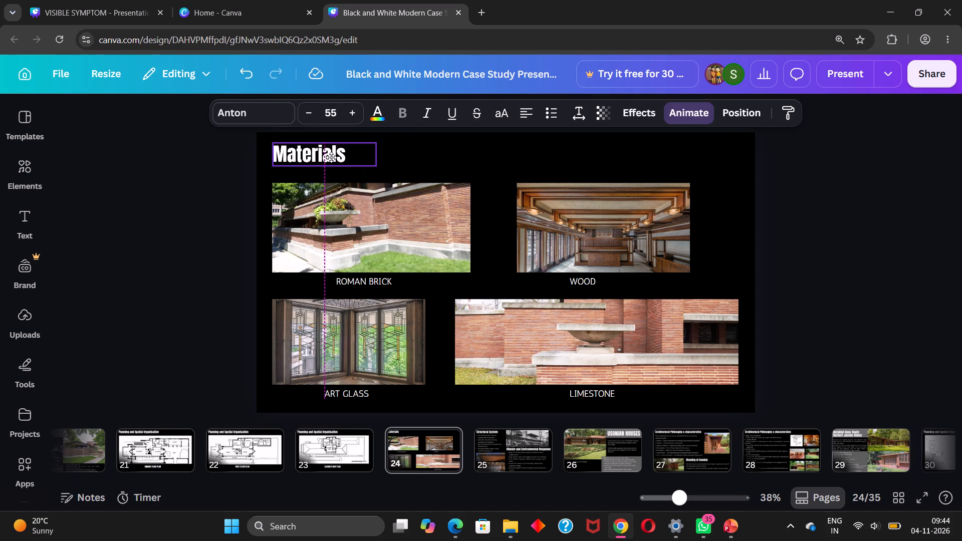
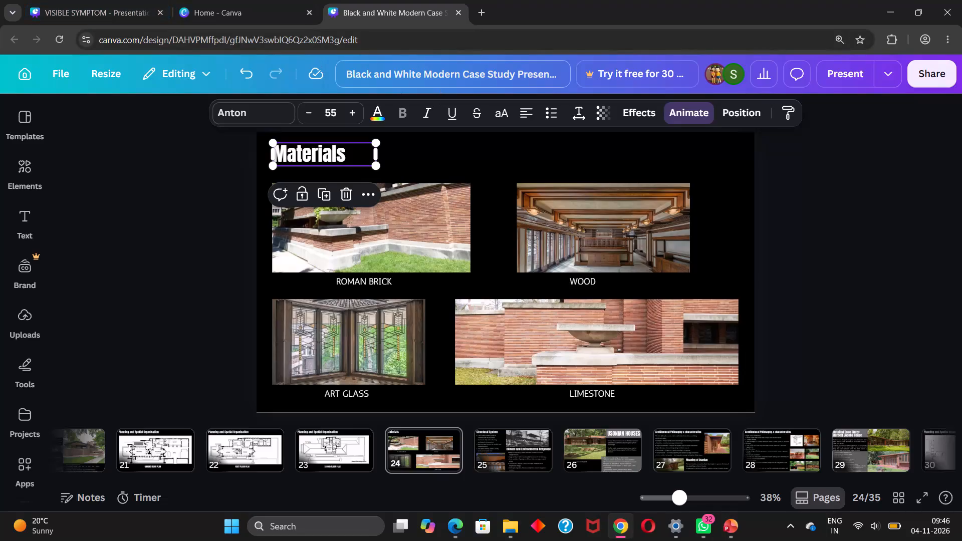
Review the remaining Usonian Houses pages from page 27 through the reference links page and the closing Thanks page.
key(Right)
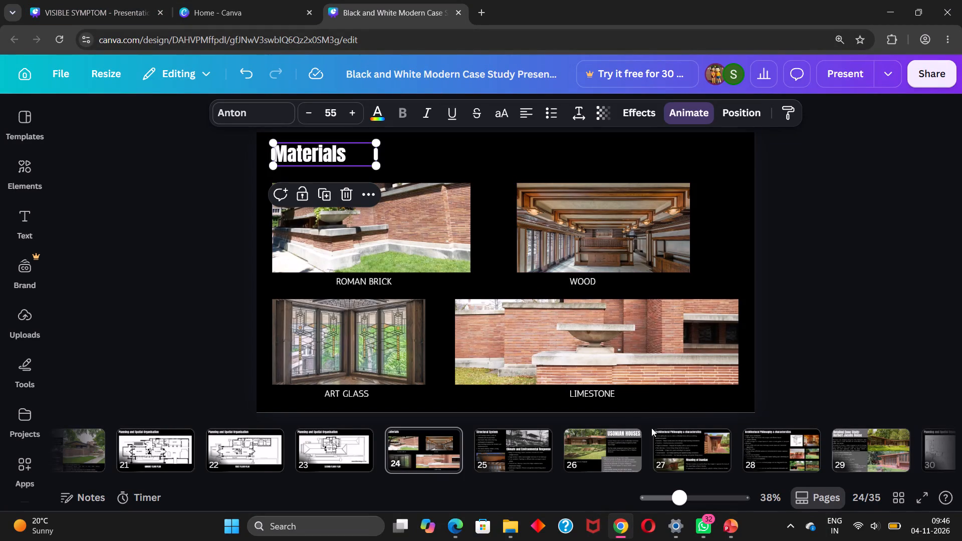
click(692, 441)
key(Right)
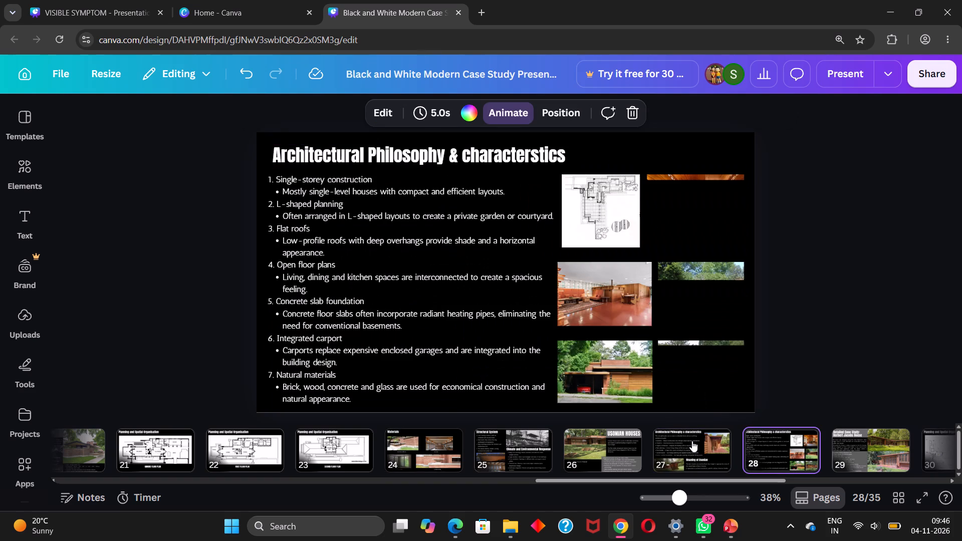
key(Right)
key(Right)
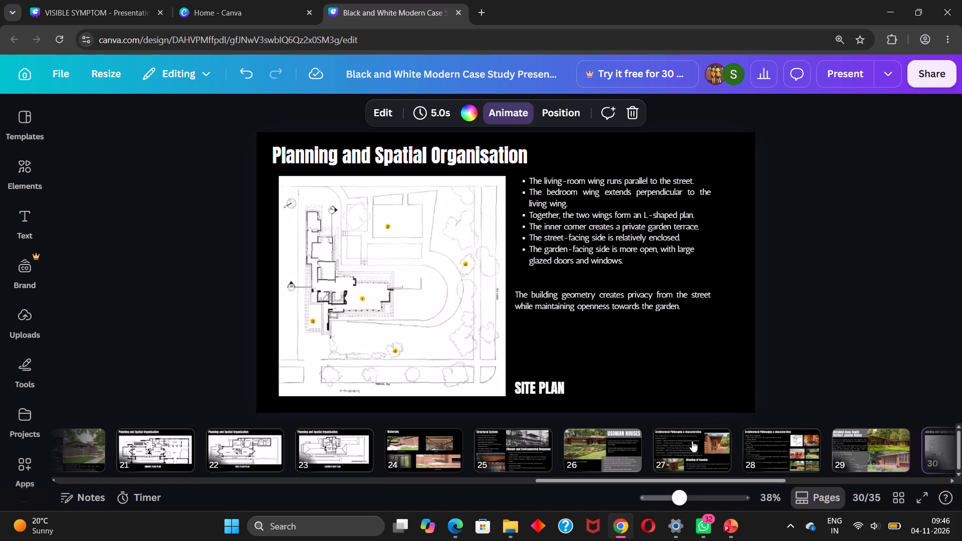
key(Right)
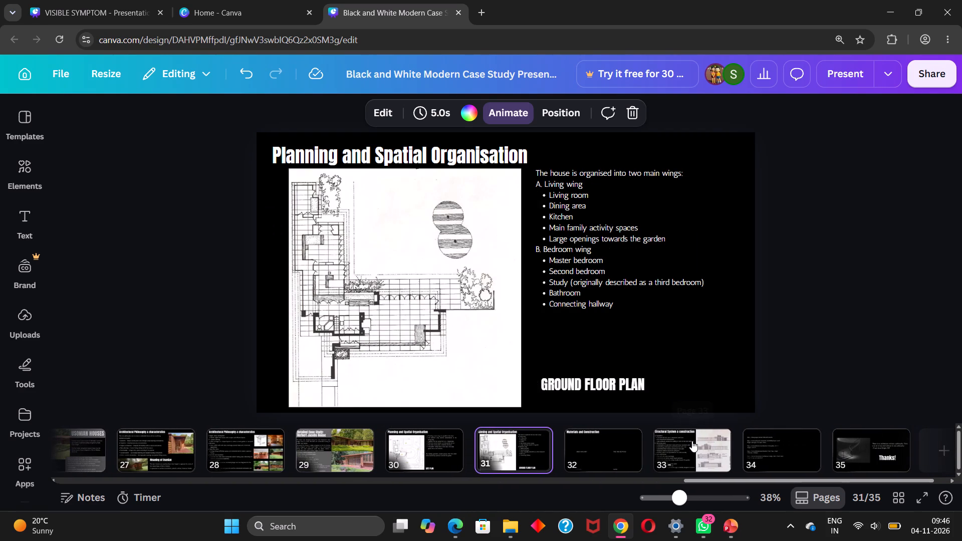
key(Right)
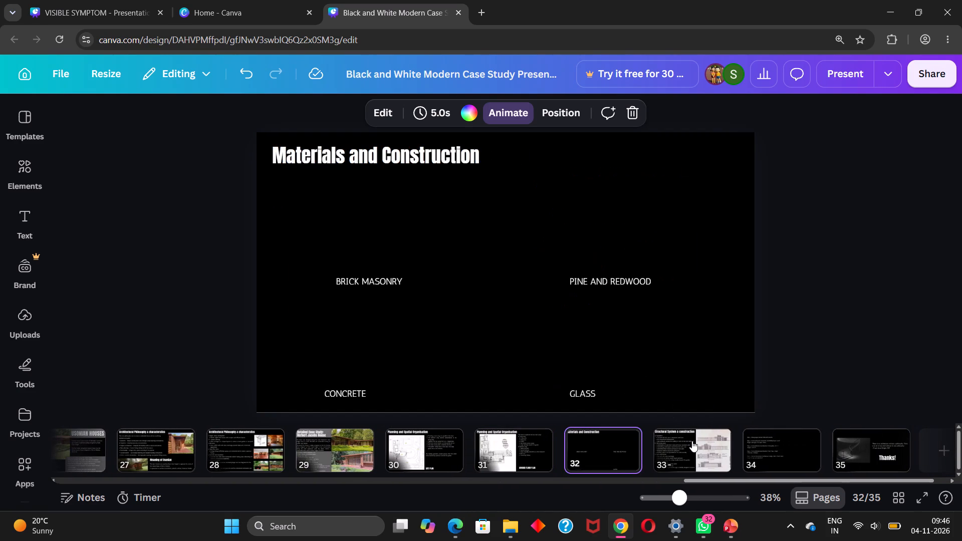
key(Right)
key(Right)
key(Left)
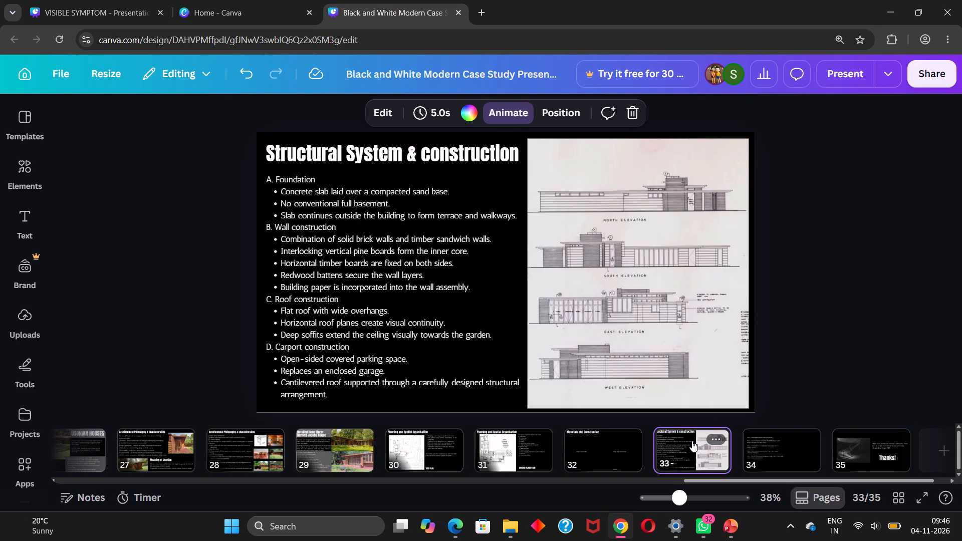
key(Right)
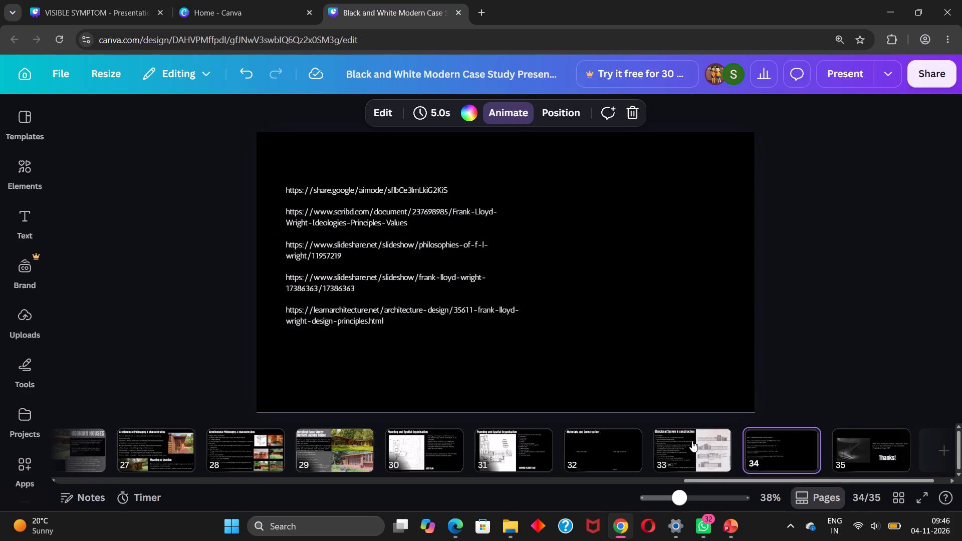
key(Right)
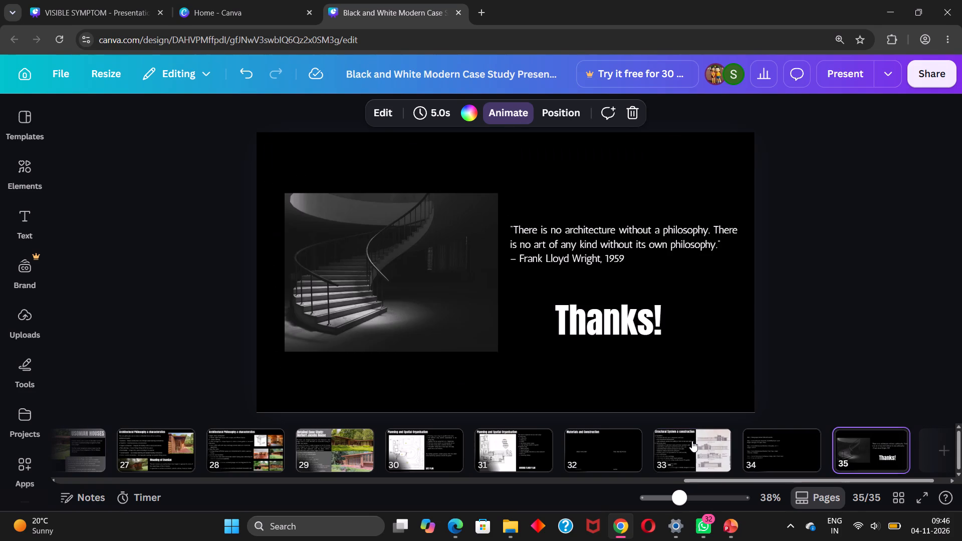
key(Left)
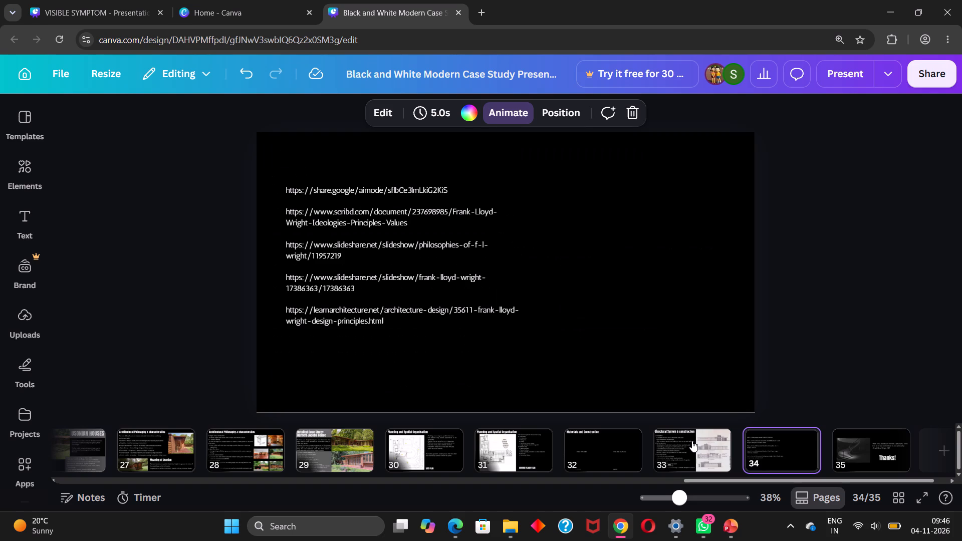
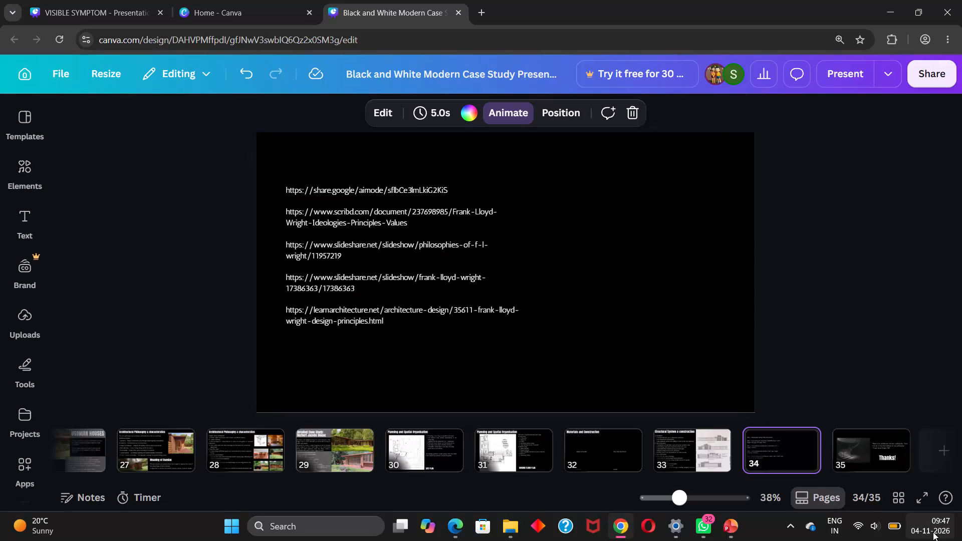
Switch to the Windows calendar, expand the full month view and go back to October 2026.
click(933, 532)
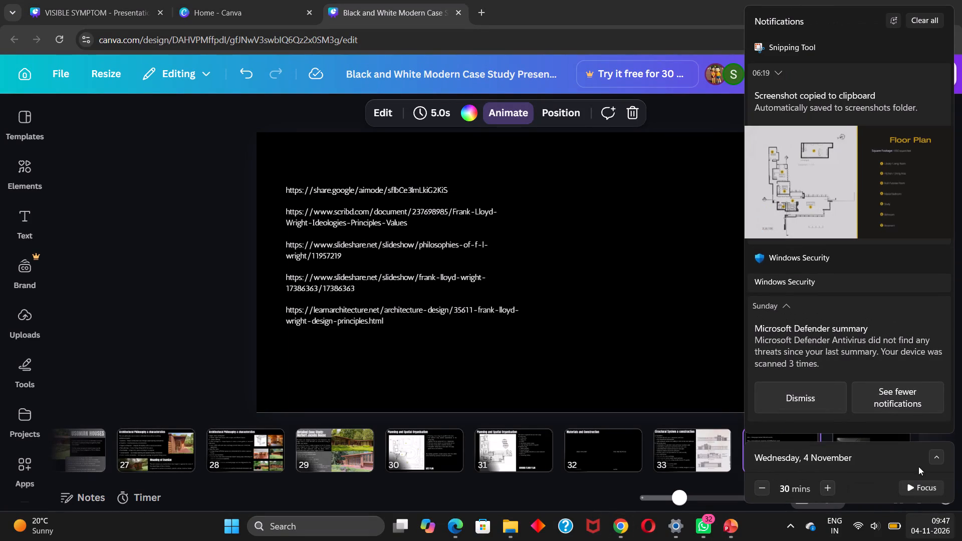
click(824, 458)
click(932, 457)
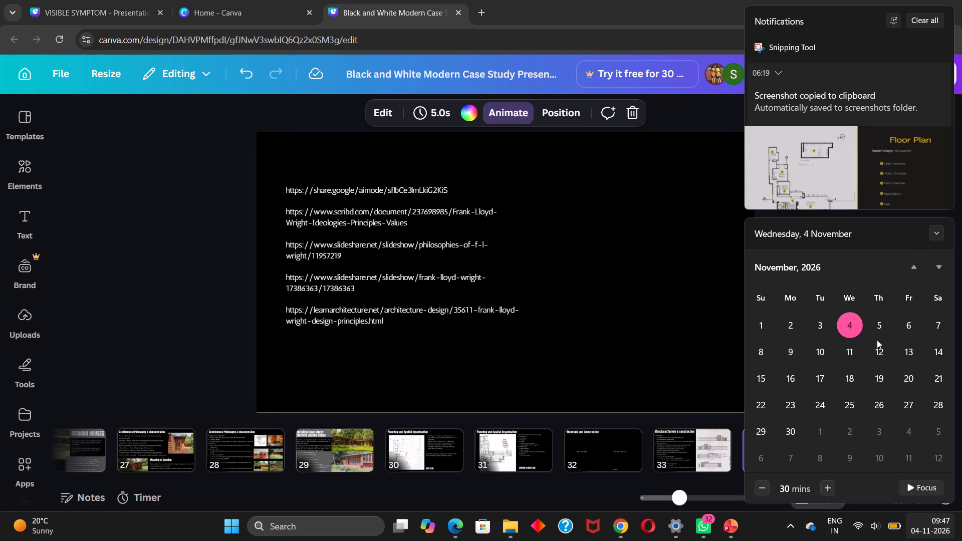
click(918, 266)
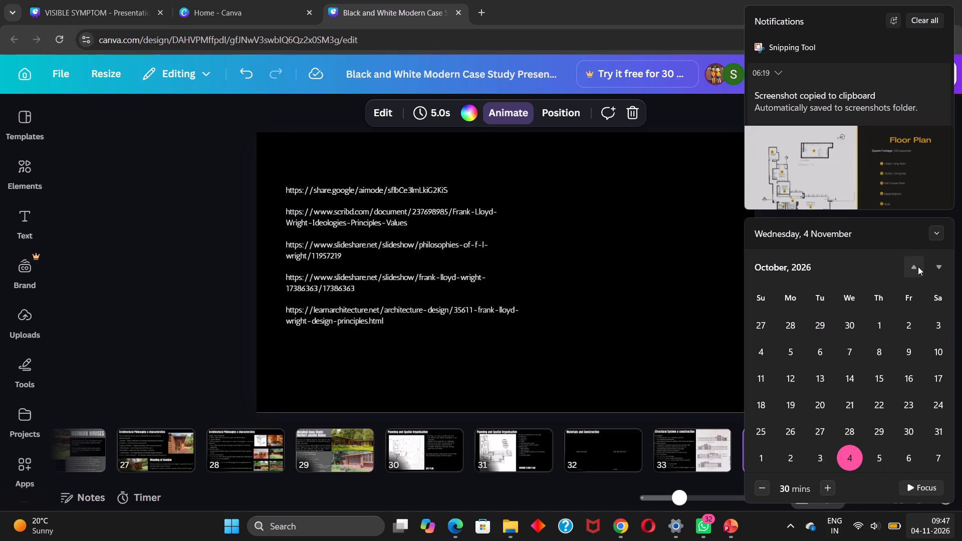
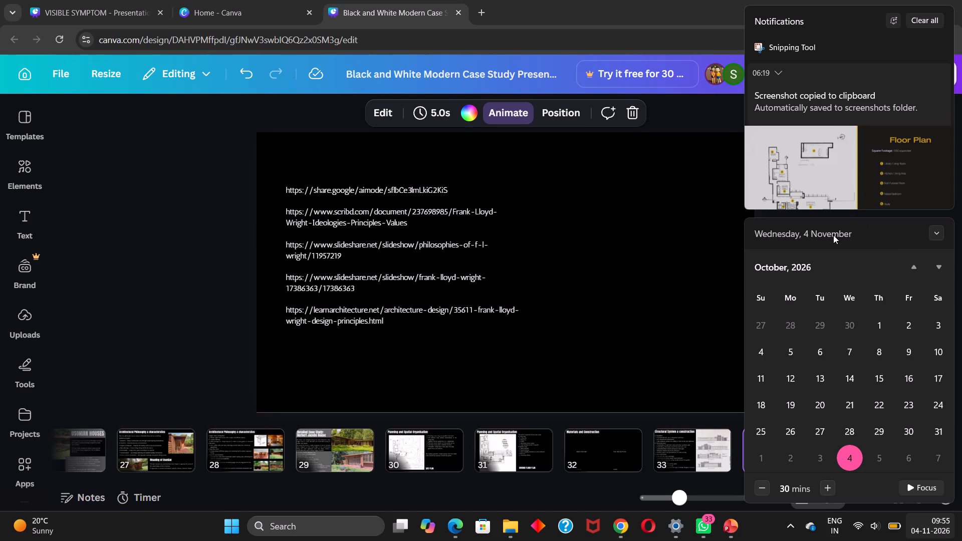
Dismiss the calendar and check the presentation's pages on spatial organisation, materials, and the structural system.
click(127, 183)
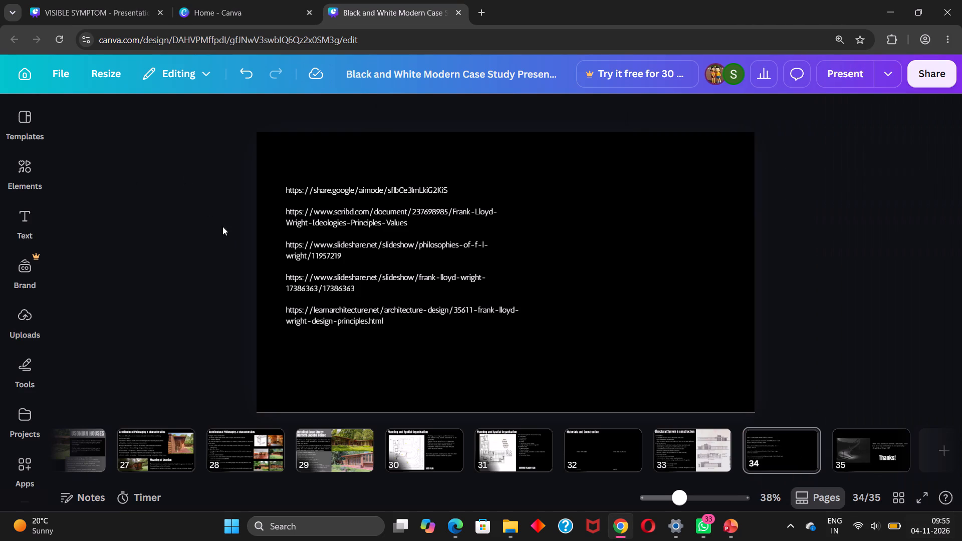
key(Left)
key(Left)
key(Left)
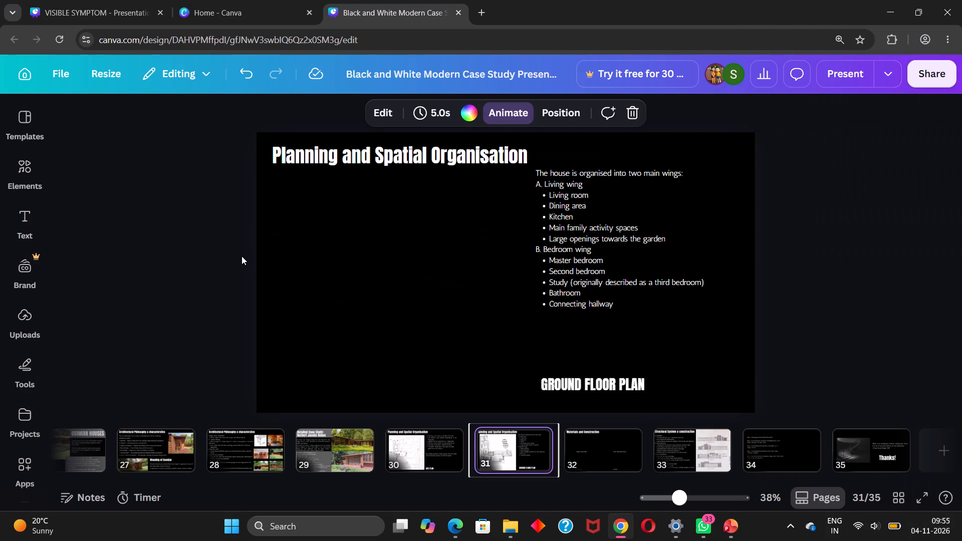
key(Right)
key(Right)
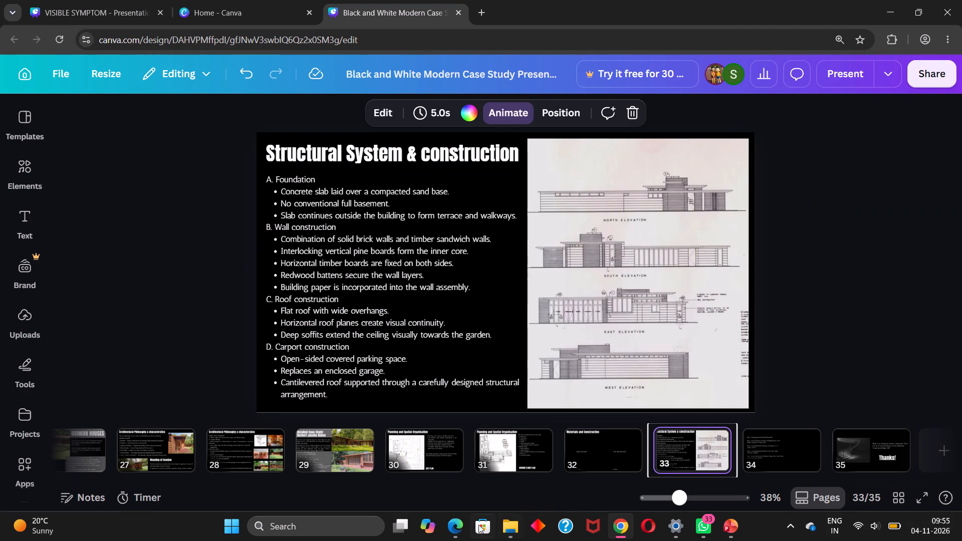
Switch to Edge and place the Scribd Herbert Jacobs House case study side by side with the Canva presentation.
click(451, 528)
key(super+Right)
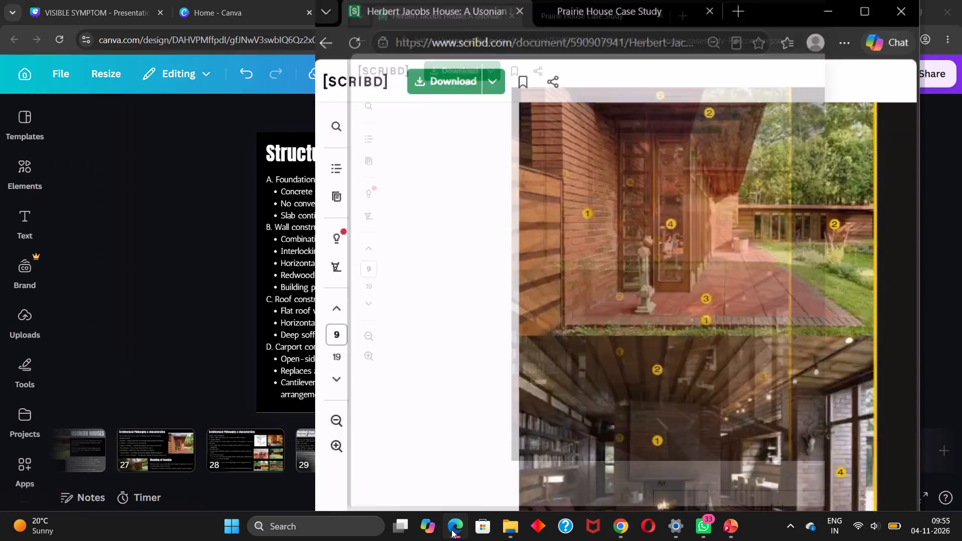
click(126, 138)
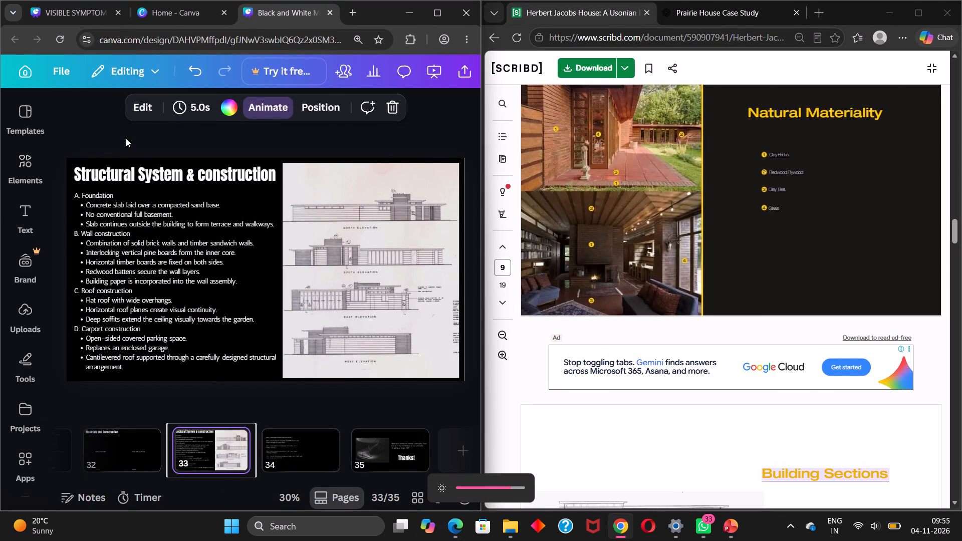
Capture a screenshot of the whole Natural Materiality page, photos and material list included, from the Scribd case study.
scroll(696, 226, up, 1)
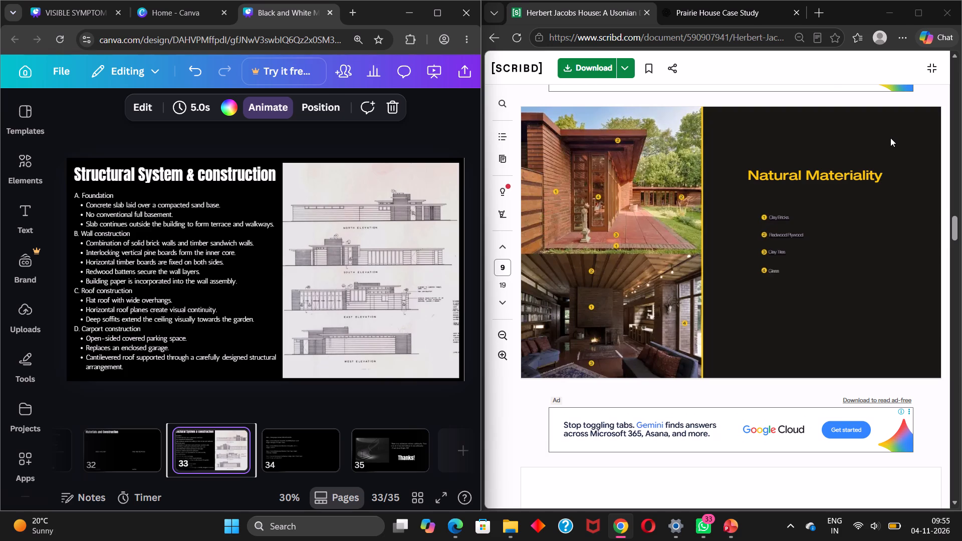
key(Print)
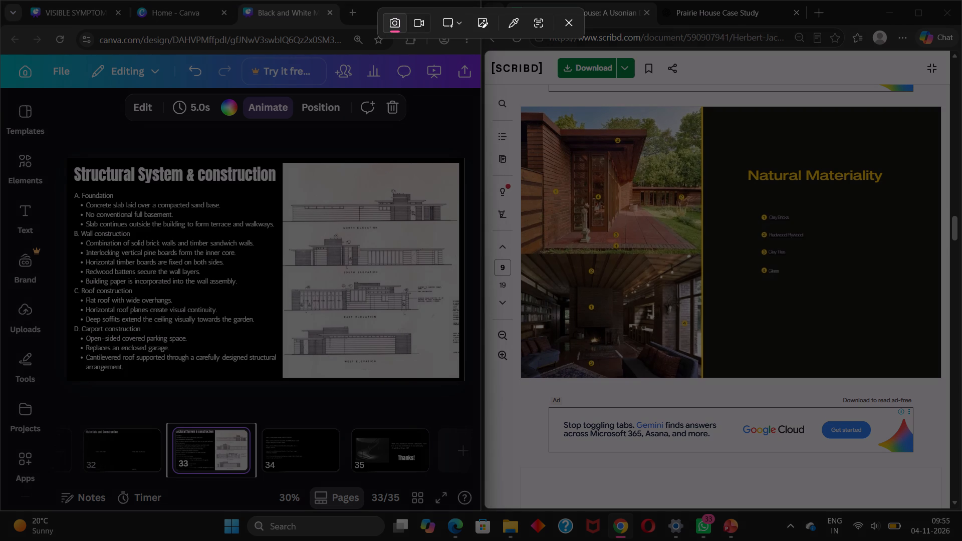
drag(521, 106, 954, 382)
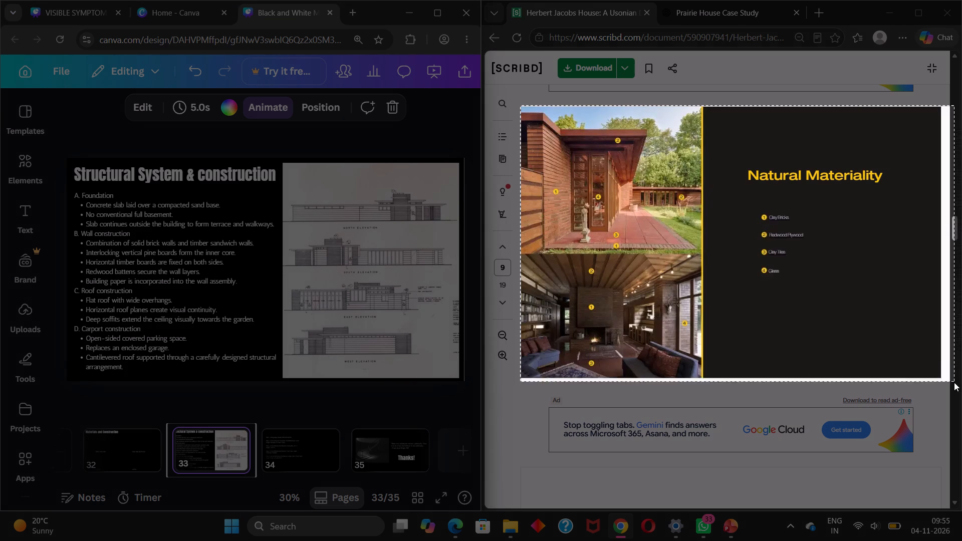
drag(954, 382, 936, 379)
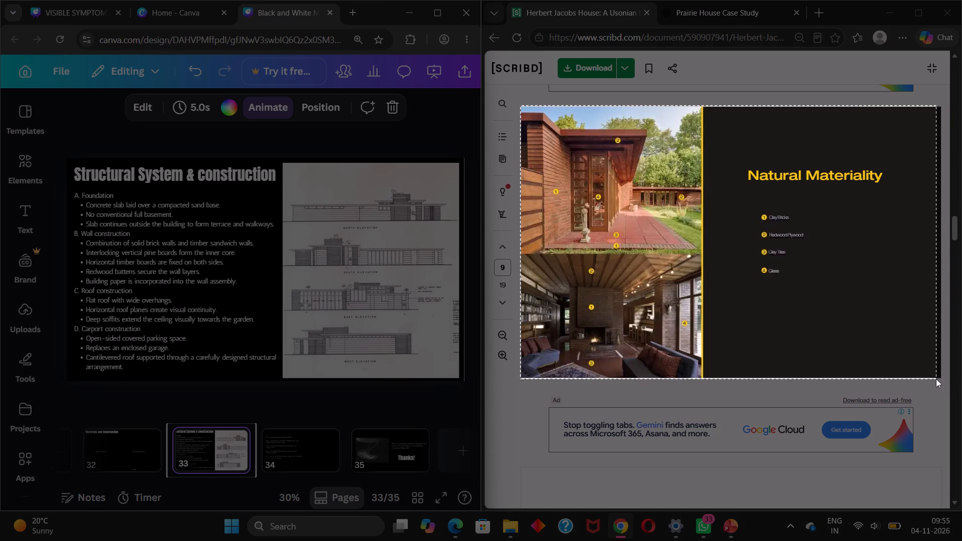
drag(936, 379, 942, 375)
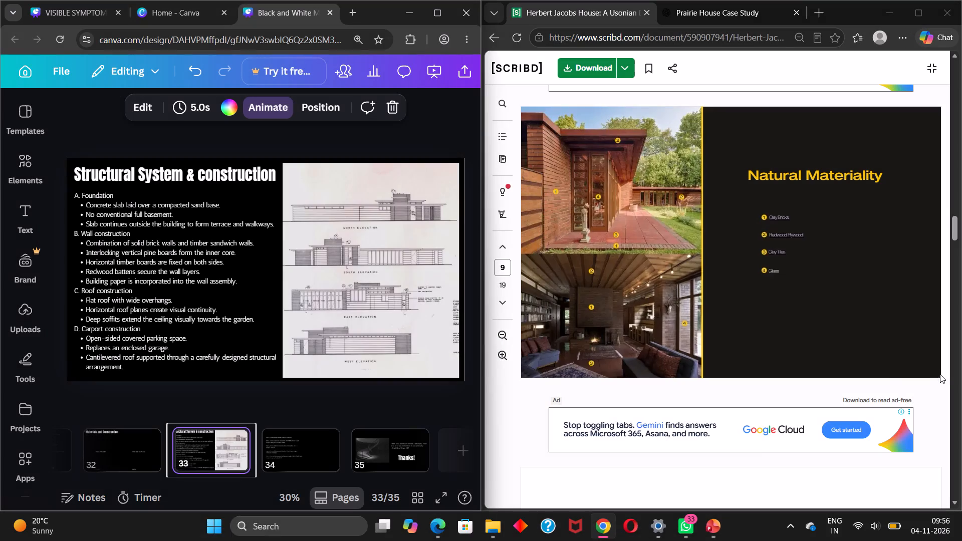
Paste the captured image onto page 32, Materials and Construction, of the presentation.
click(132, 437)
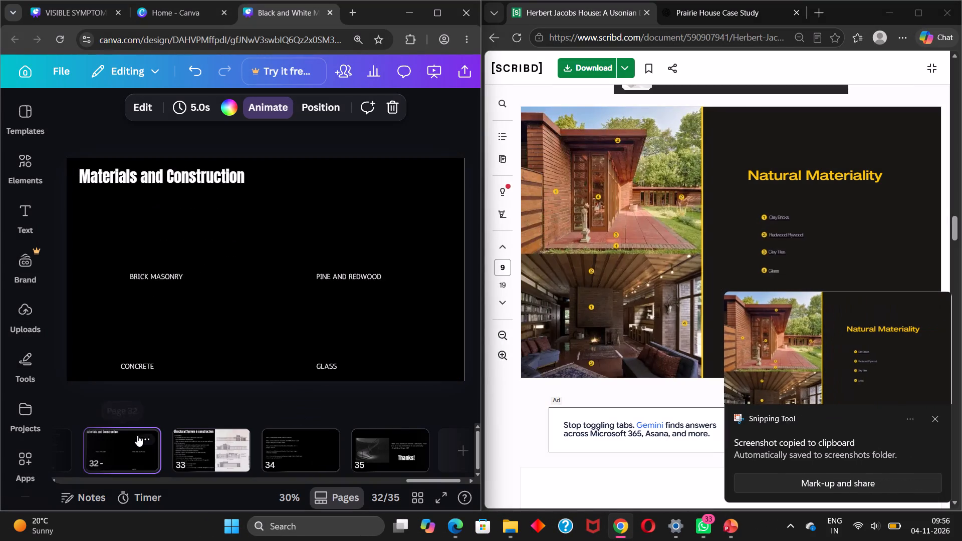
key(ctrl+v)
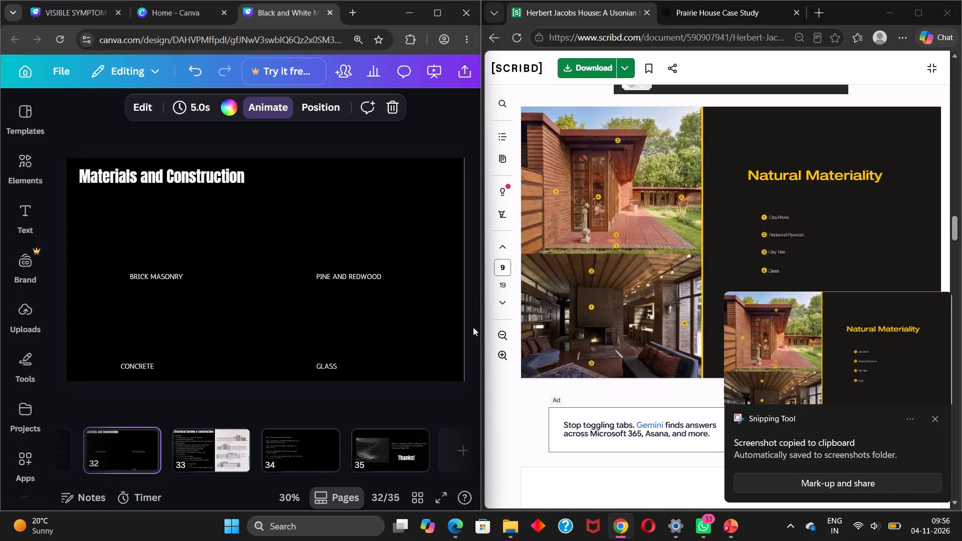
Examine the Scribd case study's Building Sections, Analytical Diagrams and Hierarchy in the Use of Space pages.
click(529, 418)
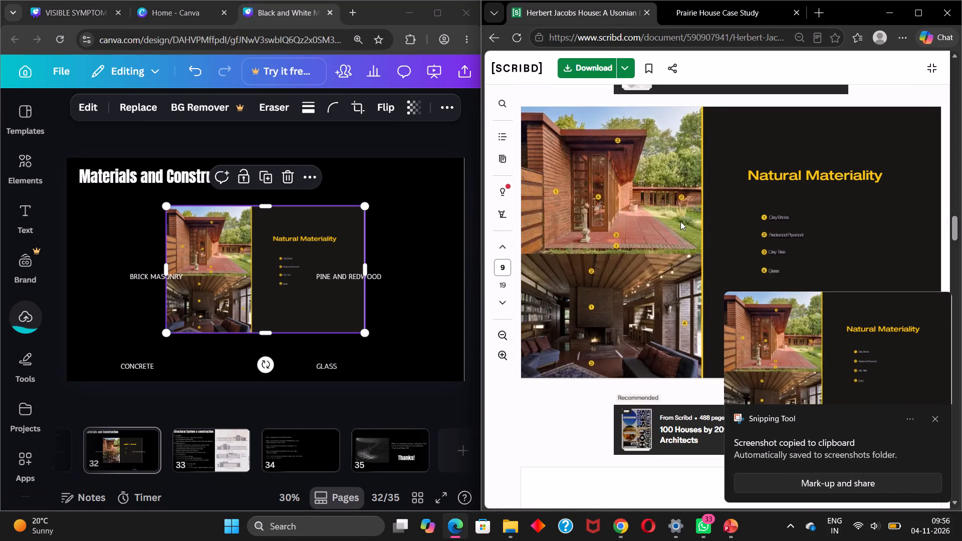
click(928, 95)
scroll(850, 176, down, 2)
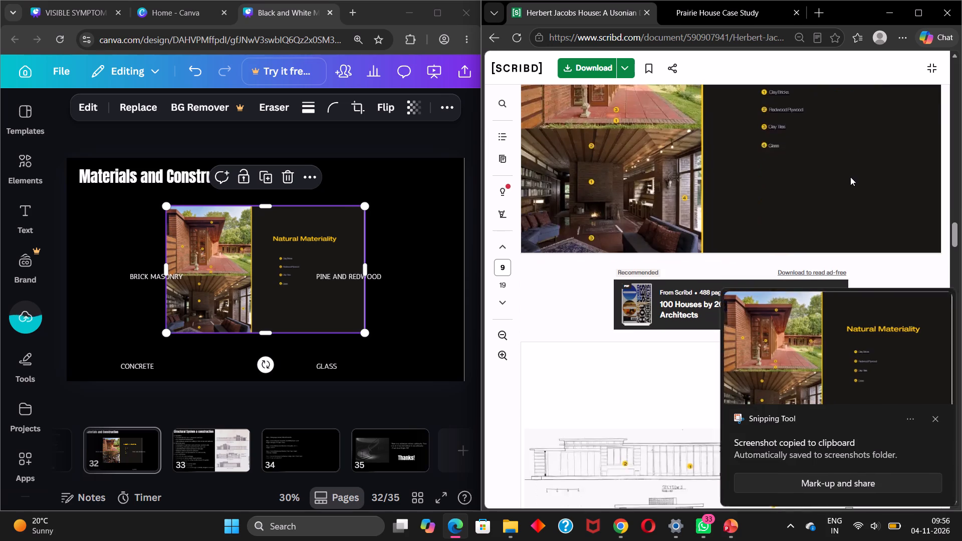
scroll(850, 177, down, 9)
scroll(849, 177, up, 6)
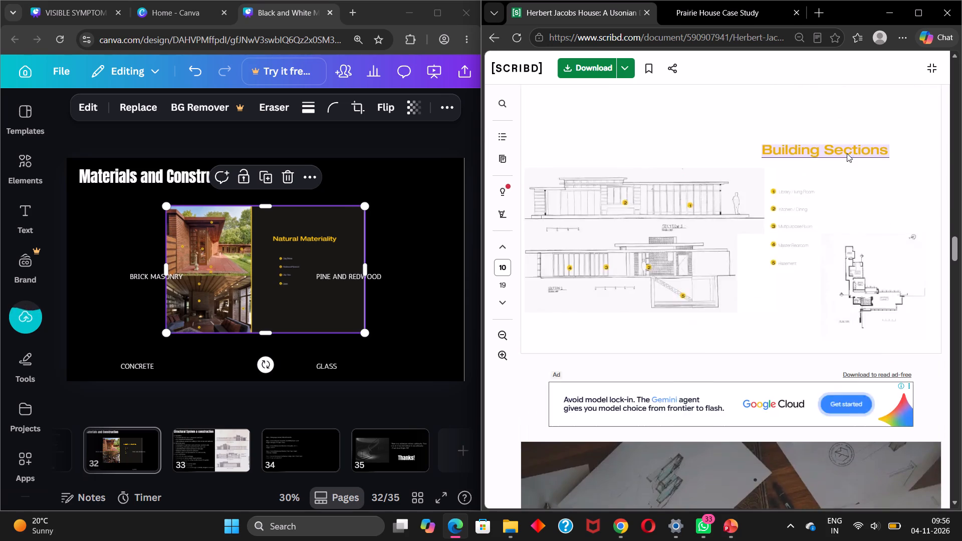
scroll(847, 153, down, 5)
scroll(847, 153, up, 2)
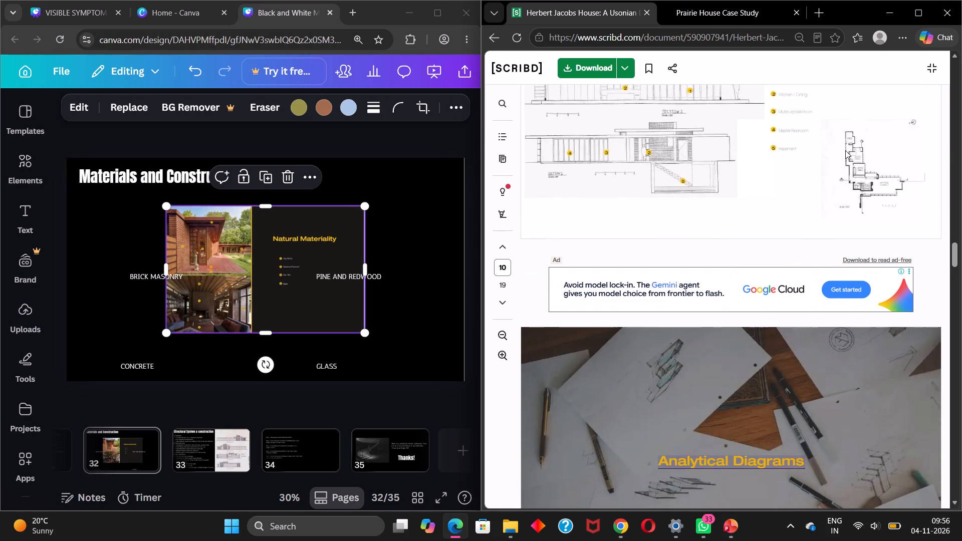
scroll(845, 150, up, 2)
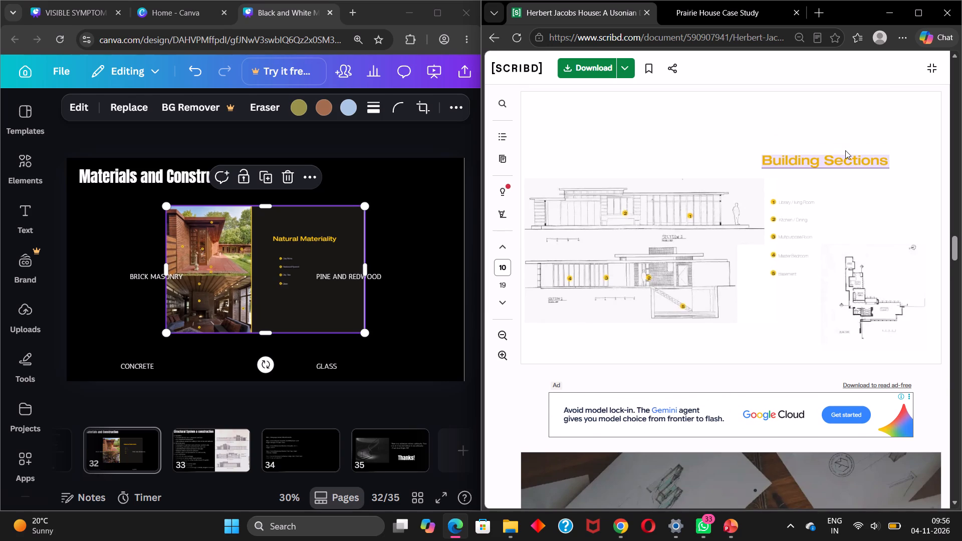
scroll(845, 150, down, 10)
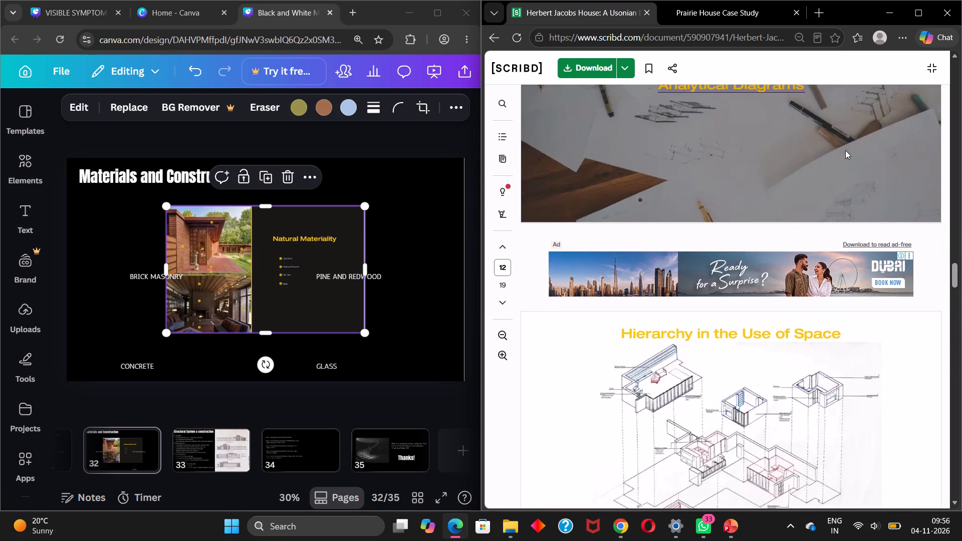
scroll(845, 150, down, 1)
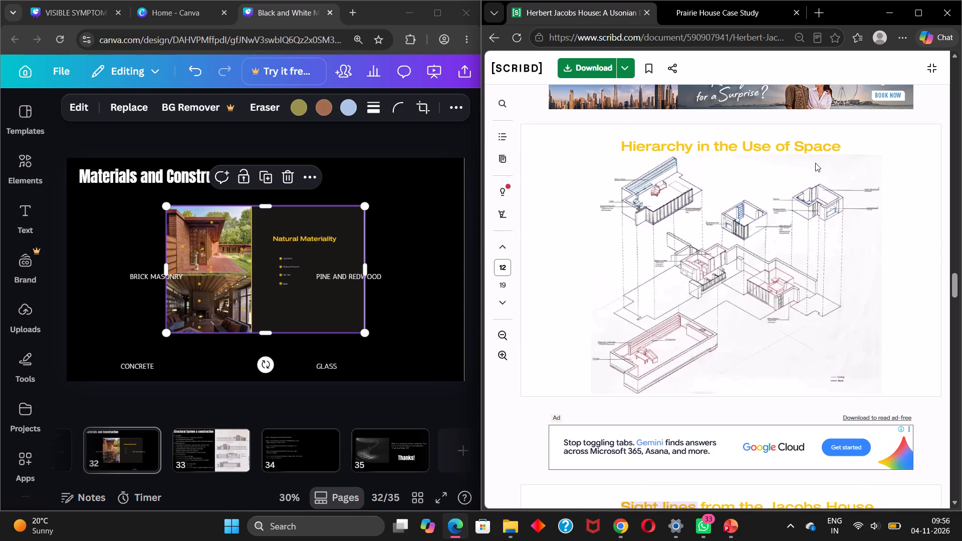
Maximize the Scribd window and examine the case study's spatial hierarchy, sight lines, pergola and Analysis Summary pages.
click(921, 18)
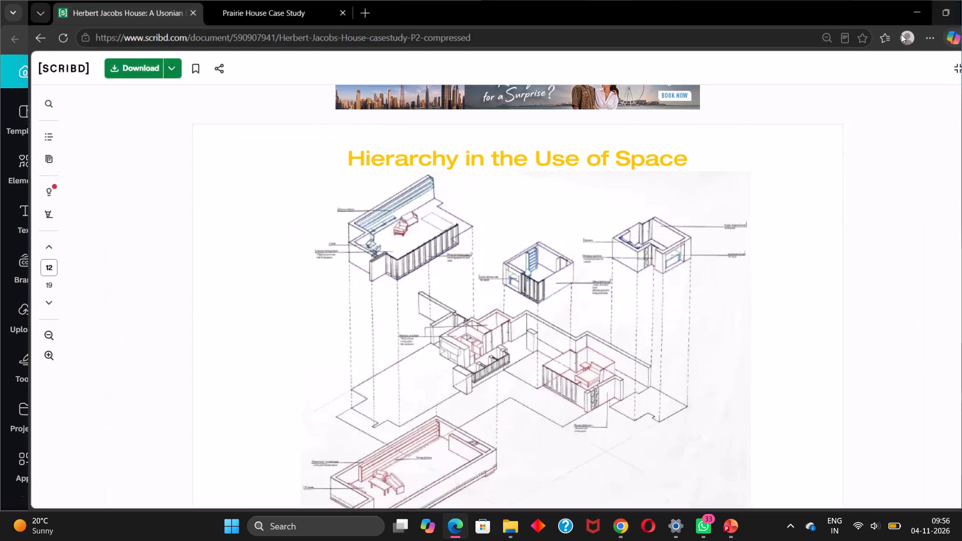
scroll(622, 147, down, 3)
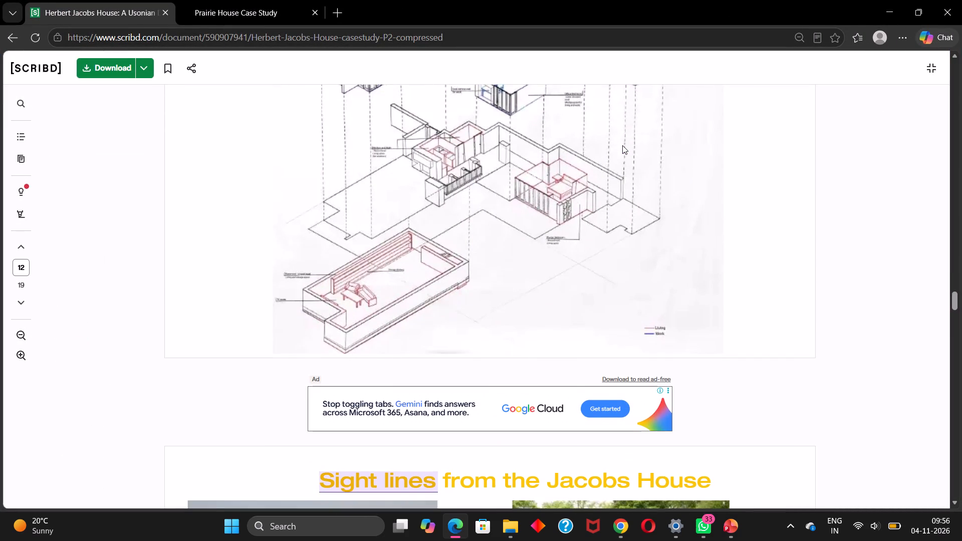
scroll(622, 145, down, 9)
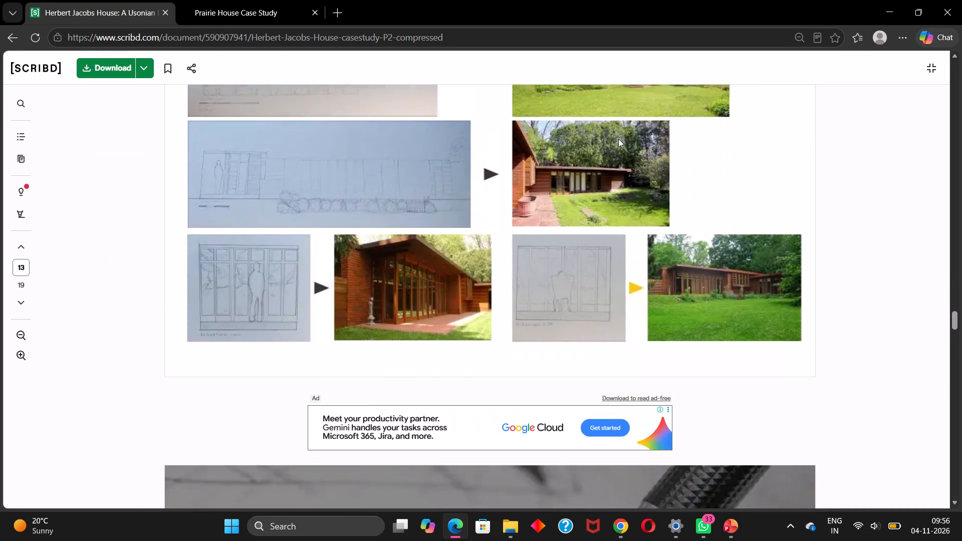
scroll(618, 139, down, 10)
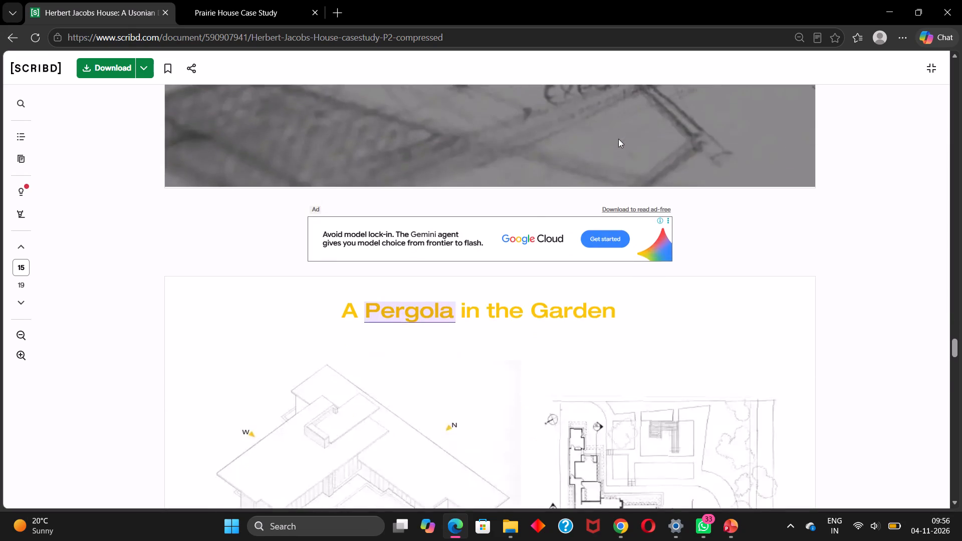
scroll(618, 139, down, 5)
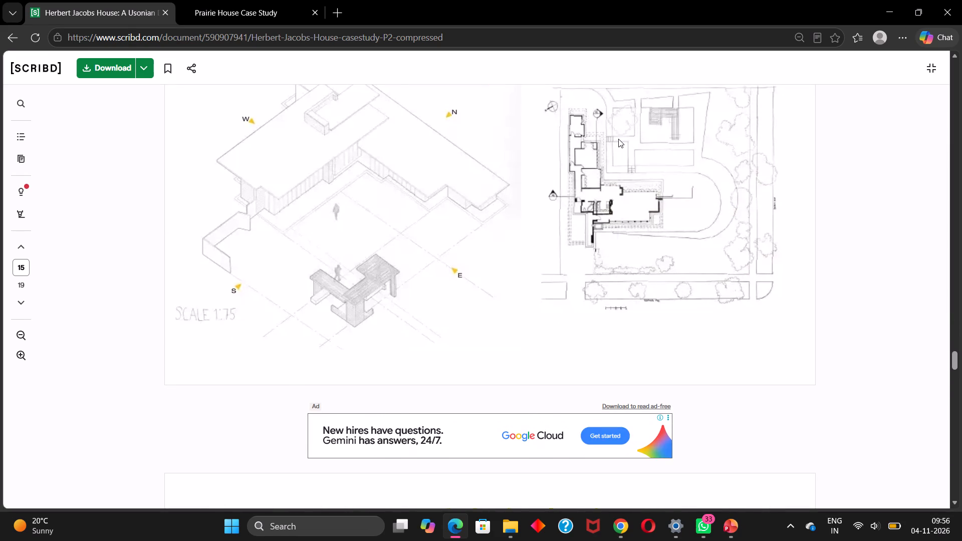
scroll(618, 139, down, 3)
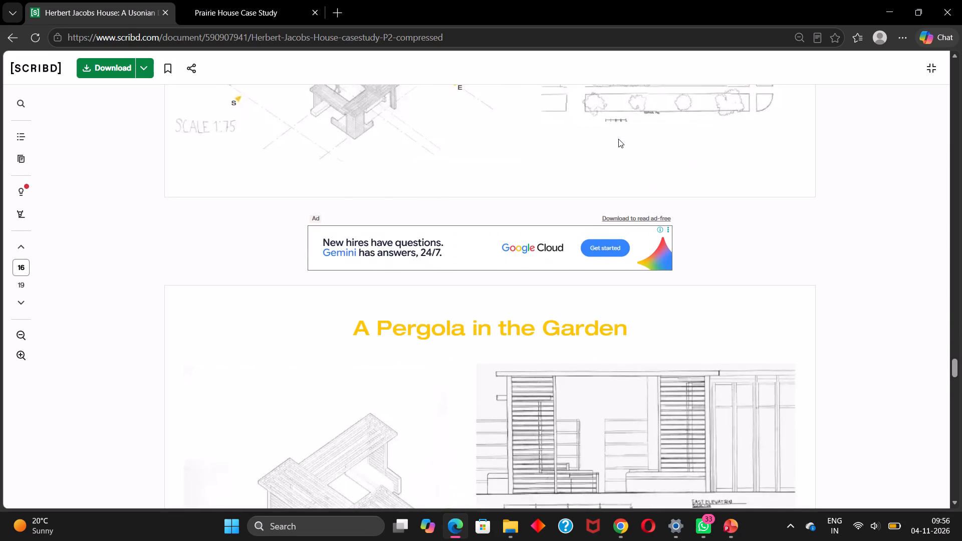
scroll(618, 139, down, 13)
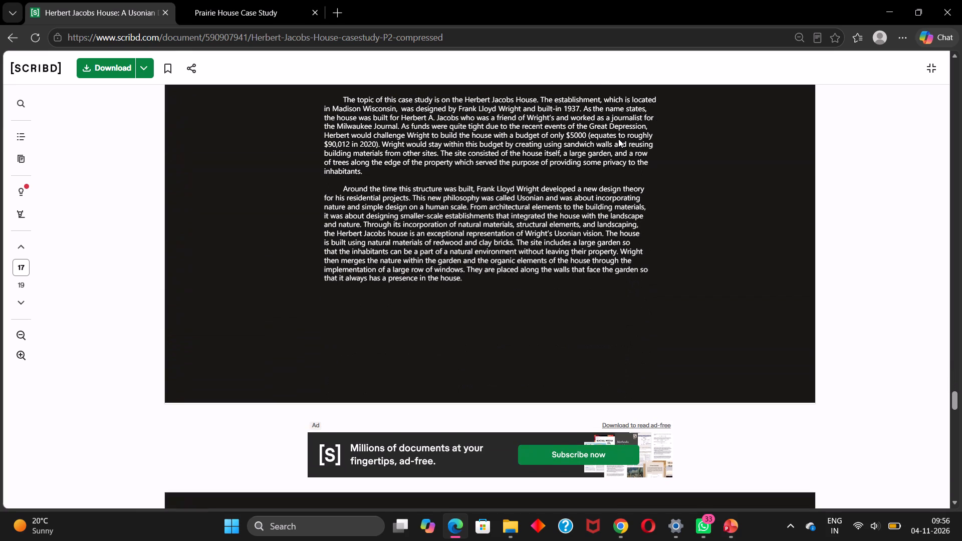
scroll(618, 139, down, 6)
Look back through the case study from the Analysis Summary past Natural Materiality and Elevations to the Floor Plan page.
scroll(618, 139, up, 12)
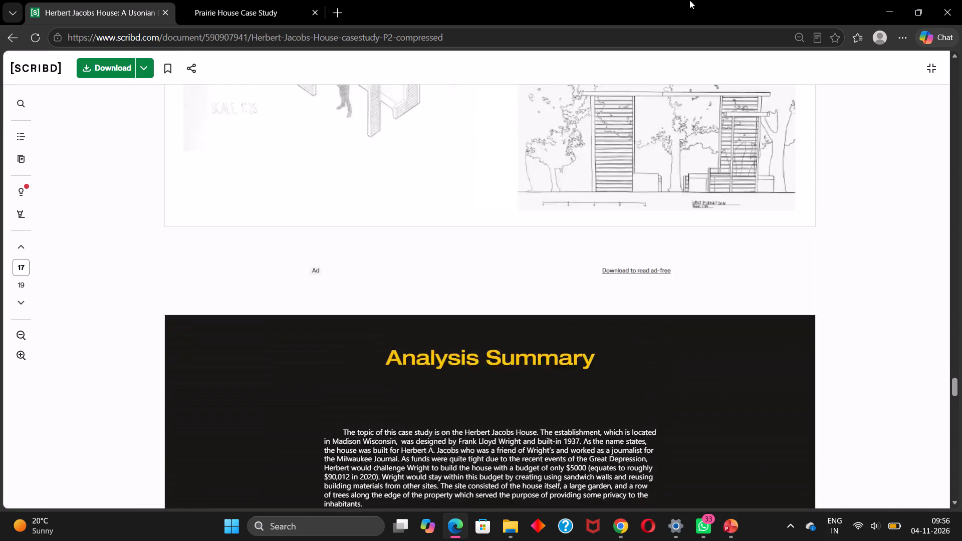
scroll(689, 0, up, 16)
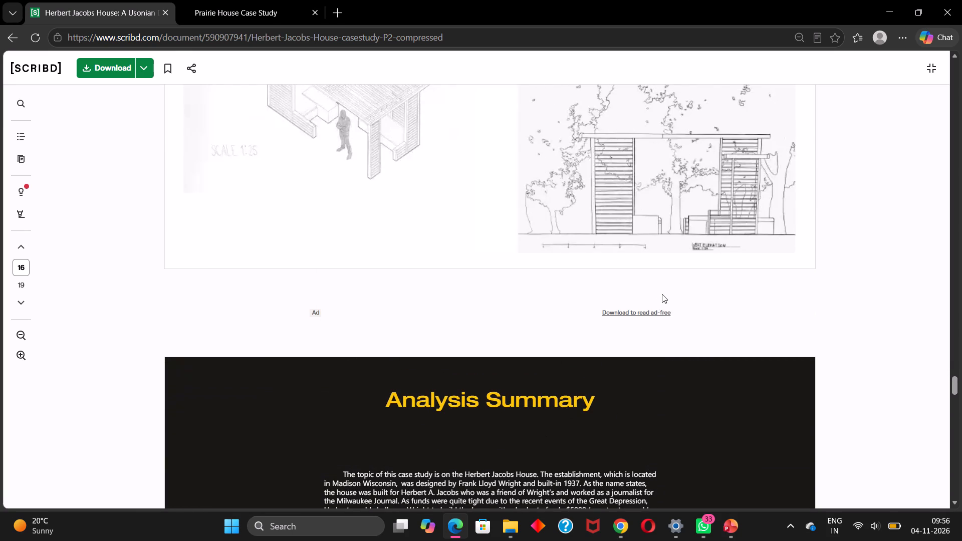
scroll(662, 294, up, 19)
scroll(664, 292, up, 13)
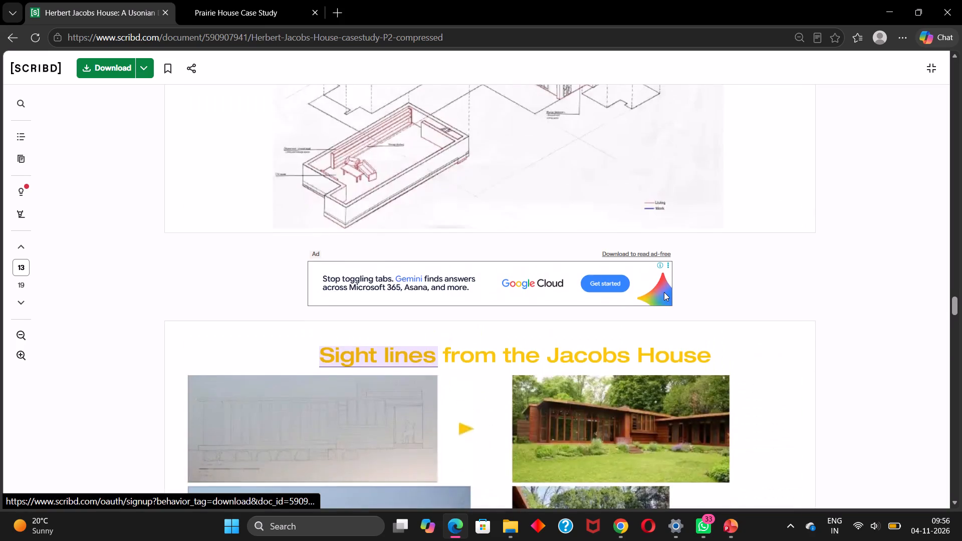
scroll(664, 292, up, 18)
scroll(664, 292, up, 11)
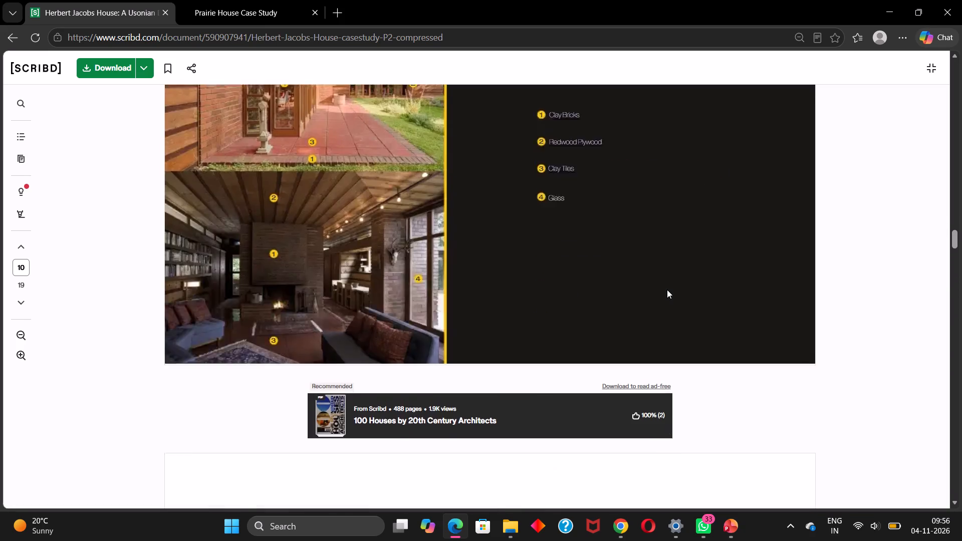
scroll(667, 290, up, 8)
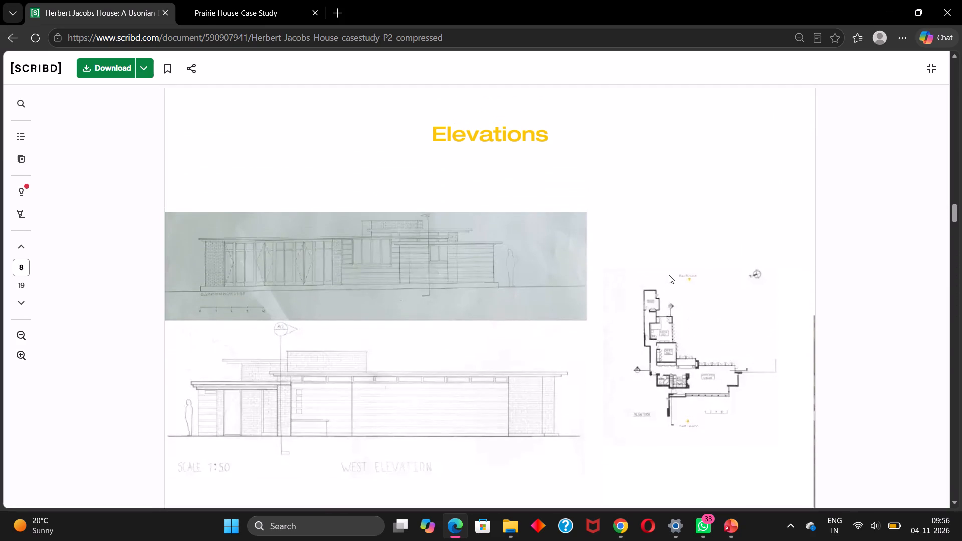
scroll(669, 275, up, 9)
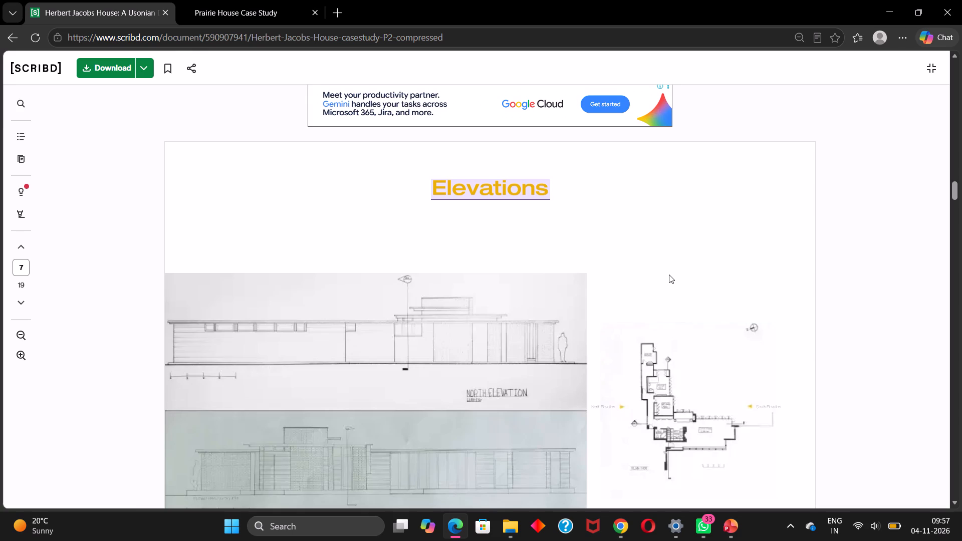
scroll(669, 275, up, 8)
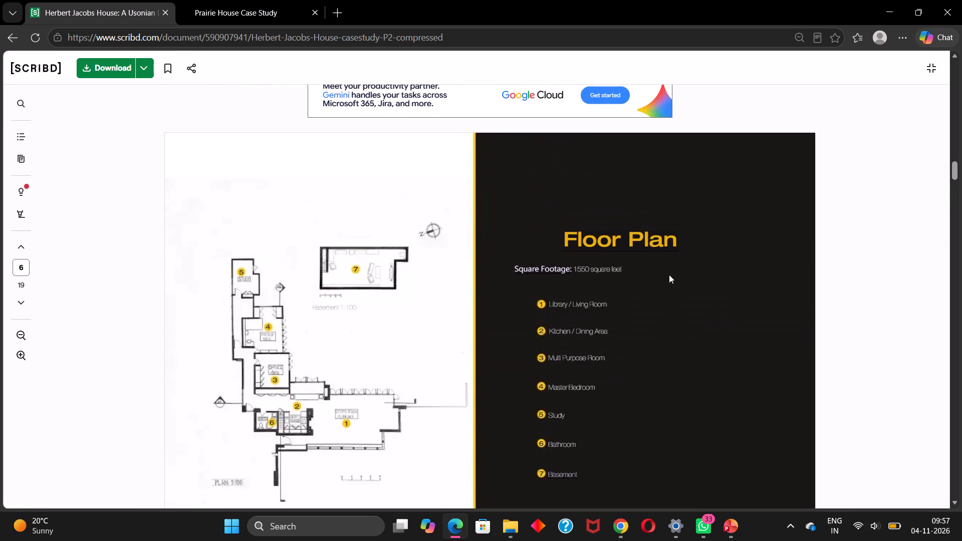
scroll(669, 275, down, 1)
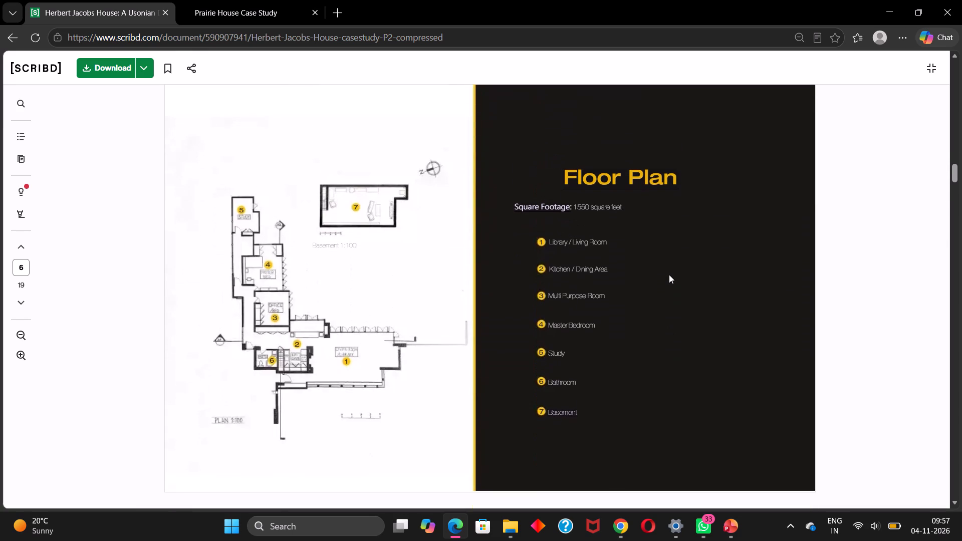
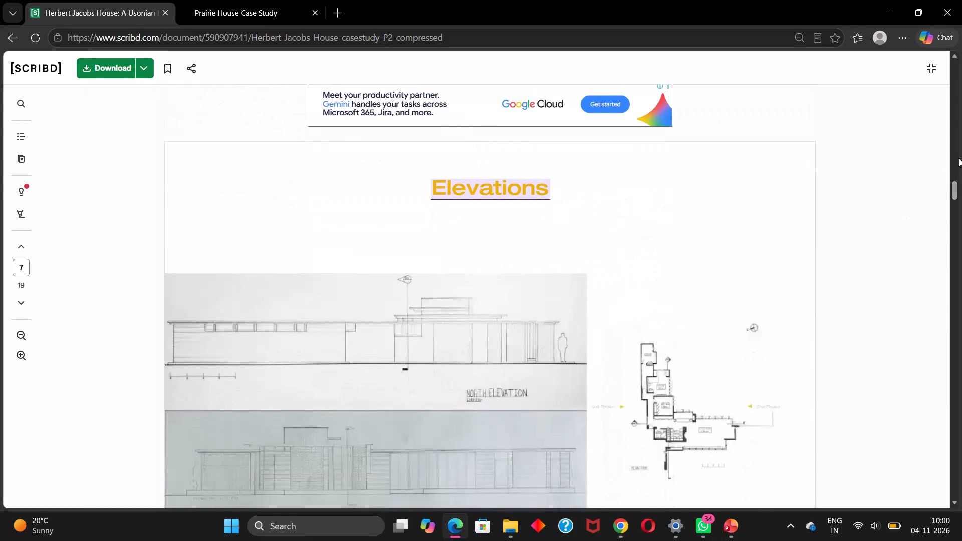
Return from the Elevations page to the case study's Natural Materiality page and examine its material-keyed photographs.
scroll(961, 153, down, 13)
scroll(851, 250, down, 6)
scroll(848, 243, up, 3)
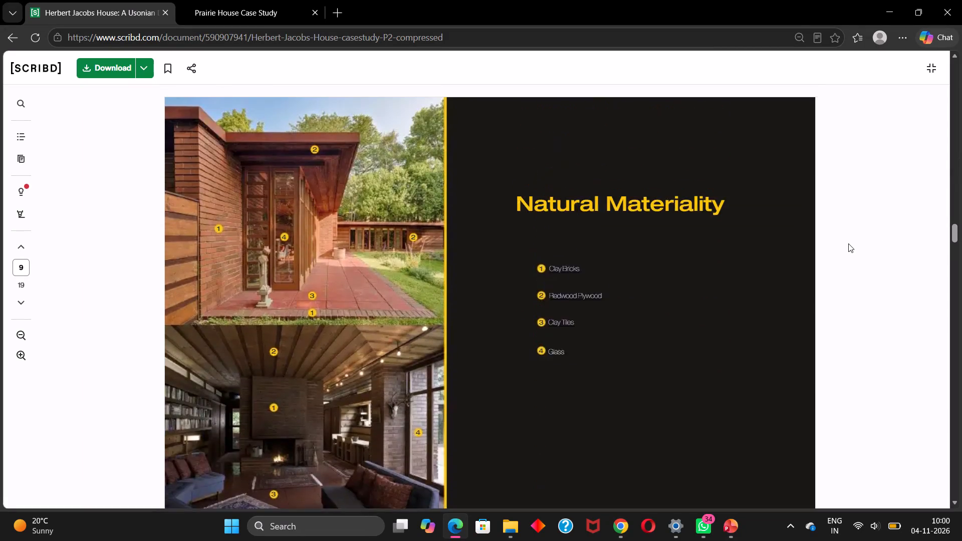
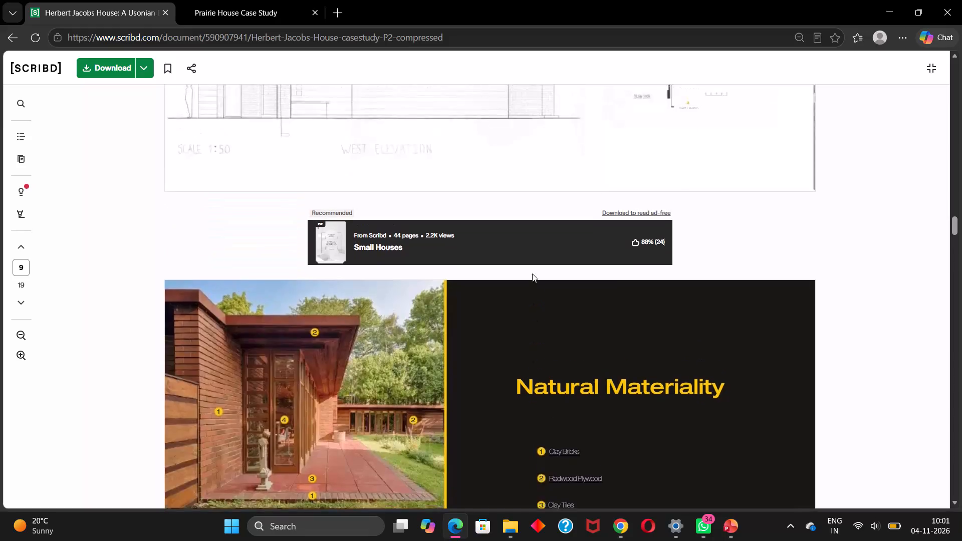
Go back past the elevation drawings to the Floor Plan page and examine its numbered room layout and room legend.
scroll(528, 299, up, 4)
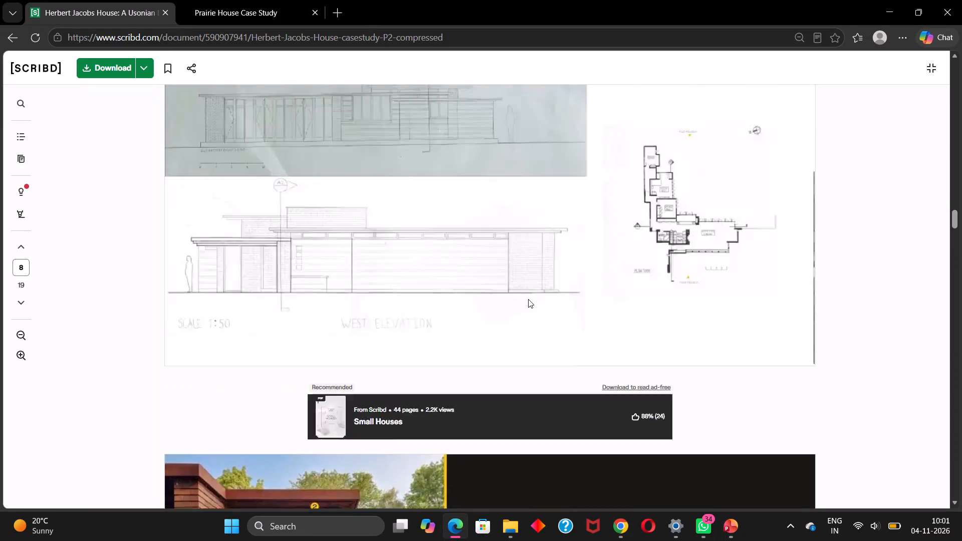
scroll(528, 299, up, 16)
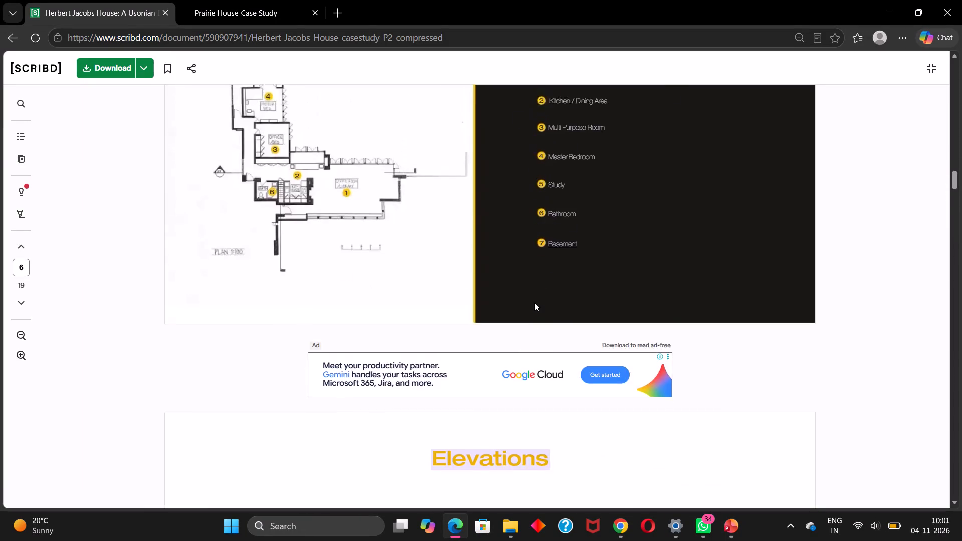
scroll(534, 302, up, 5)
scroll(534, 302, down, 4)
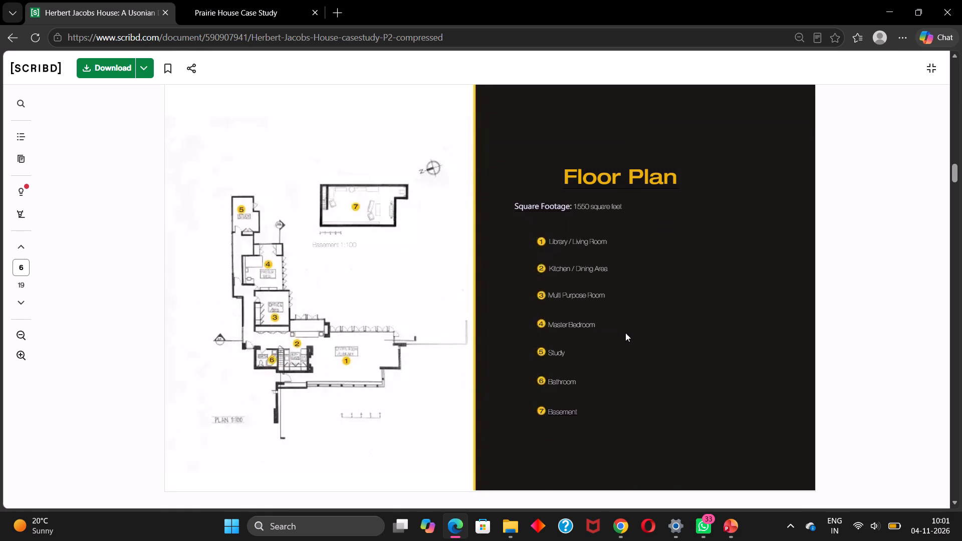
key(space)
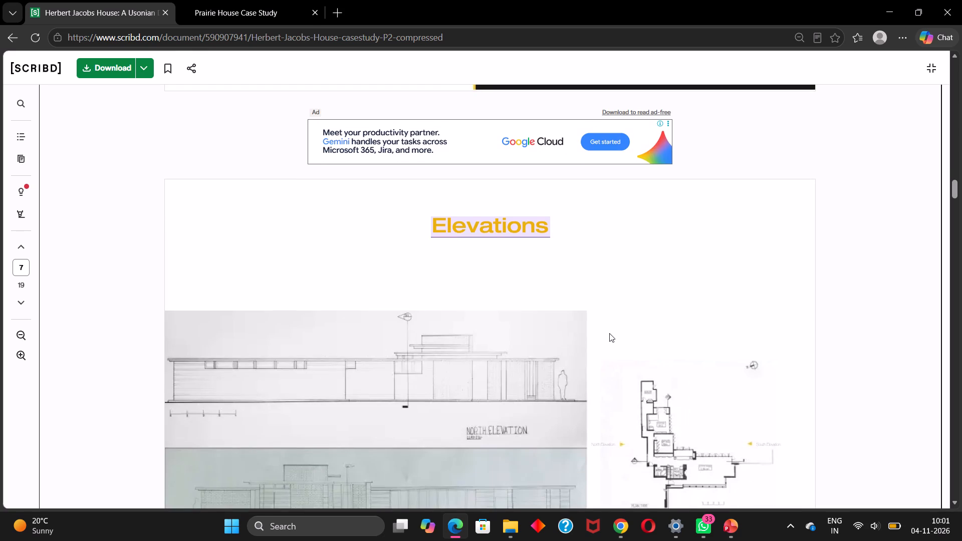
scroll(651, 322, up, 2)
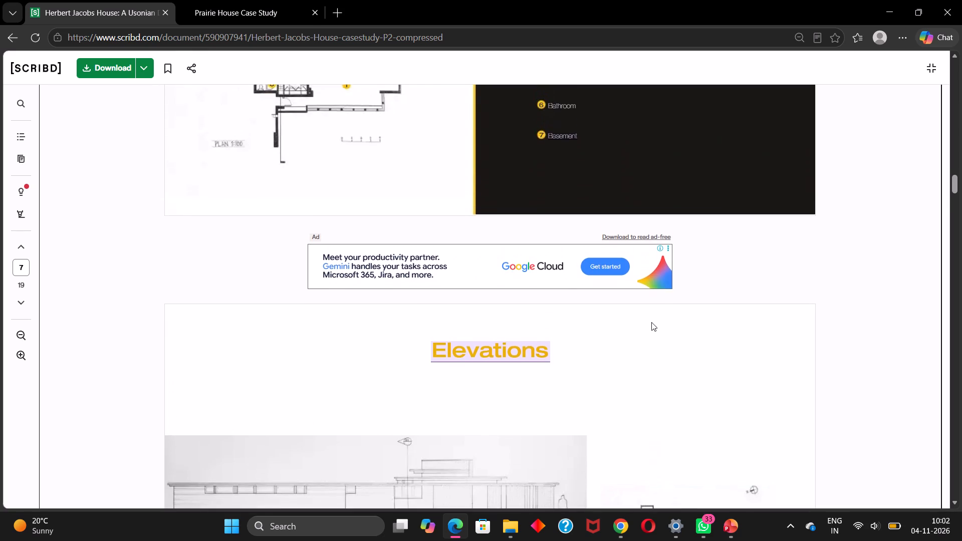
scroll(651, 322, up, 4)
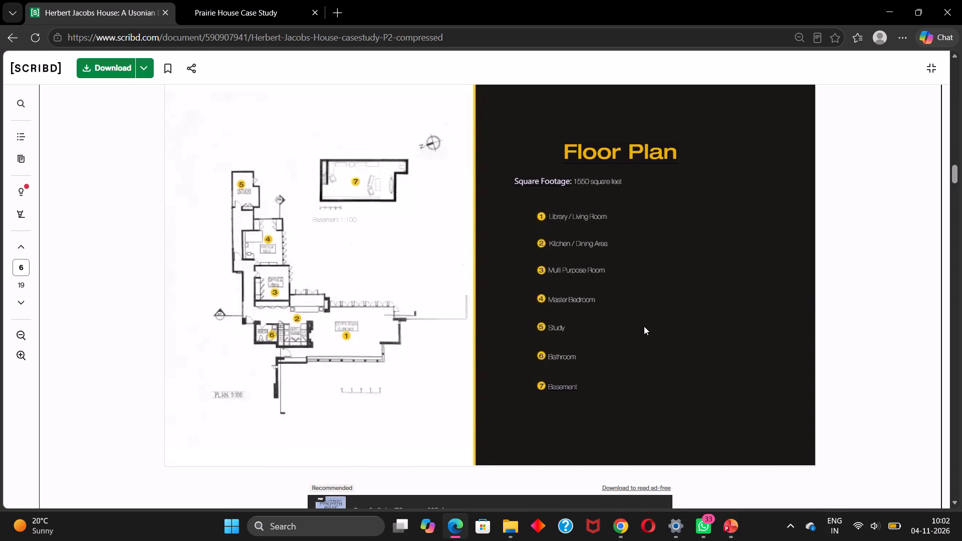
Look over the North Elevation page of the case study, and return to the Floor Plan page to review it again.
scroll(637, 329, down, 3)
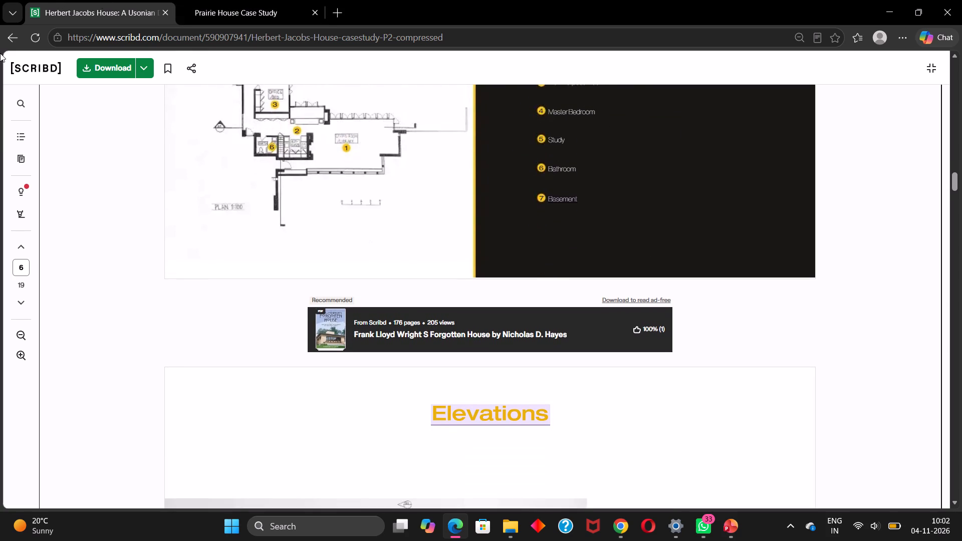
scroll(456, 240, down, 4)
scroll(510, 263, down, 6)
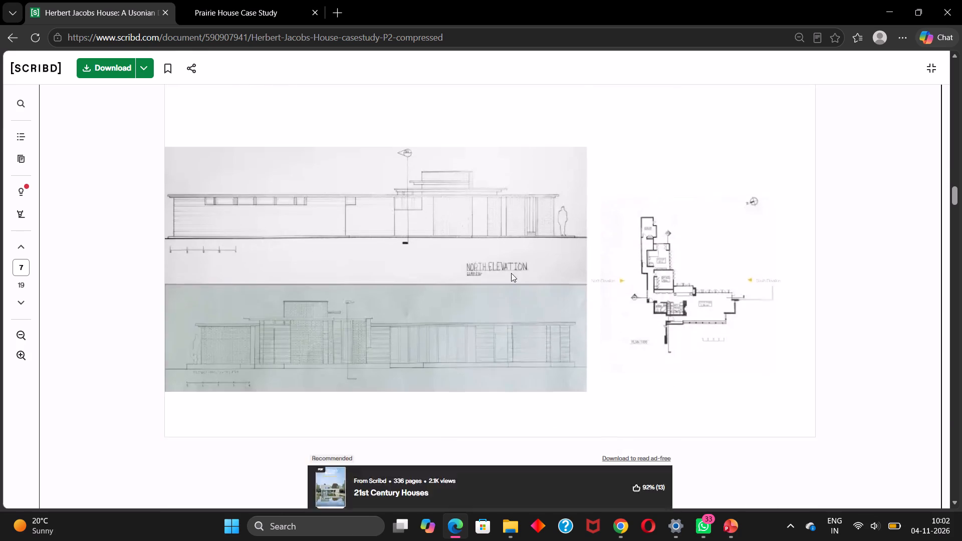
scroll(510, 282, up, 15)
scroll(509, 274, down, 3)
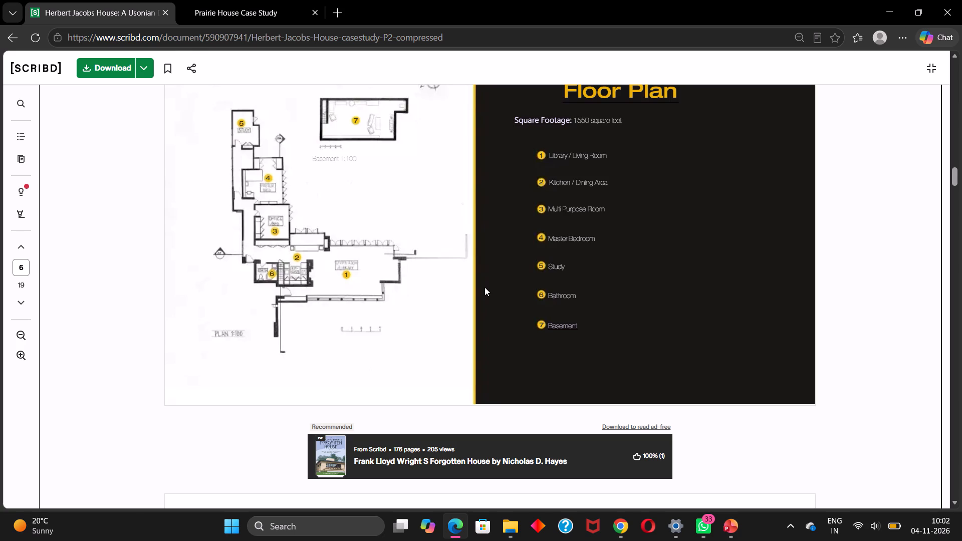
scroll(485, 287, up, 1)
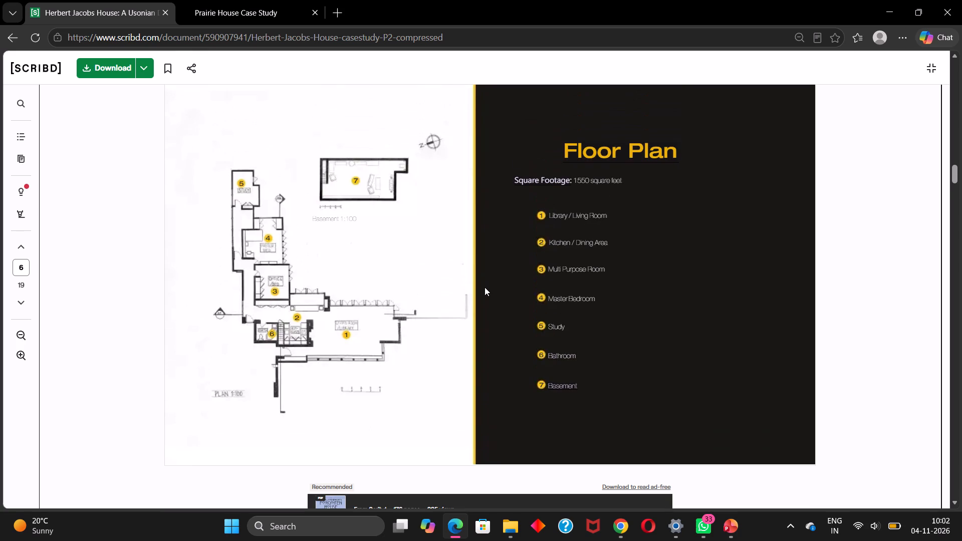
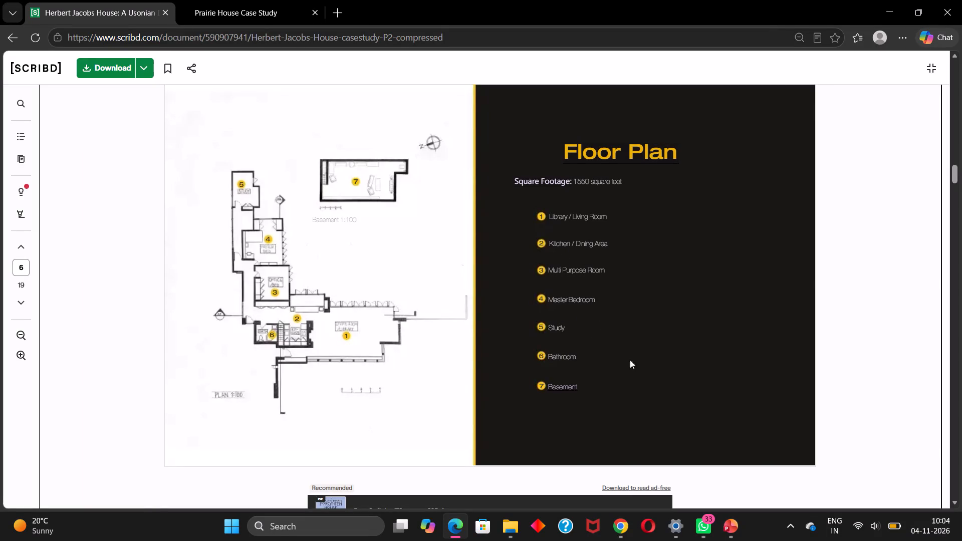
Switch to the PowerPoint case study deck and review its slides back to the Prairie Houses floor plan and planning principles.
click(734, 530)
scroll(425, 309, up, 3)
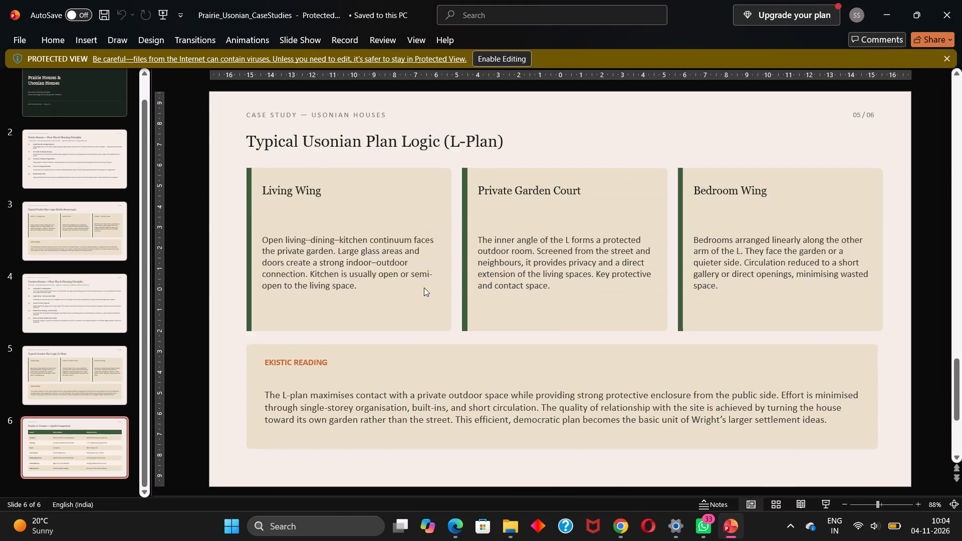
scroll(424, 288, up, 4)
scroll(433, 292, down, 3)
scroll(433, 292, up, 2)
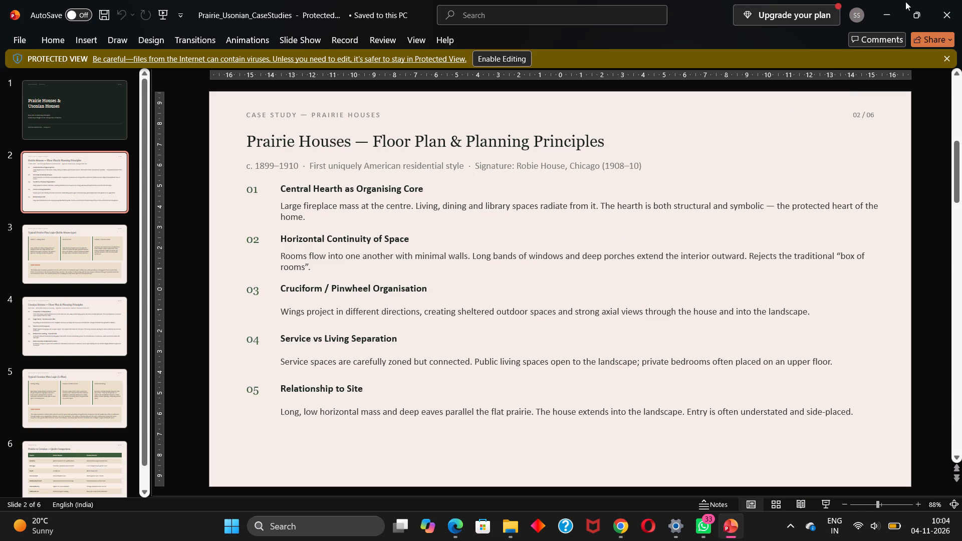
click(876, 16)
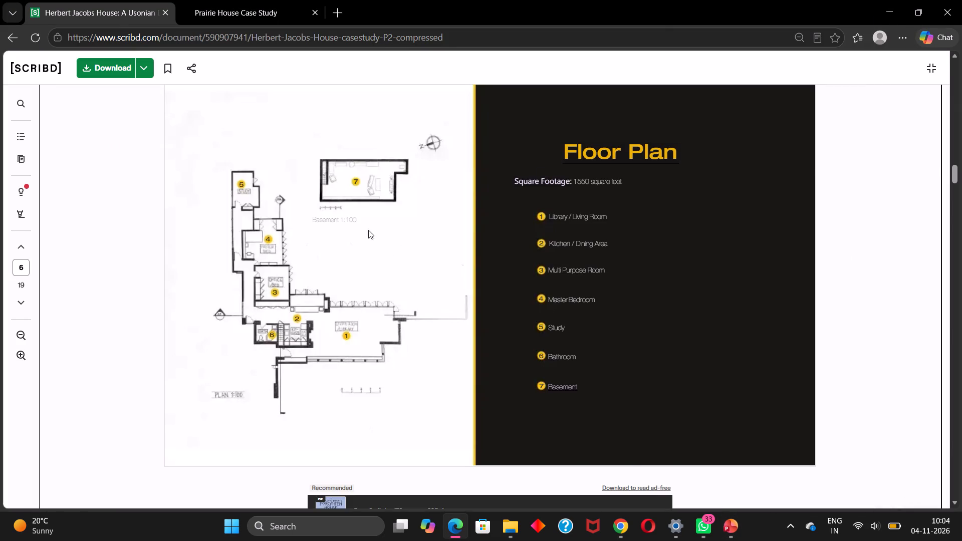
Switch to the Canva presentation and add a square shape to the First Floor Plan slide on page 22.
click(613, 535)
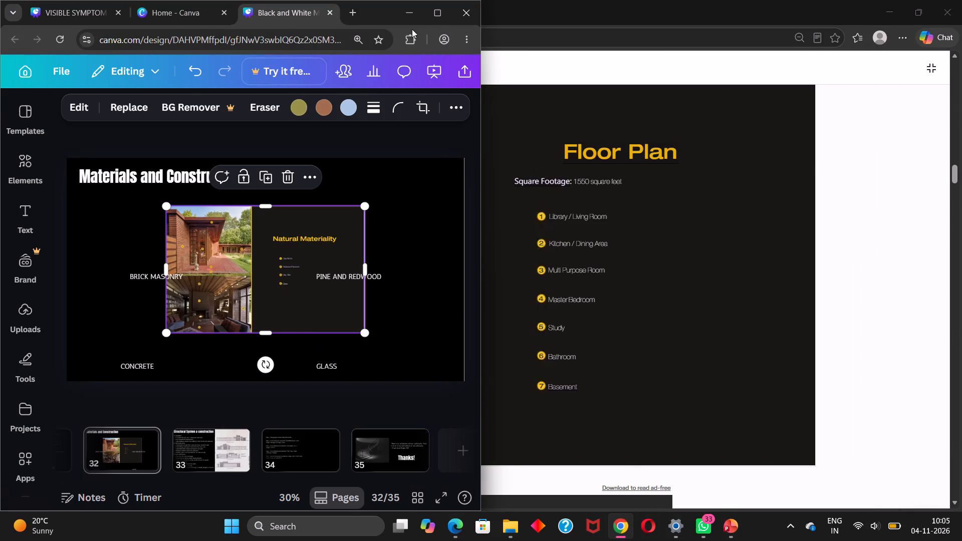
click(442, 20)
scroll(503, 295, up, 3)
scroll(507, 353, up, 3)
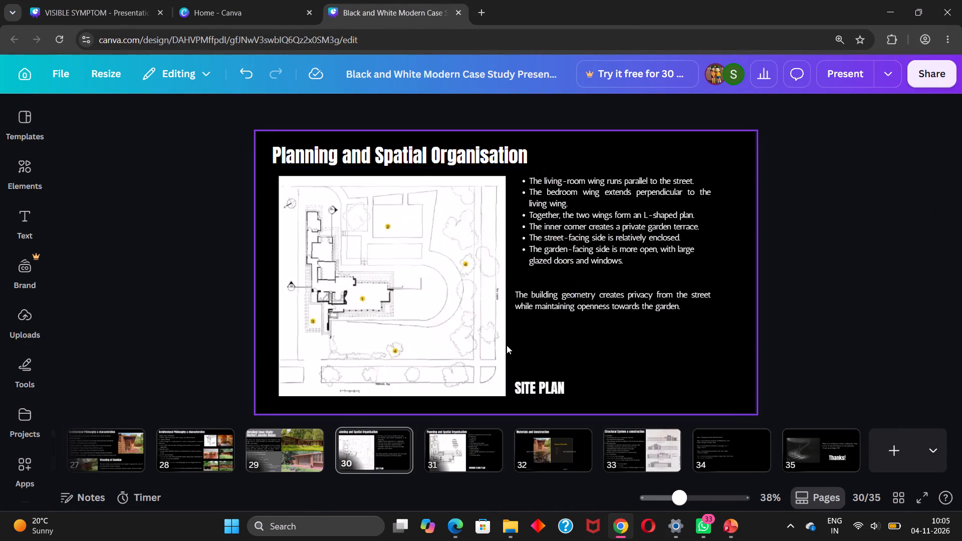
scroll(507, 345, up, 11)
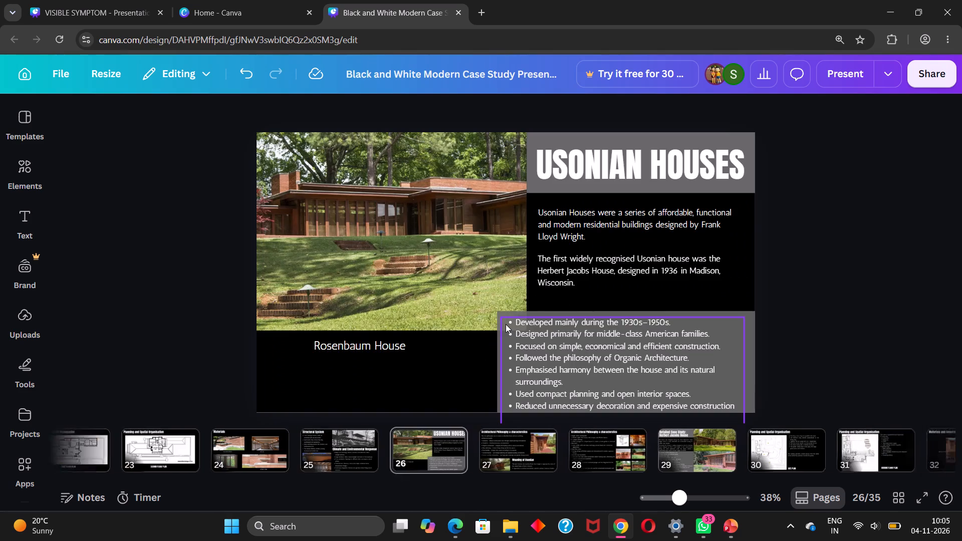
scroll(506, 324, up, 11)
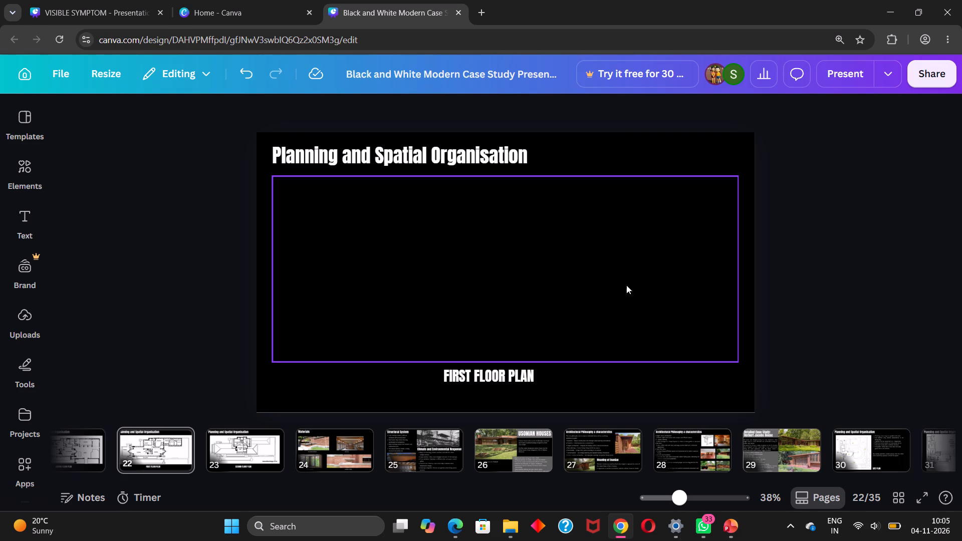
click(21, 385)
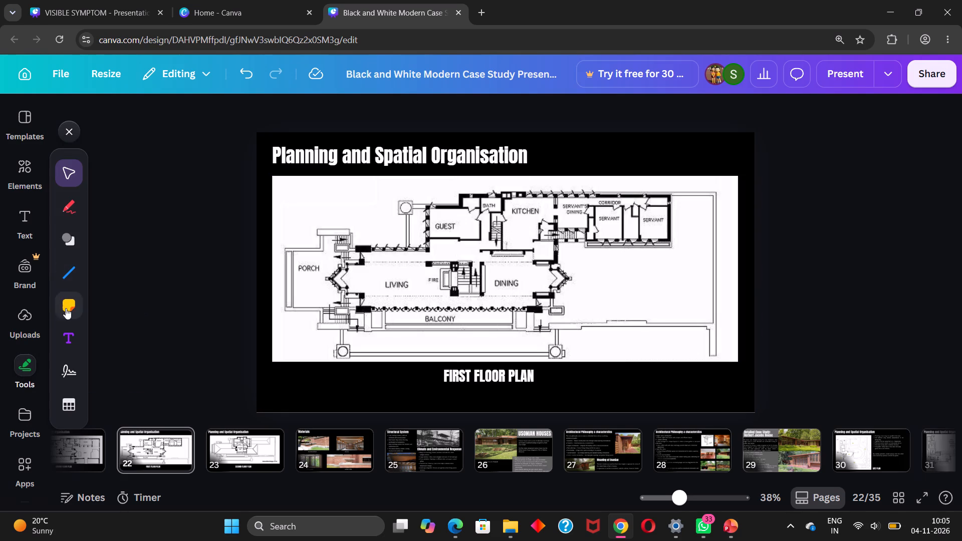
click(66, 240)
click(110, 154)
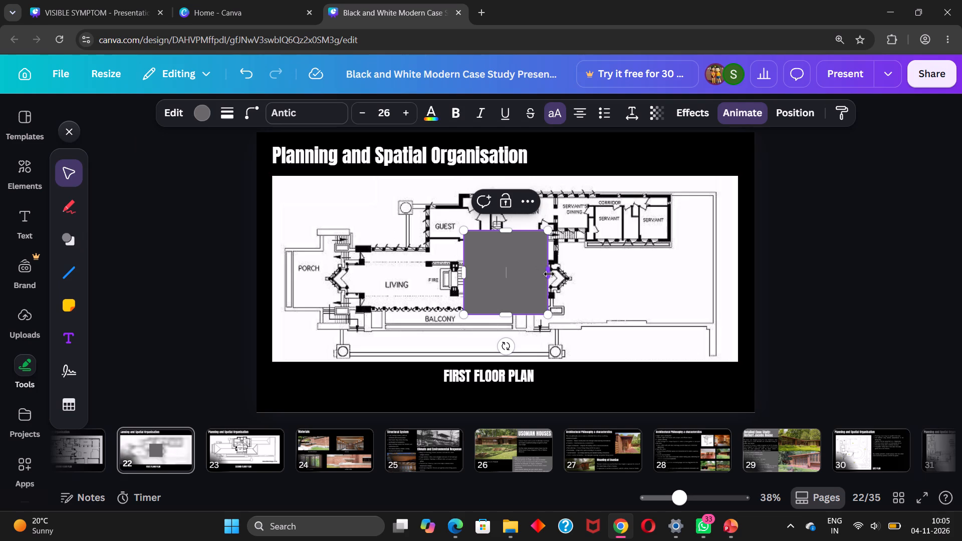
Stretch the square into a horizontal band about 1,279 by 215 across the plan's porch, living and dining spaces.
drag(549, 274, 618, 276)
drag(464, 275, 290, 276)
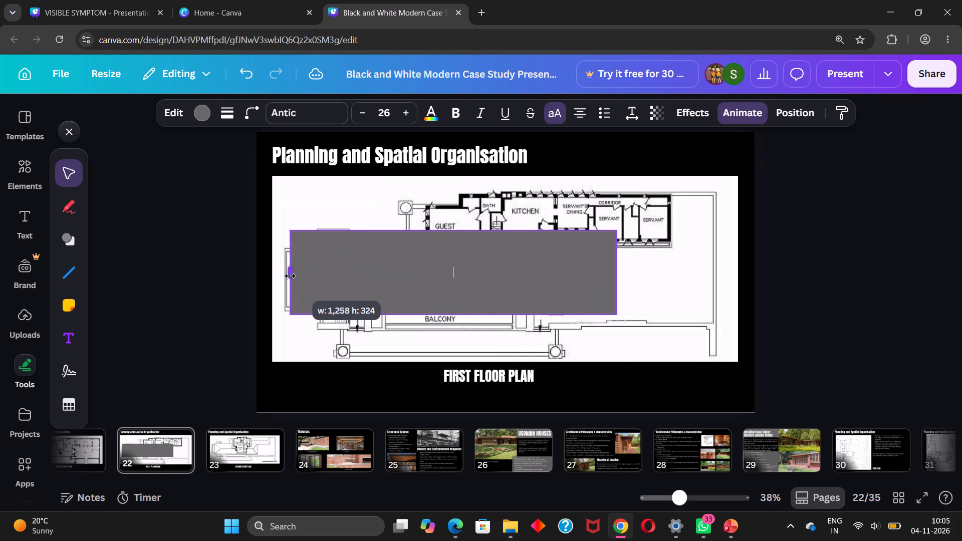
drag(290, 276, 285, 276)
drag(449, 232, 449, 266)
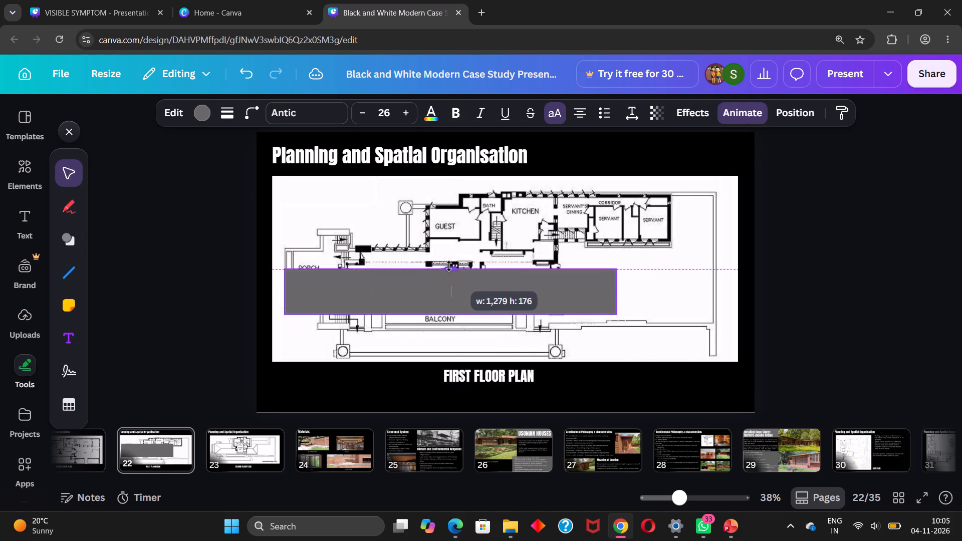
drag(449, 266, 449, 251)
drag(456, 317, 455, 306)
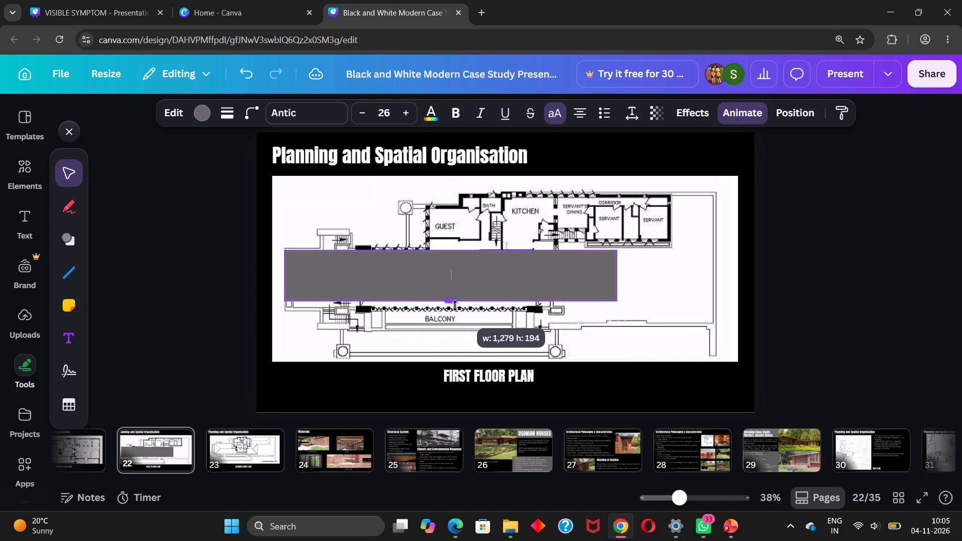
drag(455, 306, 454, 309)
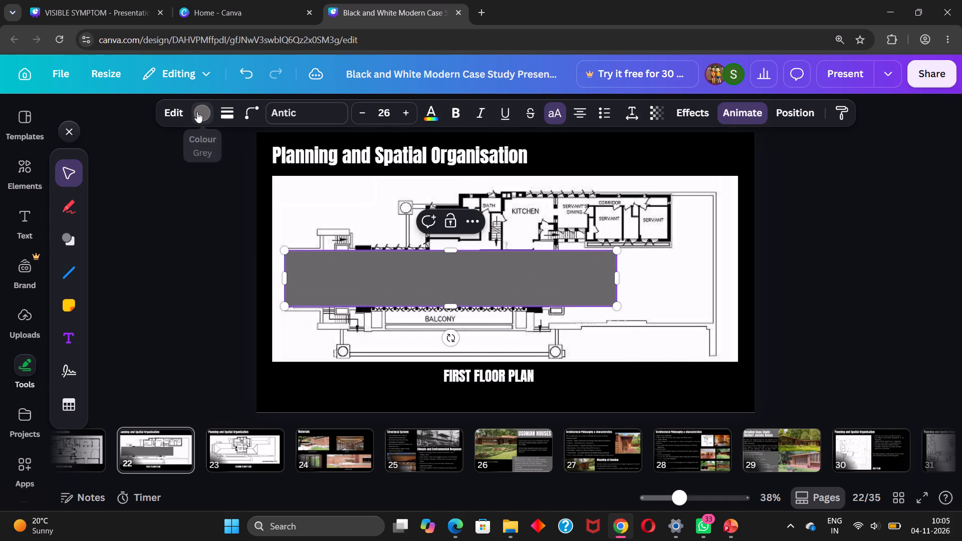
Fill the band with the default solid yellow and set its transparency to 57.
click(197, 112)
scroll(185, 354, down, 2)
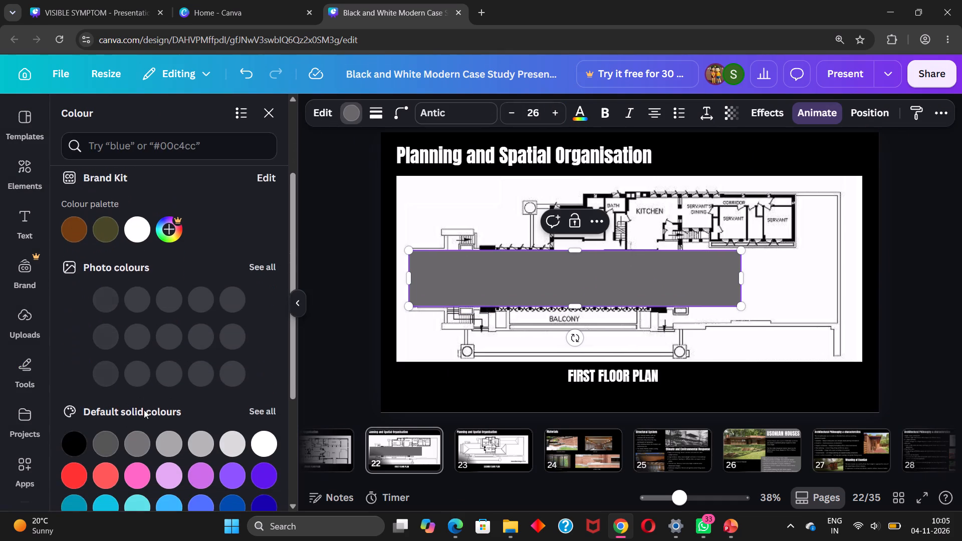
scroll(190, 382, down, 3)
click(171, 360)
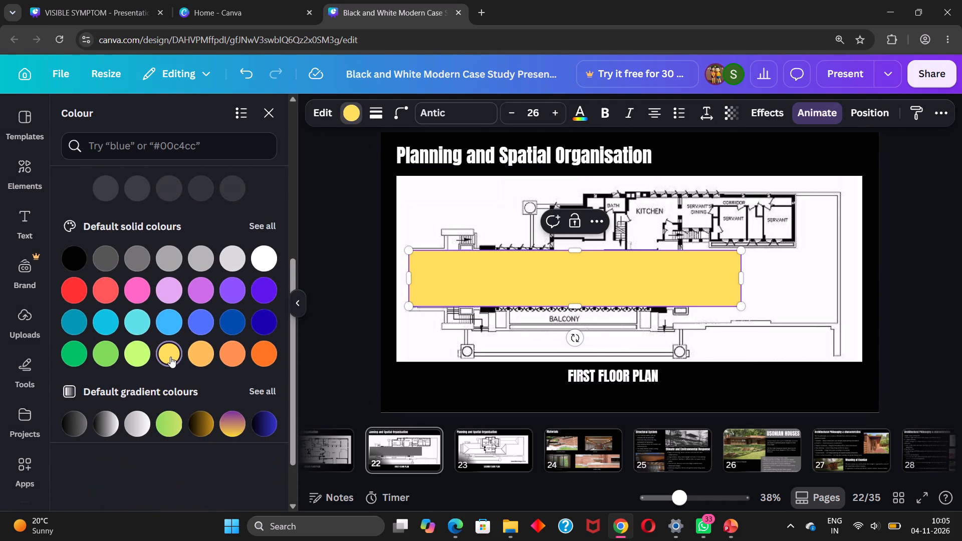
click(728, 116)
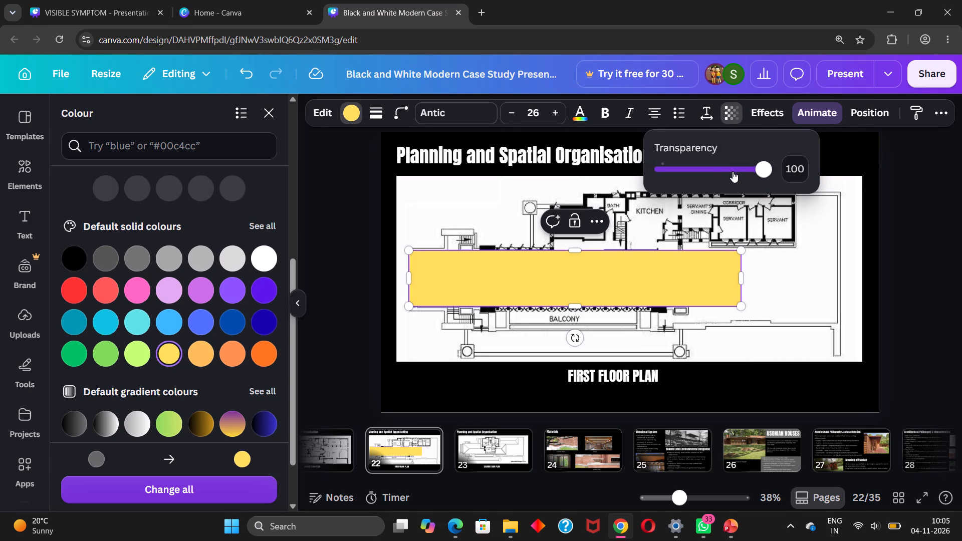
drag(733, 171, 719, 173)
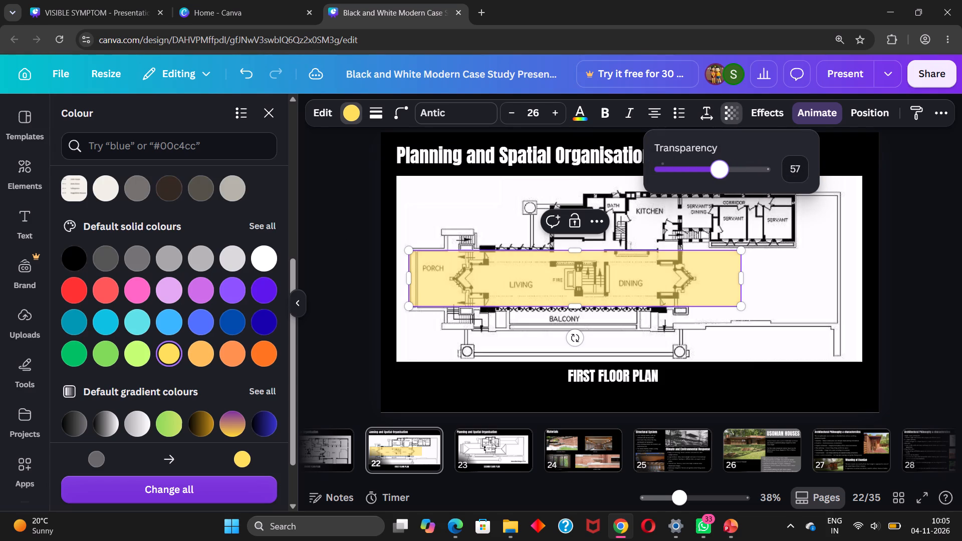
click(766, 273)
Shorten the yellow band to about 1,078 wide so it spans from the porch to the pointed bay beside the dining room.
click(599, 277)
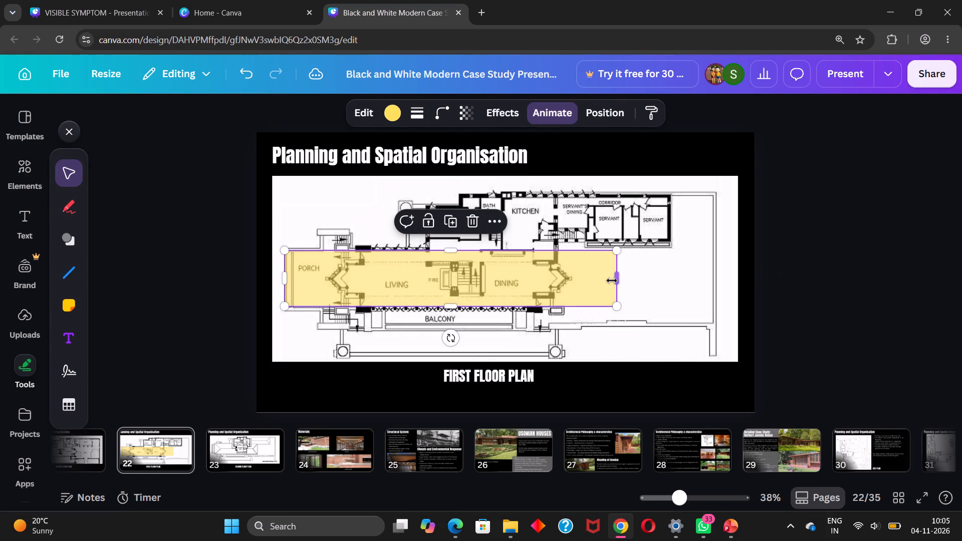
drag(612, 281, 552, 280)
drag(284, 278, 302, 278)
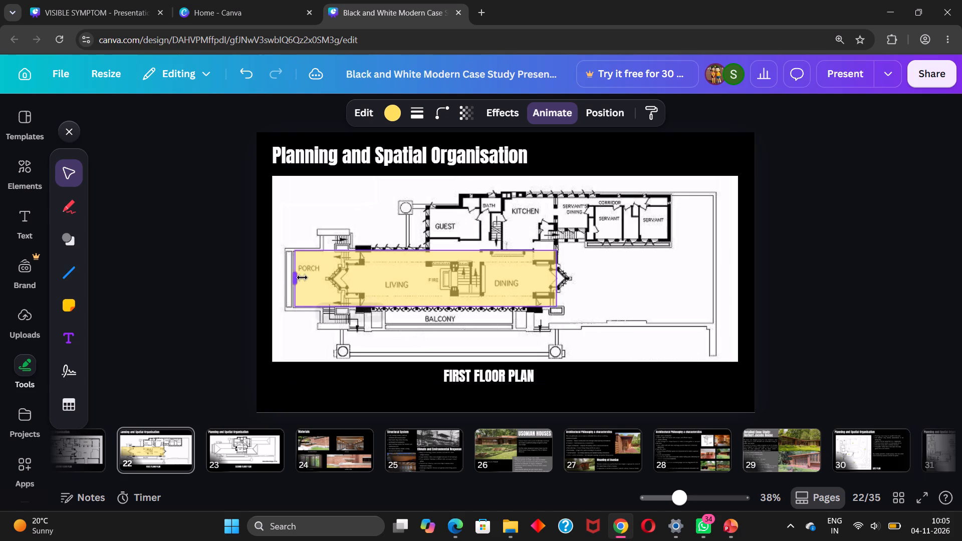
drag(302, 278, 291, 280)
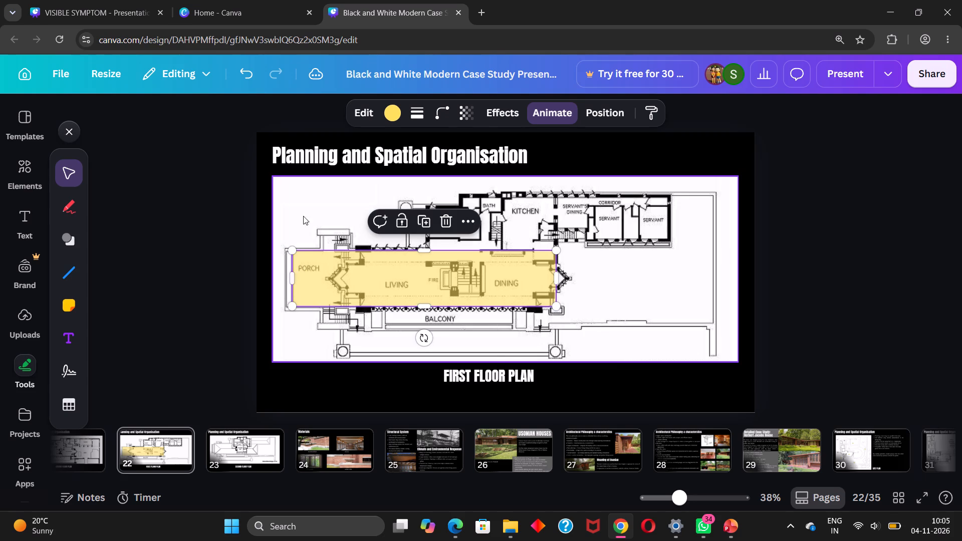
click(303, 208)
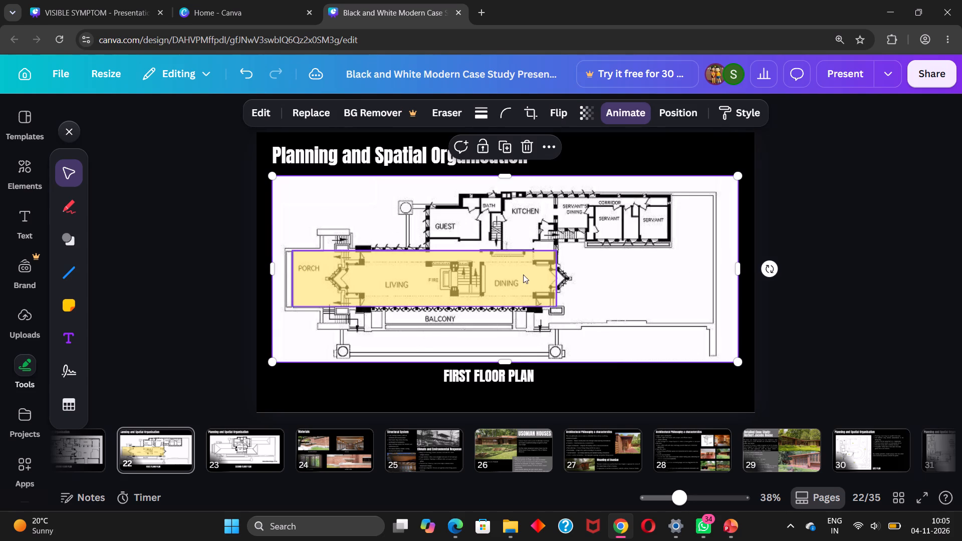
click(523, 275)
drag(557, 277, 573, 279)
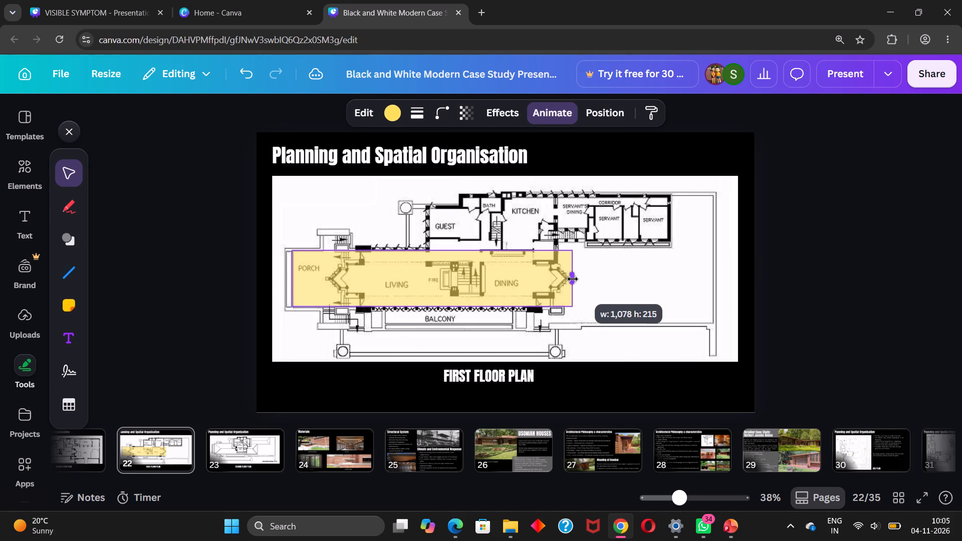
drag(573, 279, 573, 280)
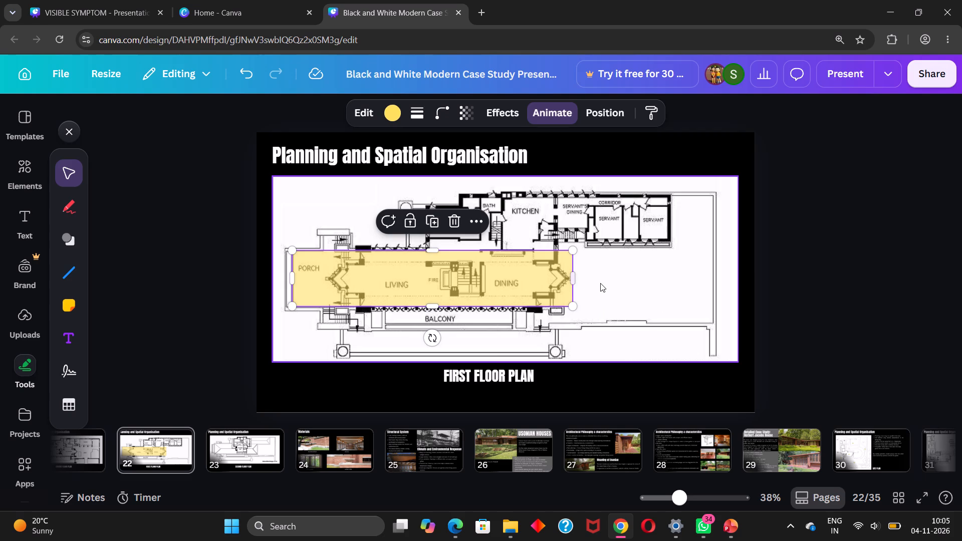
click(600, 283)
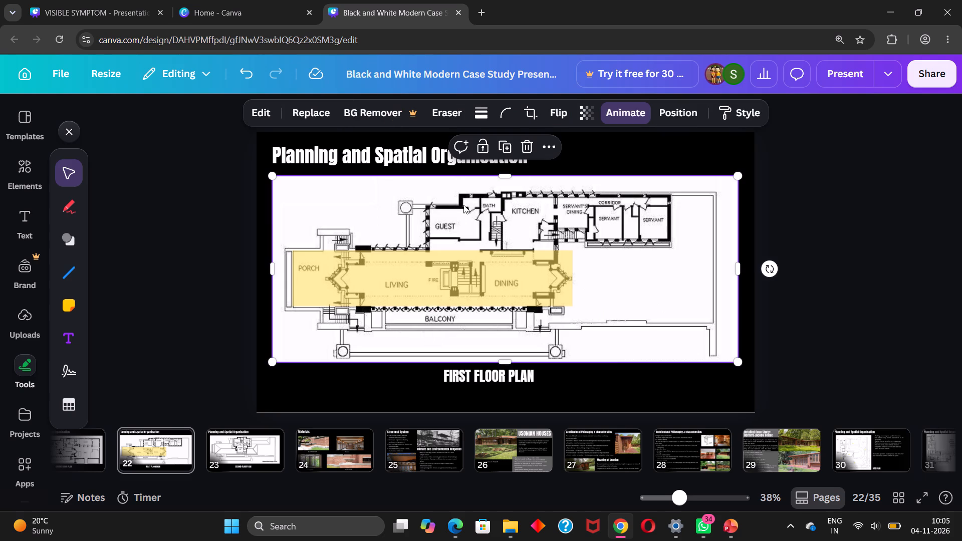
Switch to the PowerPoint deck to consult the Prairie Houses floor plan and planning principles slide.
click(724, 528)
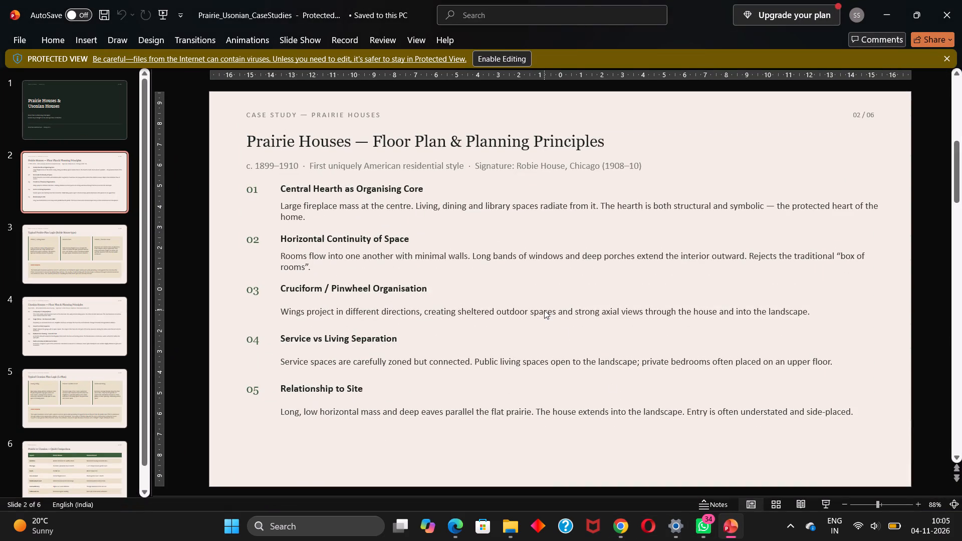
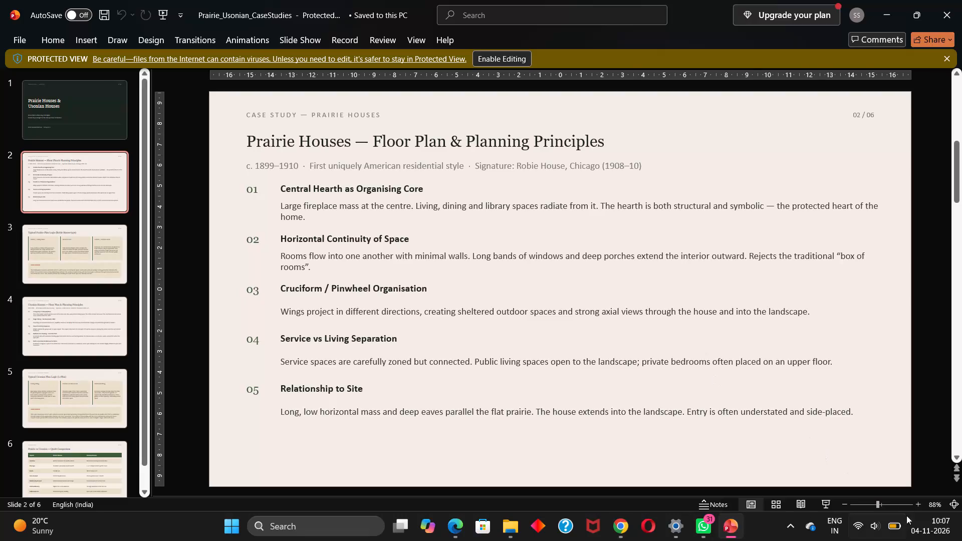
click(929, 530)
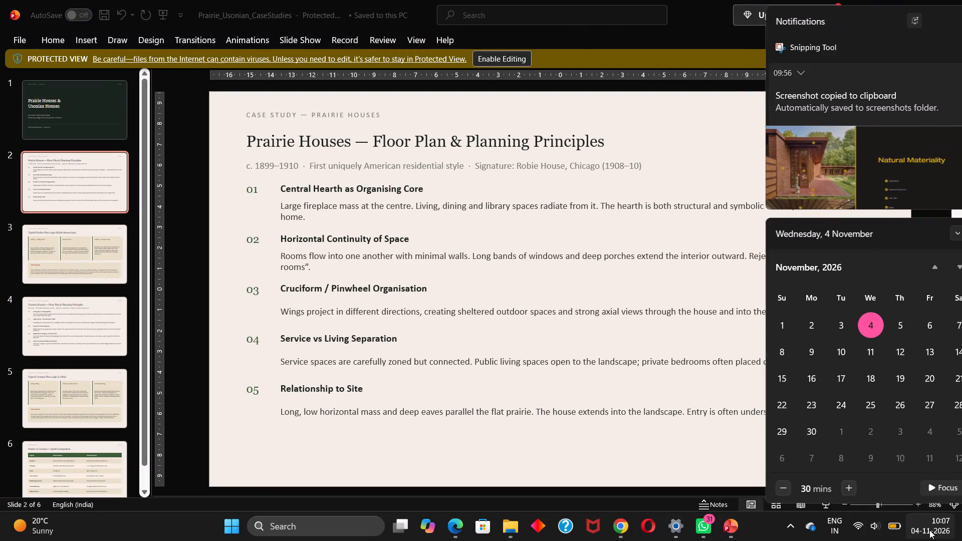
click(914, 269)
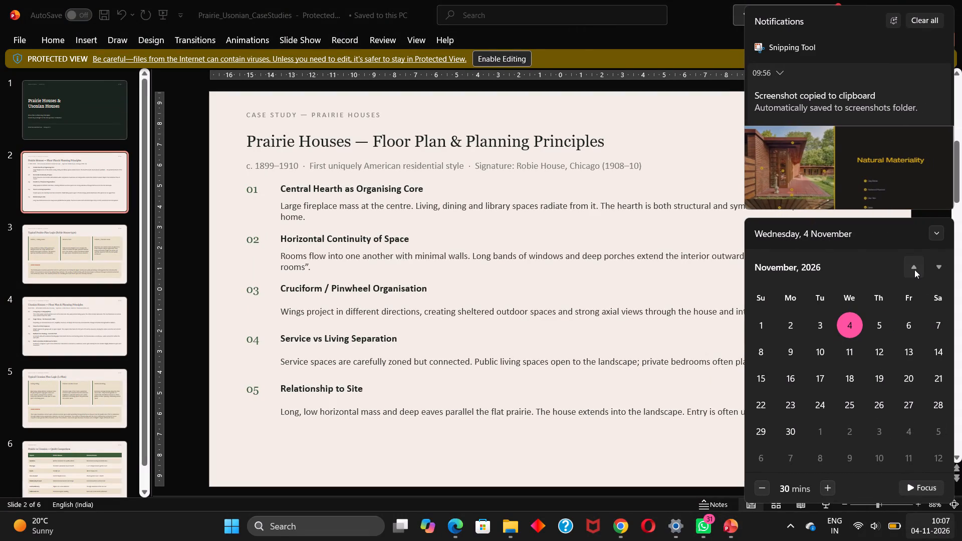
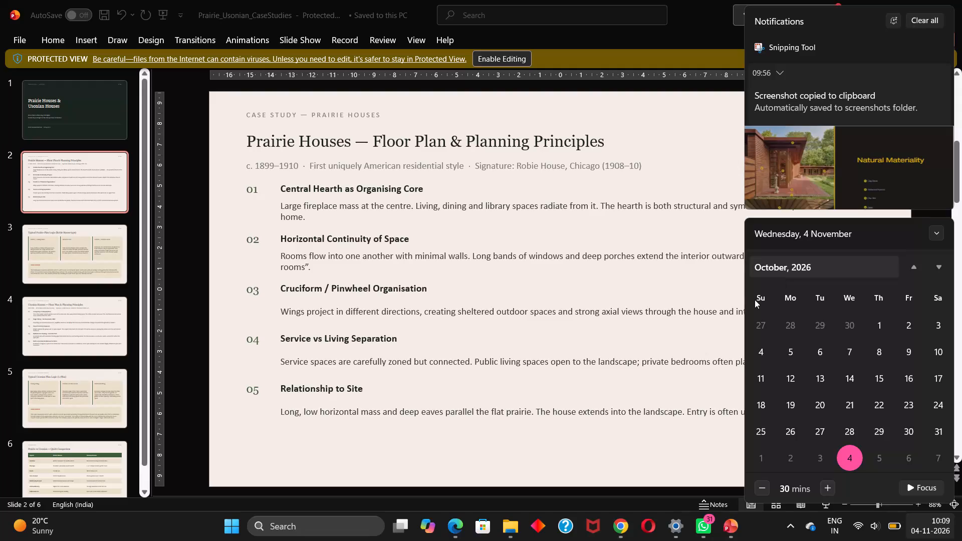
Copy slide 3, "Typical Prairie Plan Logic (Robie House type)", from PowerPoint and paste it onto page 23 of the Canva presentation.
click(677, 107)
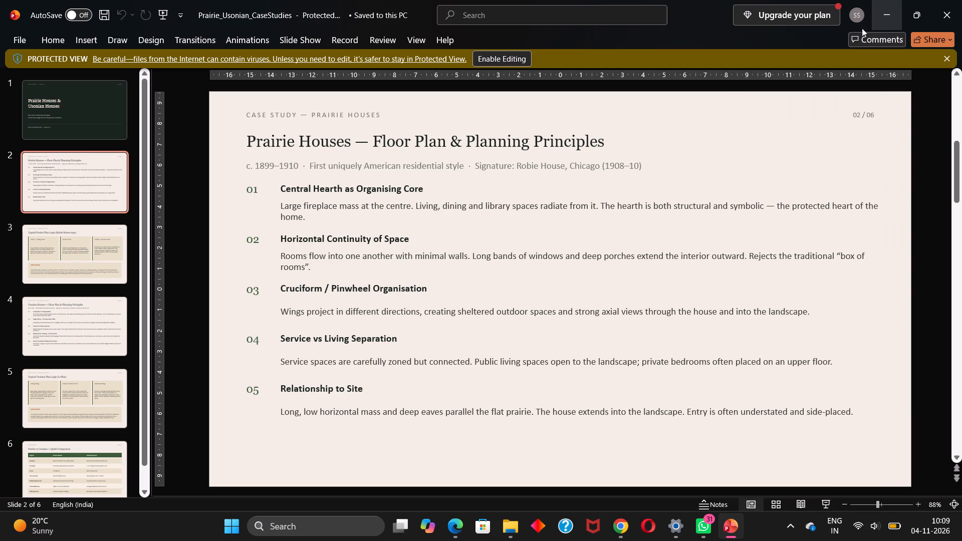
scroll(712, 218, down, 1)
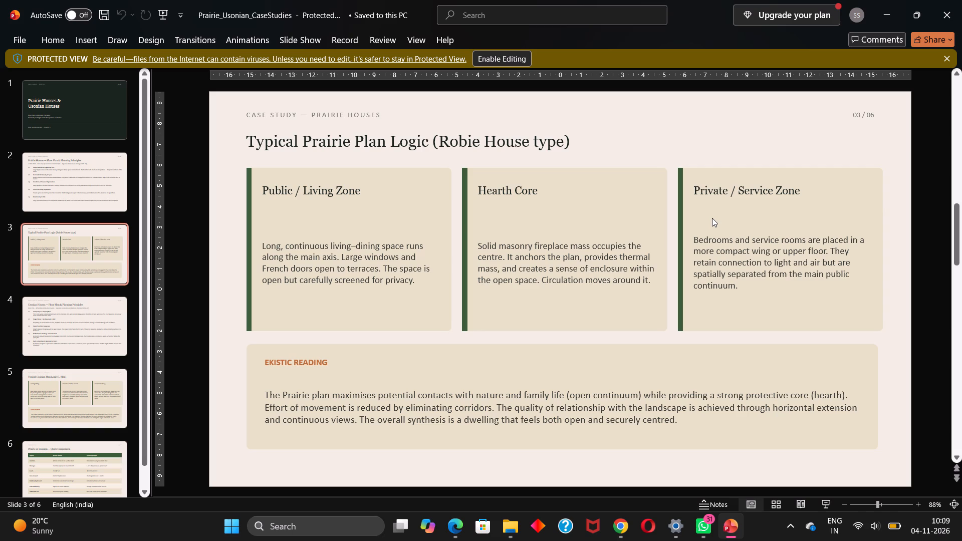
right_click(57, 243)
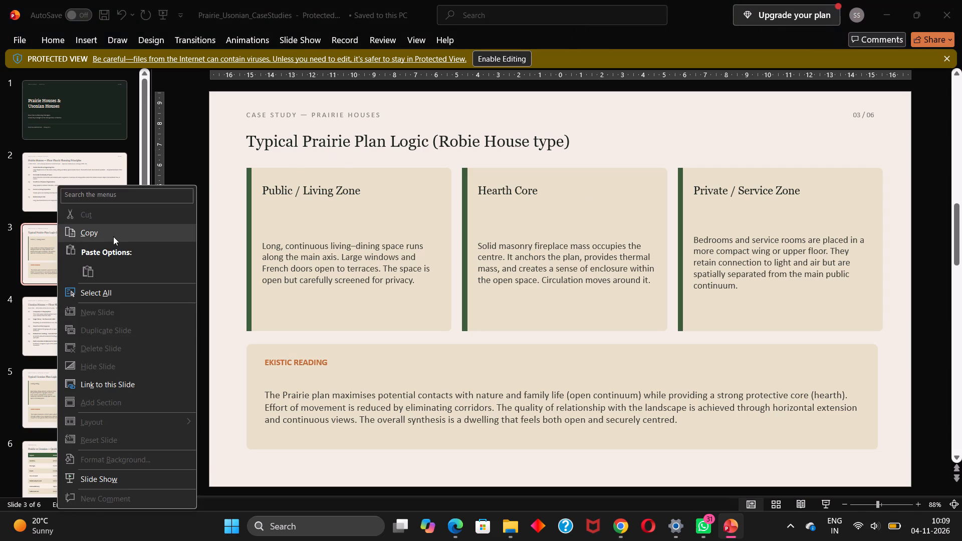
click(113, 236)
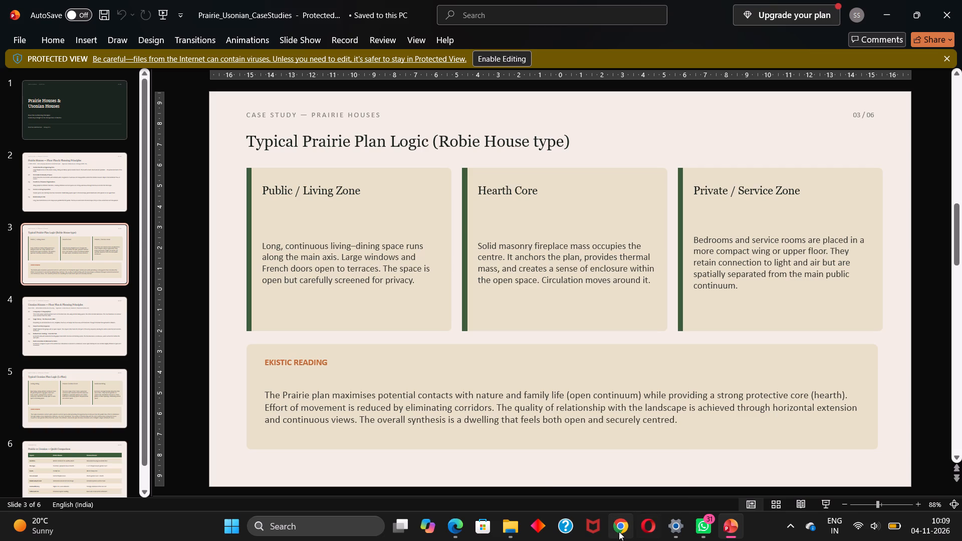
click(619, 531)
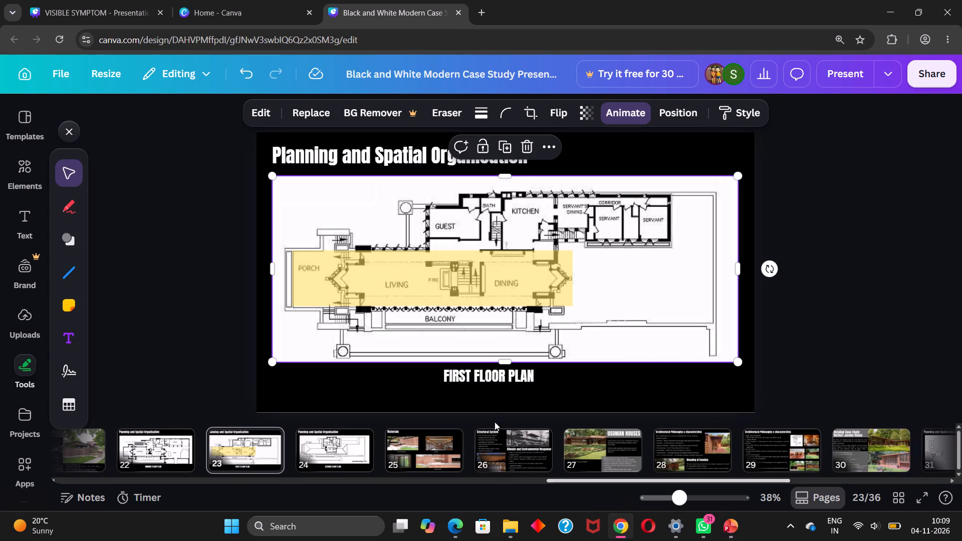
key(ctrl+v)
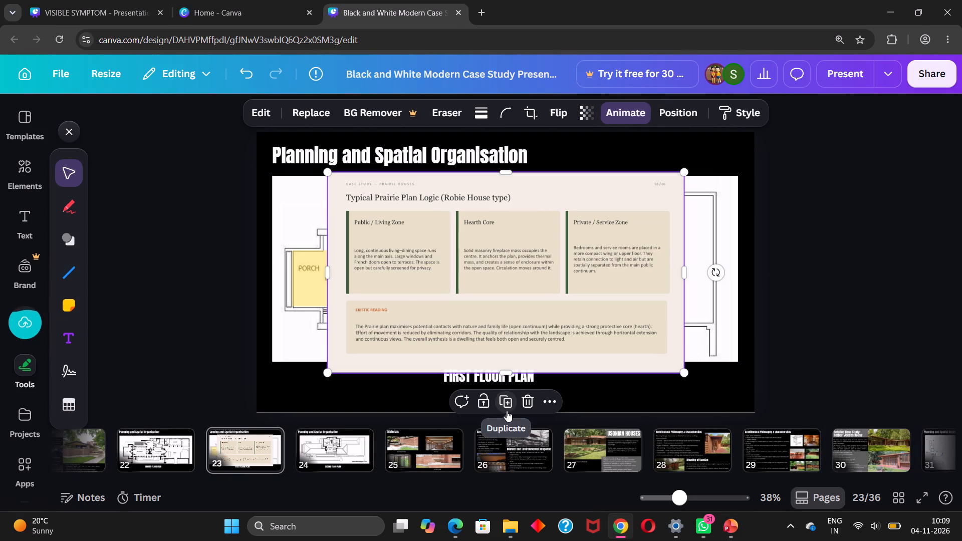
Add a blank page directly after page 23.
click(274, 434)
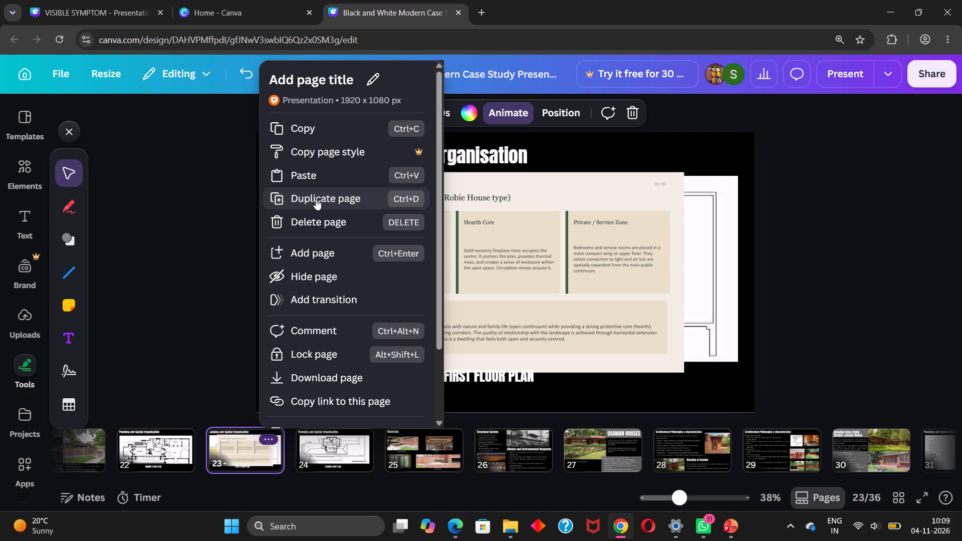
click(298, 253)
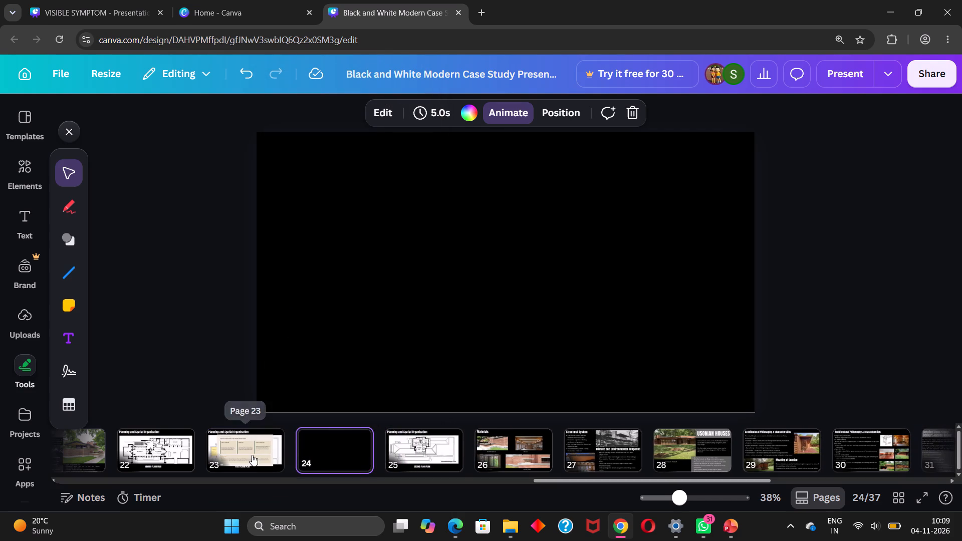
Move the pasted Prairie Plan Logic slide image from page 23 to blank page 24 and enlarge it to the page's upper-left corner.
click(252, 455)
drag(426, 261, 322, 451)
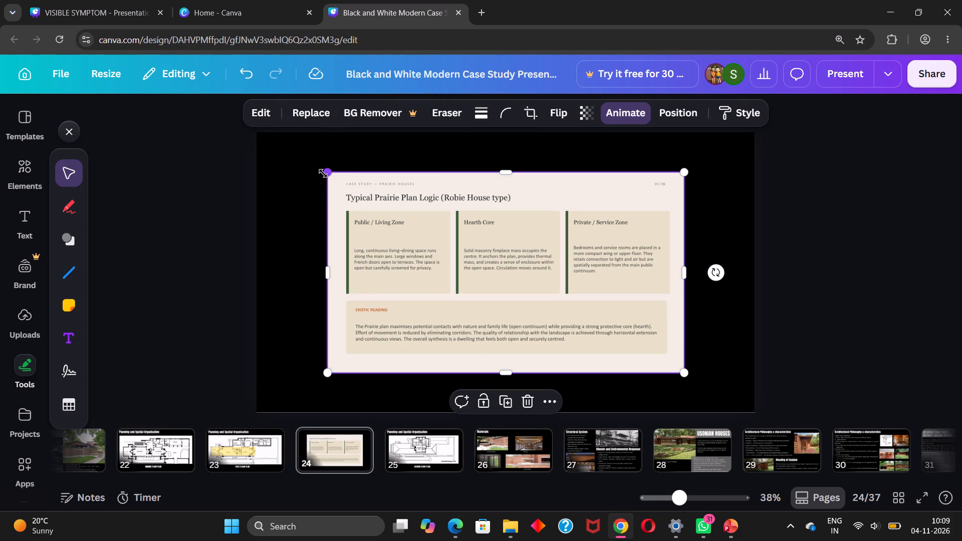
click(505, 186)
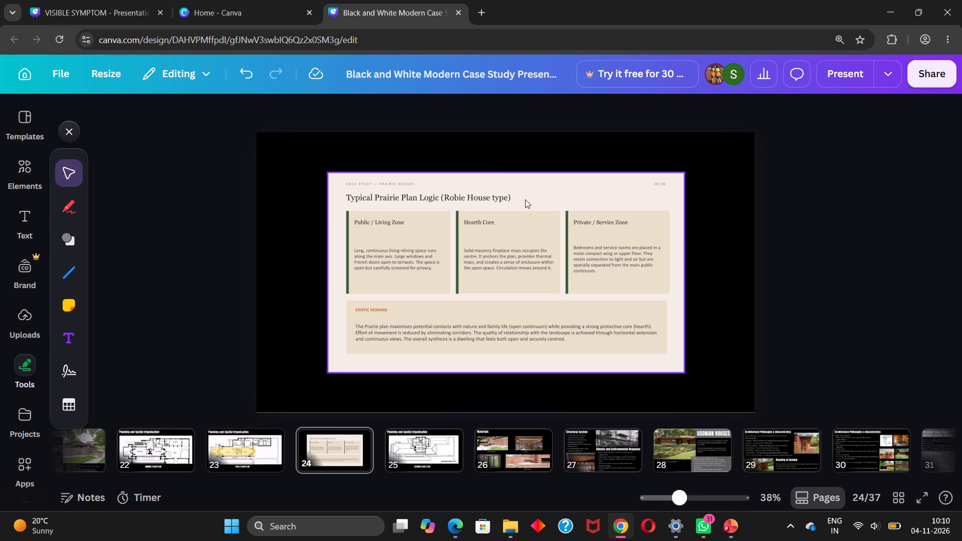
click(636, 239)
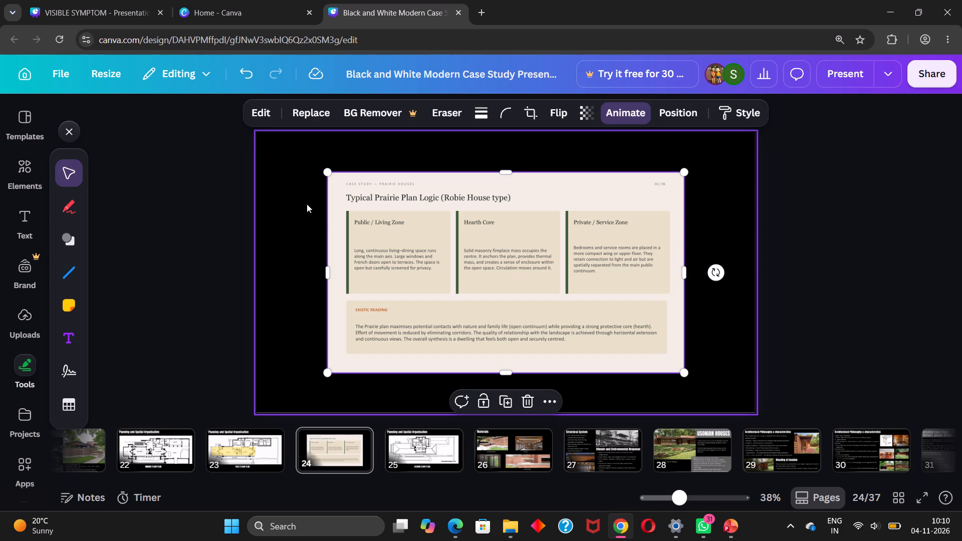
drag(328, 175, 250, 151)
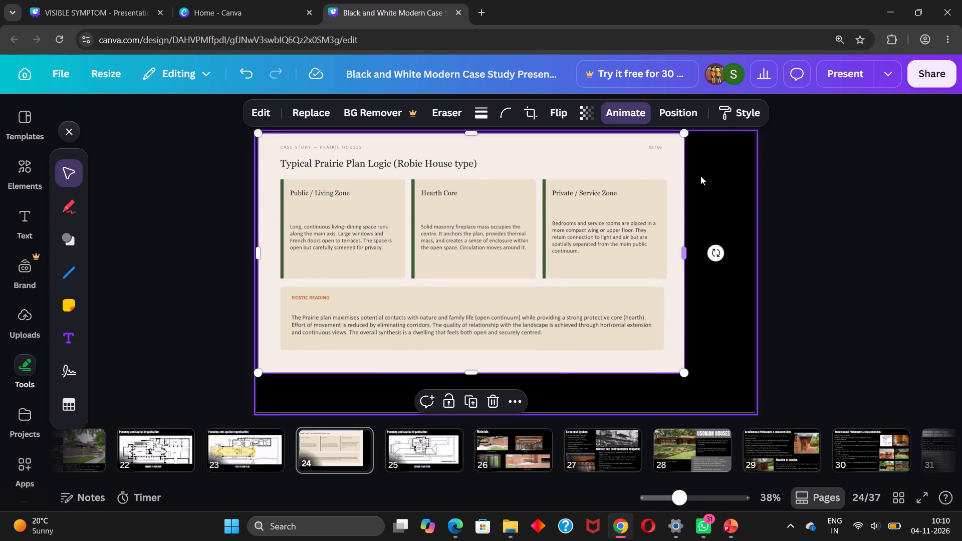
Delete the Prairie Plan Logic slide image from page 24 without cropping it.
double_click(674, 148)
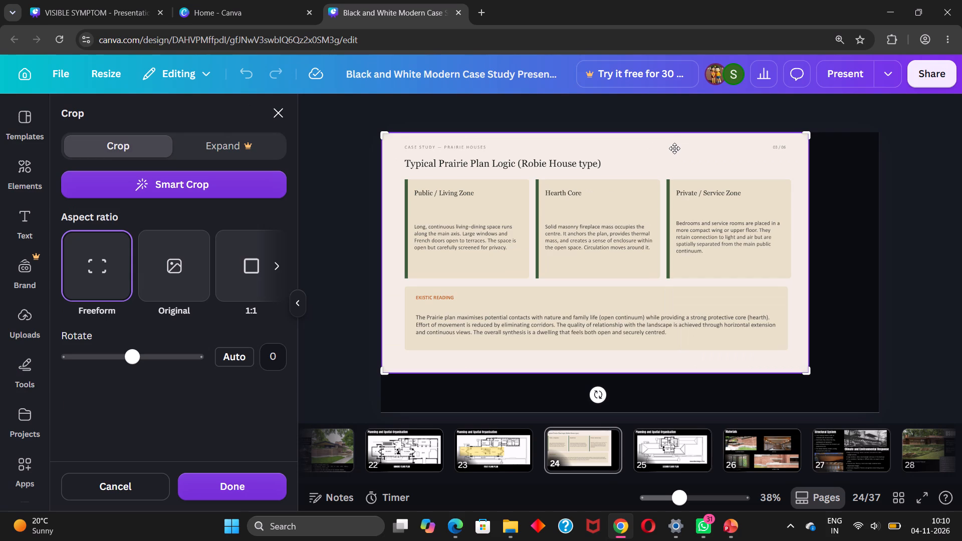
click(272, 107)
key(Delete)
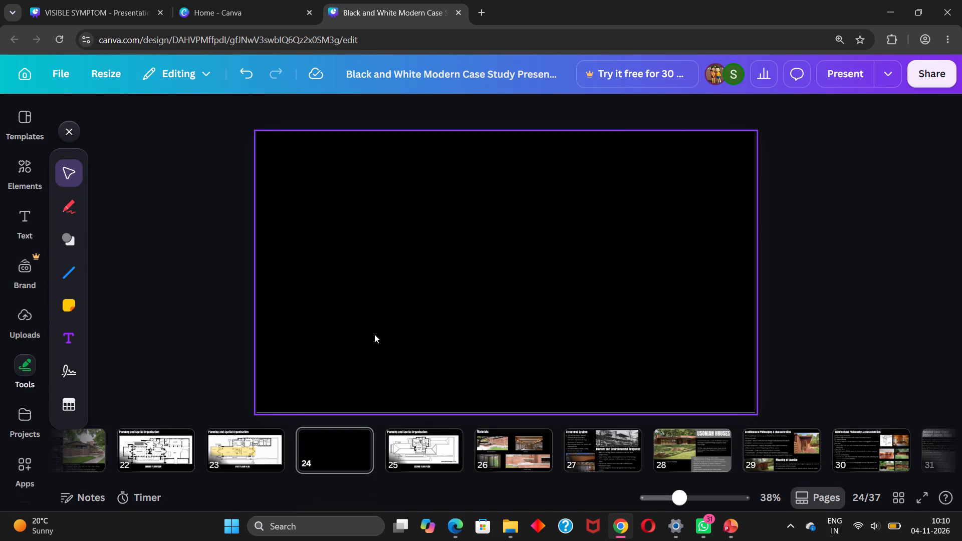
Review the zone descriptions and ekistic reading on the Robie House plan logic slide in PowerPoint and return to Canva.
click(726, 528)
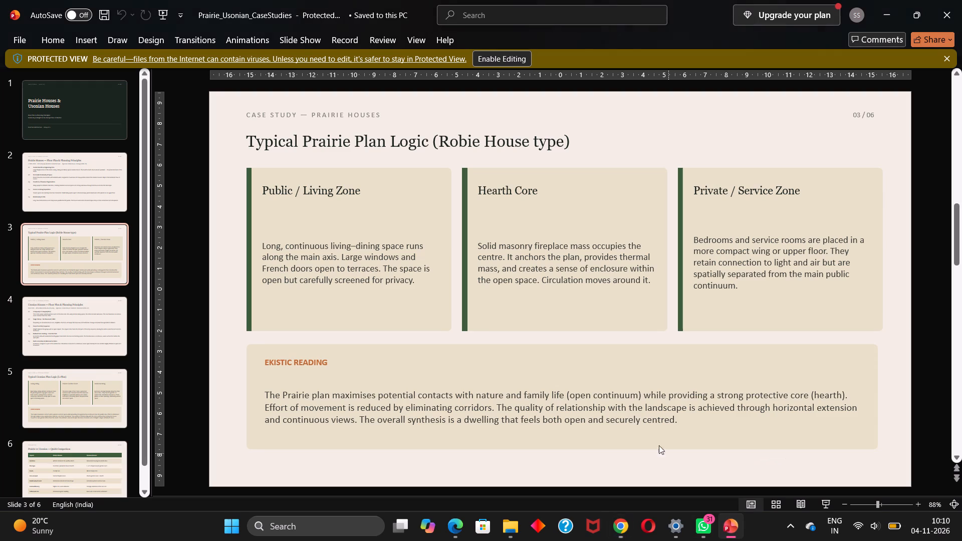
drag(496, 316, 575, 392)
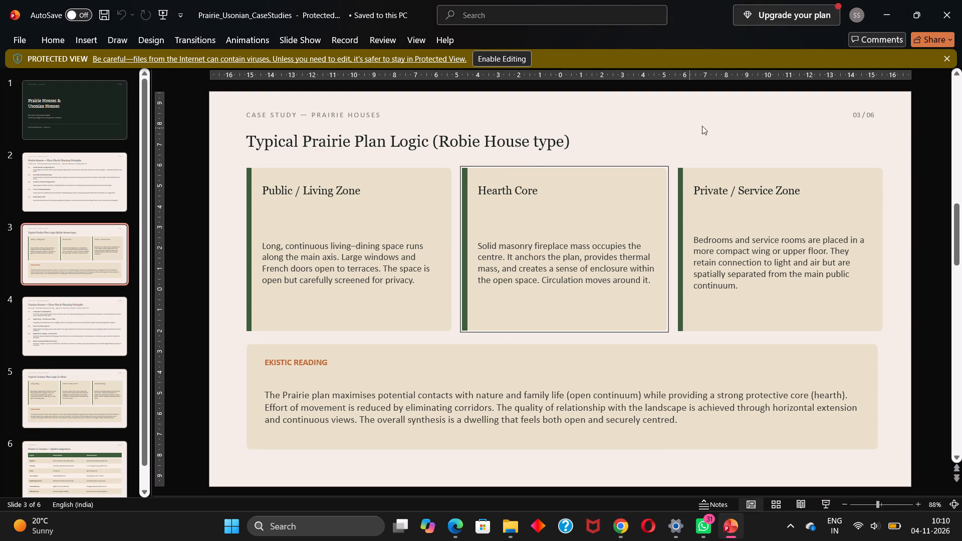
key(Escape)
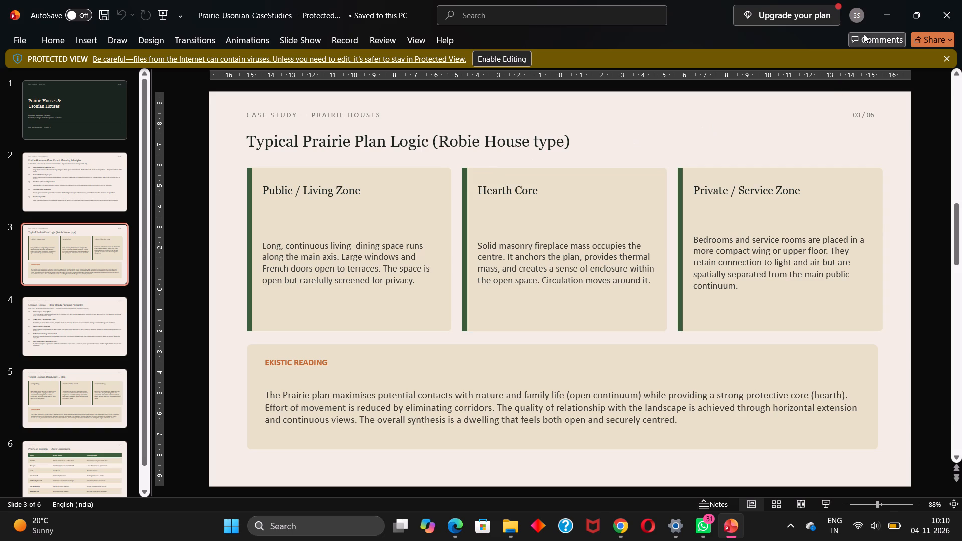
click(880, 22)
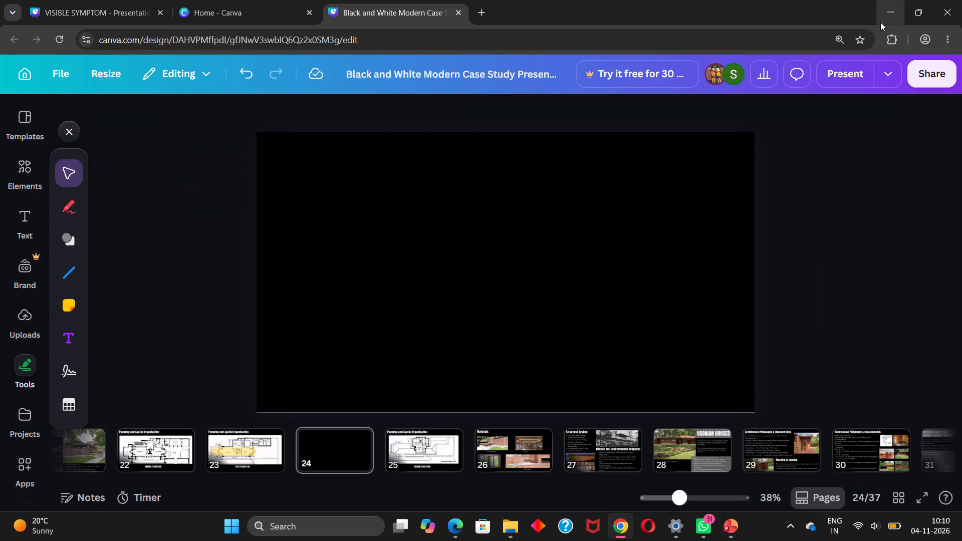
key(Down)
key(Left)
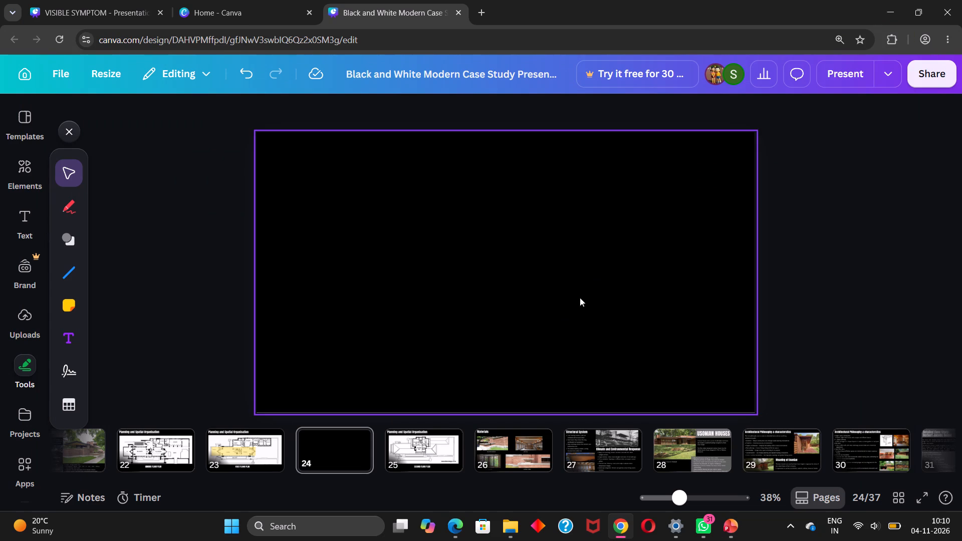
Draw a rectangle on page 23's first floor plan and reduce it to a thin strip over the window band above the balcony.
click(263, 440)
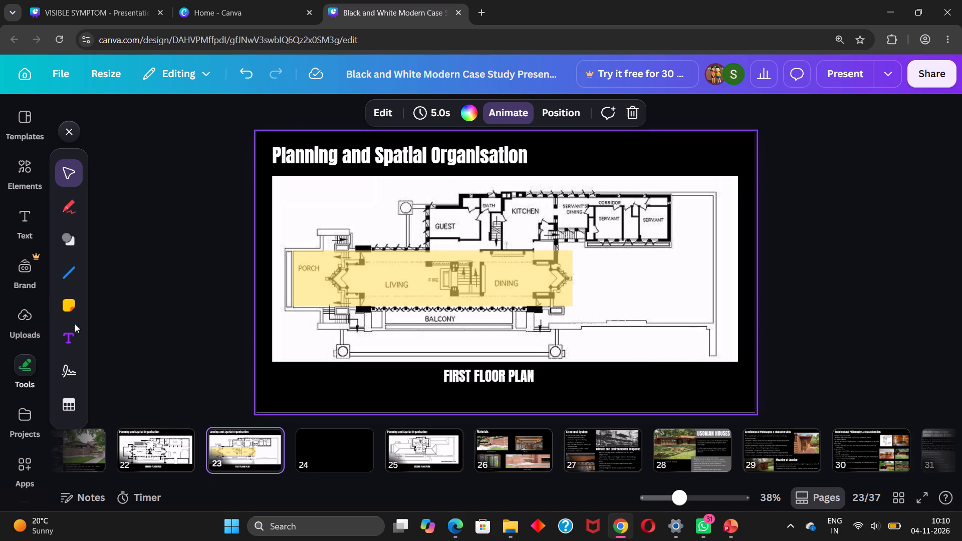
click(70, 278)
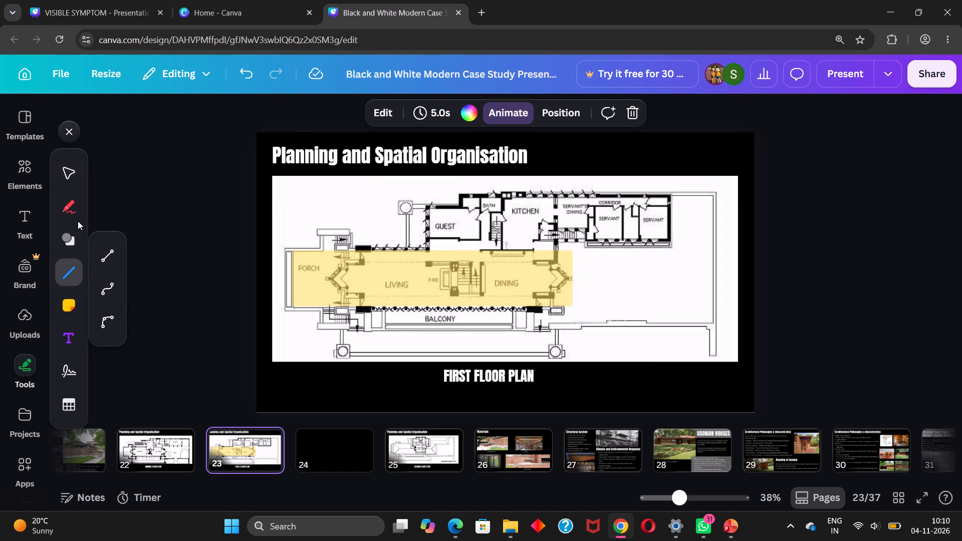
click(67, 229)
click(101, 162)
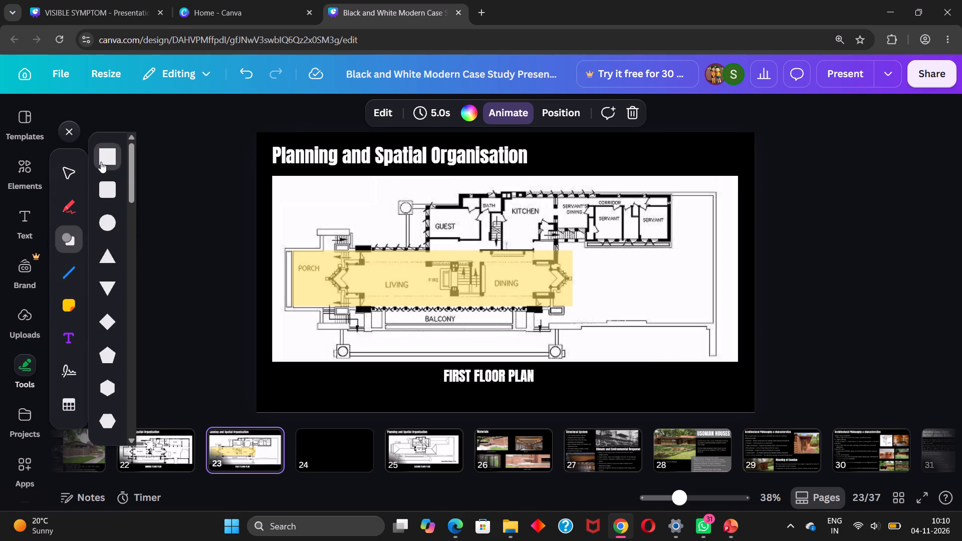
drag(459, 273, 360, 289)
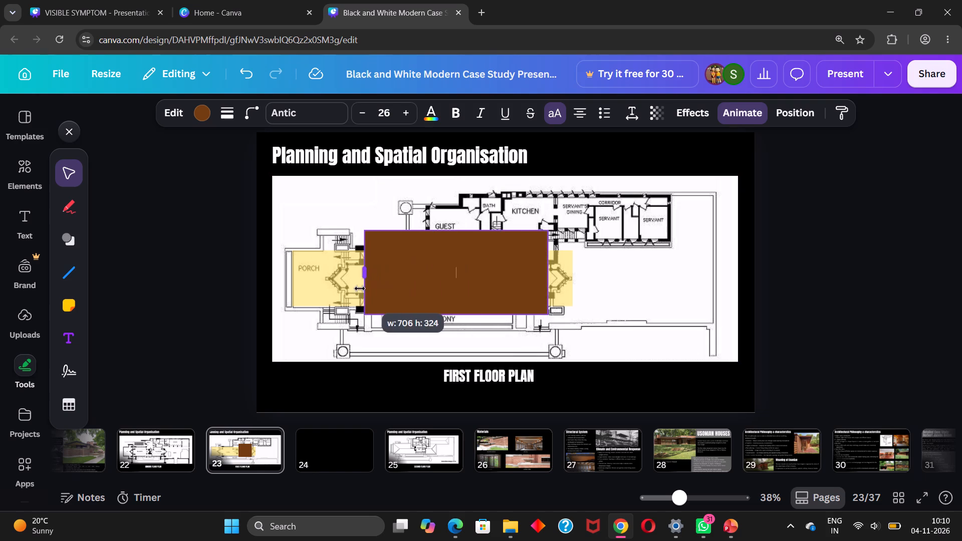
drag(360, 289, 365, 287)
drag(462, 228, 463, 267)
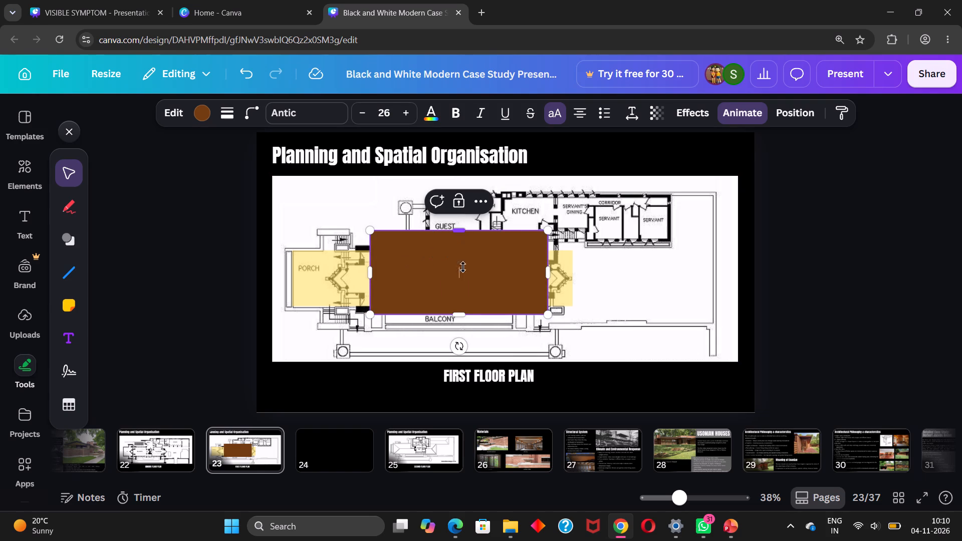
drag(463, 267, 475, 307)
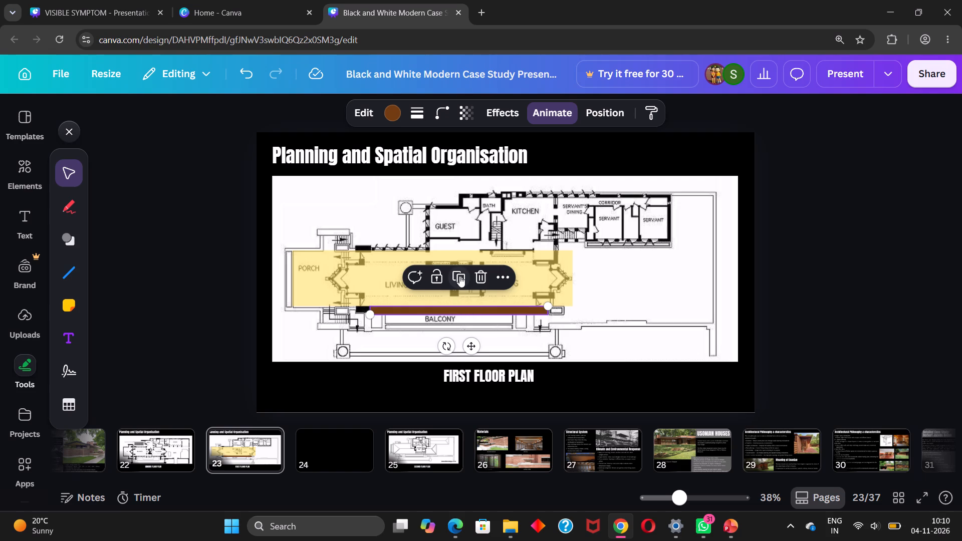
Fill the window-band strip with blue #0cc0df and set its transparency to 53.
click(388, 119)
scroll(224, 426, down, 3)
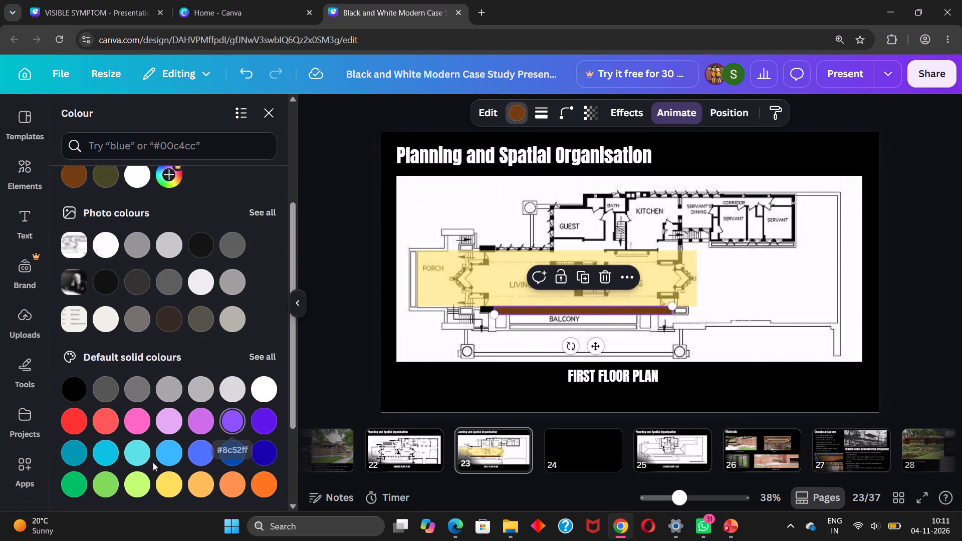
click(136, 461)
click(107, 459)
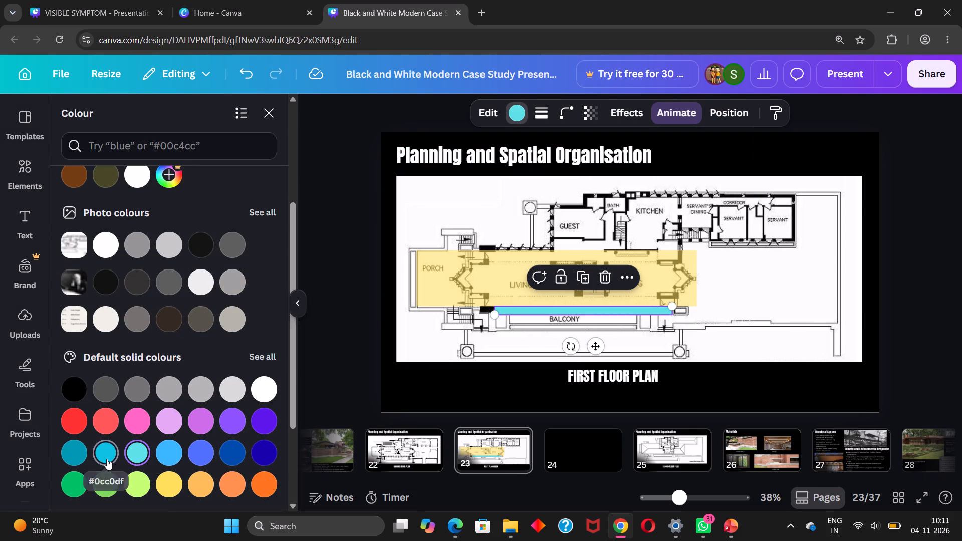
click(593, 117)
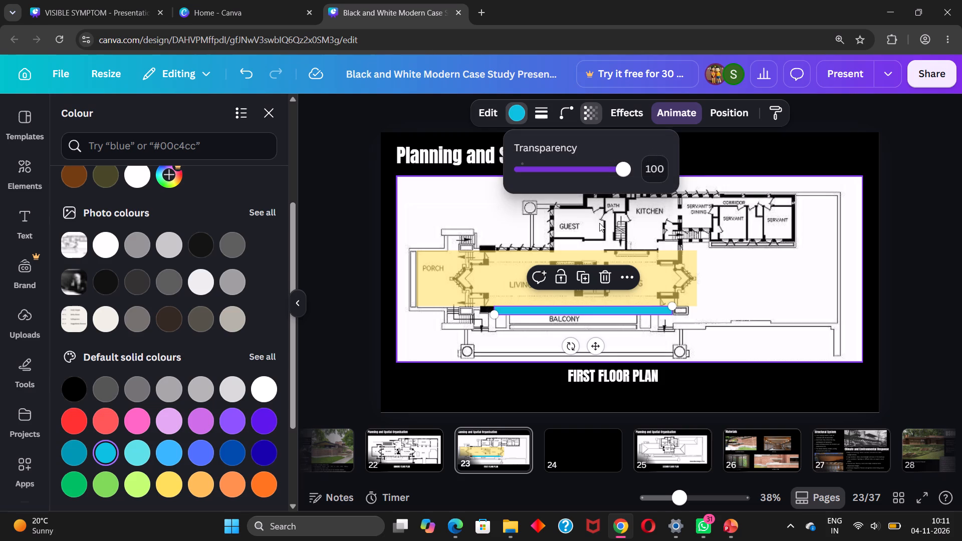
drag(617, 173, 579, 173)
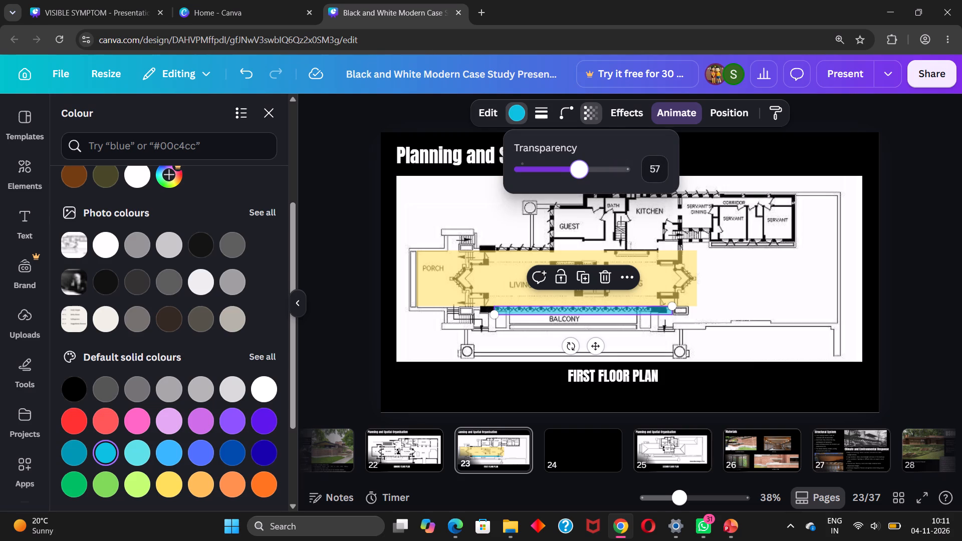
drag(579, 173, 576, 172)
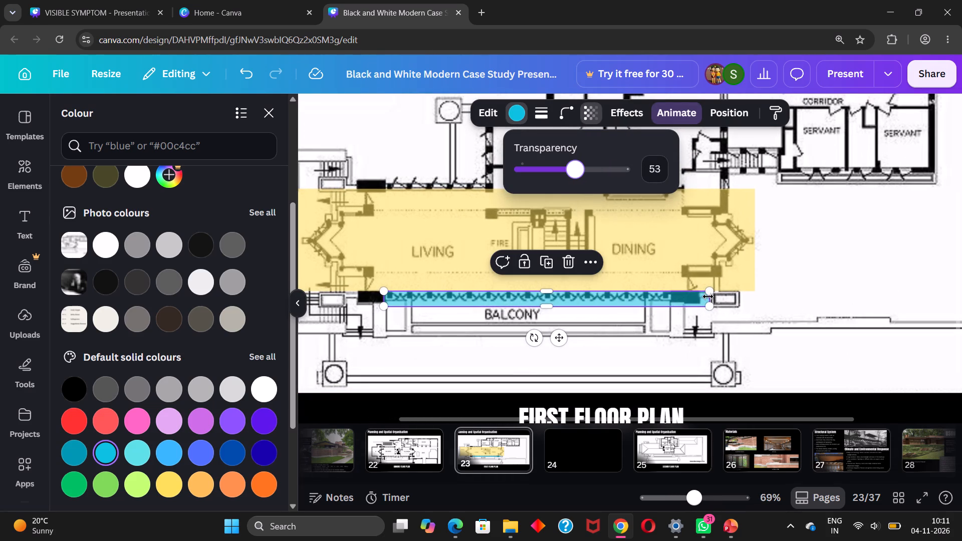
Shorten the blue strip so it ends where the window band above the balcony ends, before the solid wall.
drag(708, 297, 668, 300)
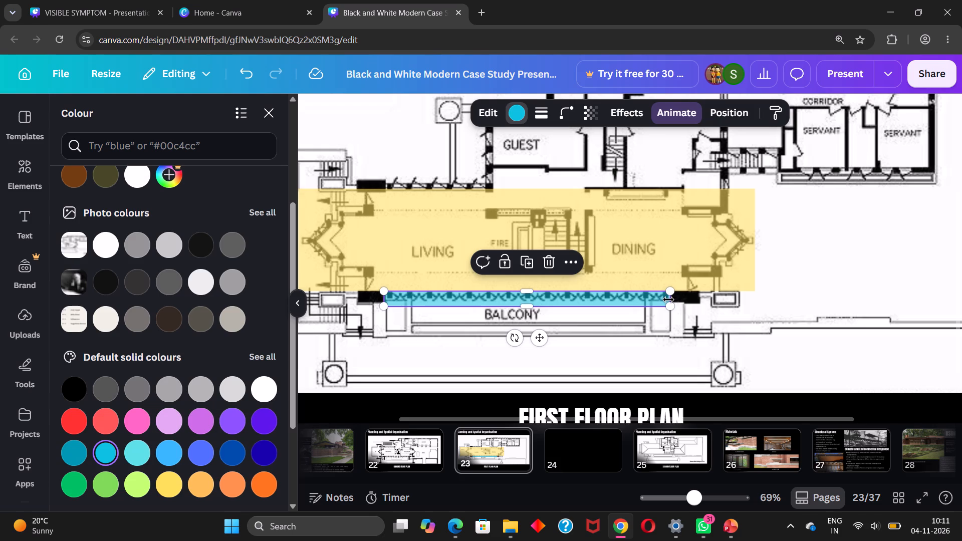
Duplicate the blue balcony strip and fit the copy over the shorter window band along the living room's upper wall.
click(529, 265)
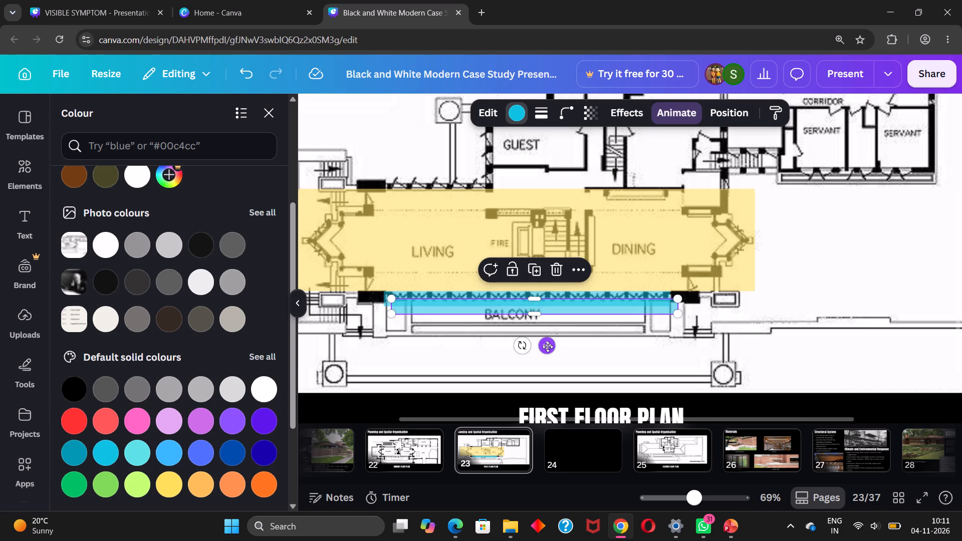
drag(548, 347, 541, 222)
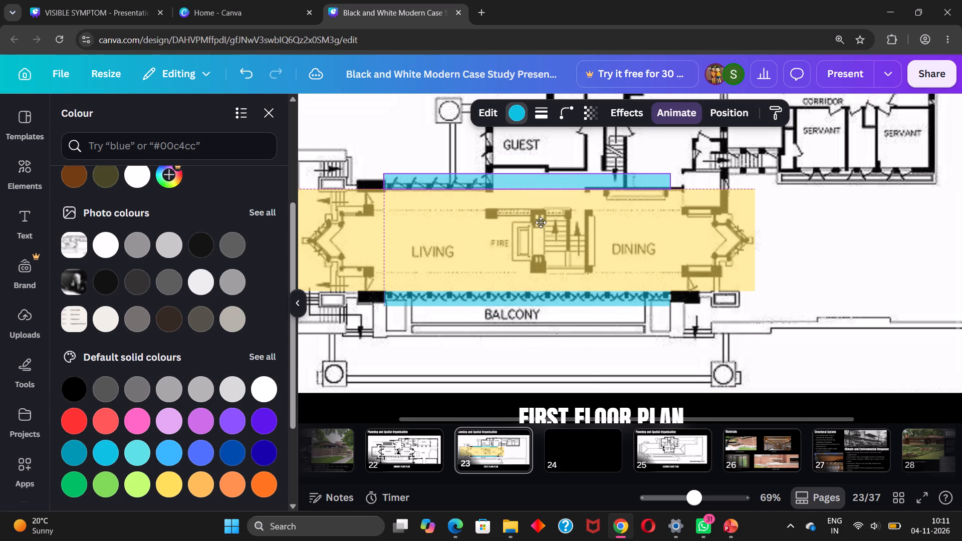
drag(541, 222, 541, 222)
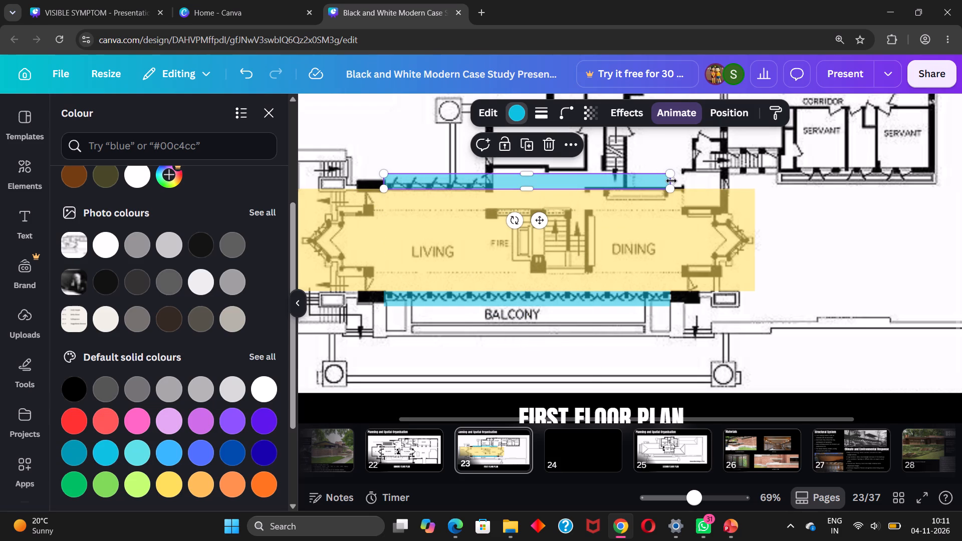
drag(671, 181, 488, 188)
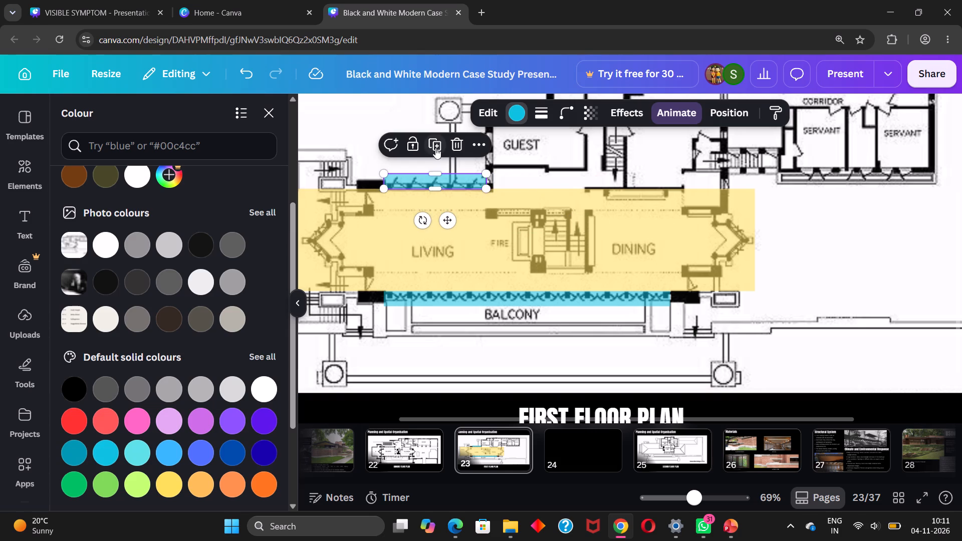
Duplicate the living-room strip, rotate the copy to vertical, and fit it over the window band on the guest room's outer side wall.
click(435, 148)
scroll(542, 330, up, 1)
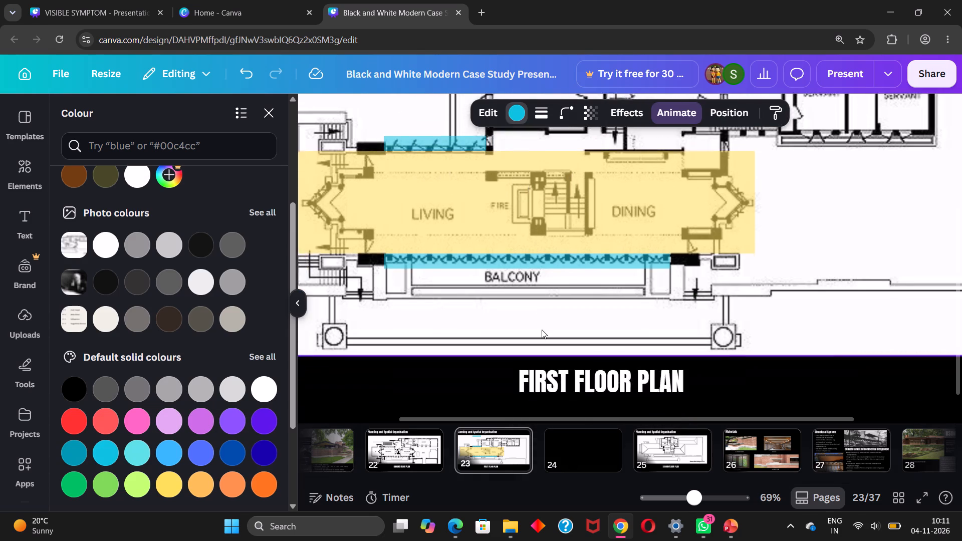
scroll(542, 330, up, 1)
drag(422, 262, 463, 262)
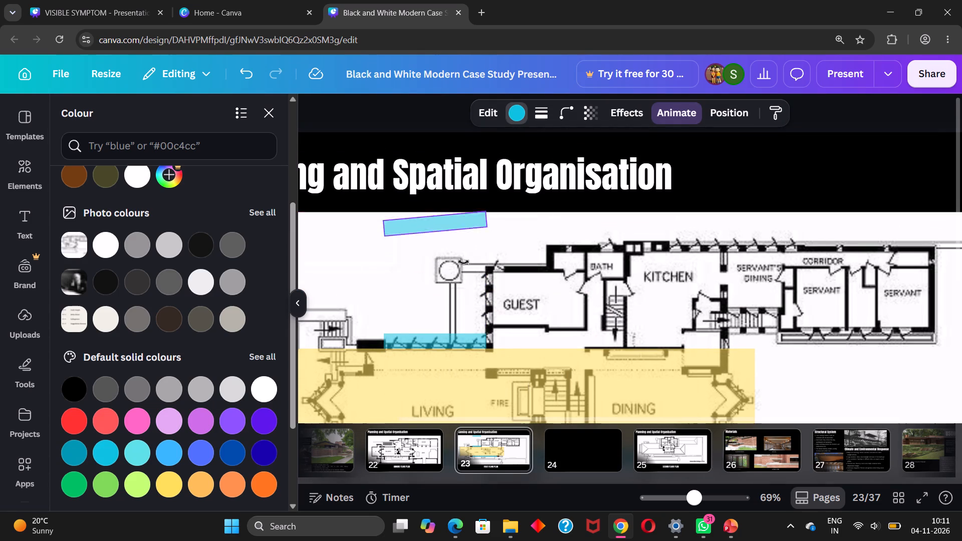
drag(463, 262, 492, 237)
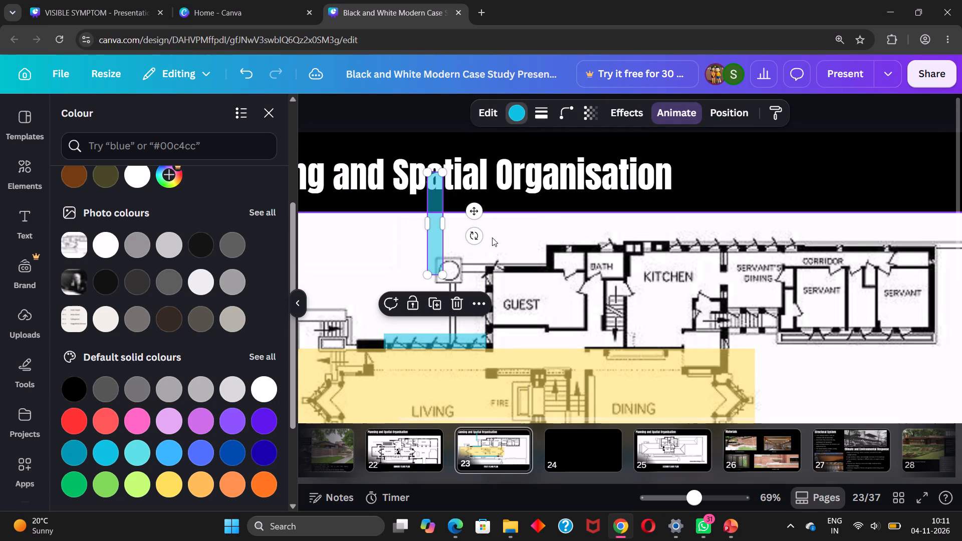
drag(433, 243, 451, 274)
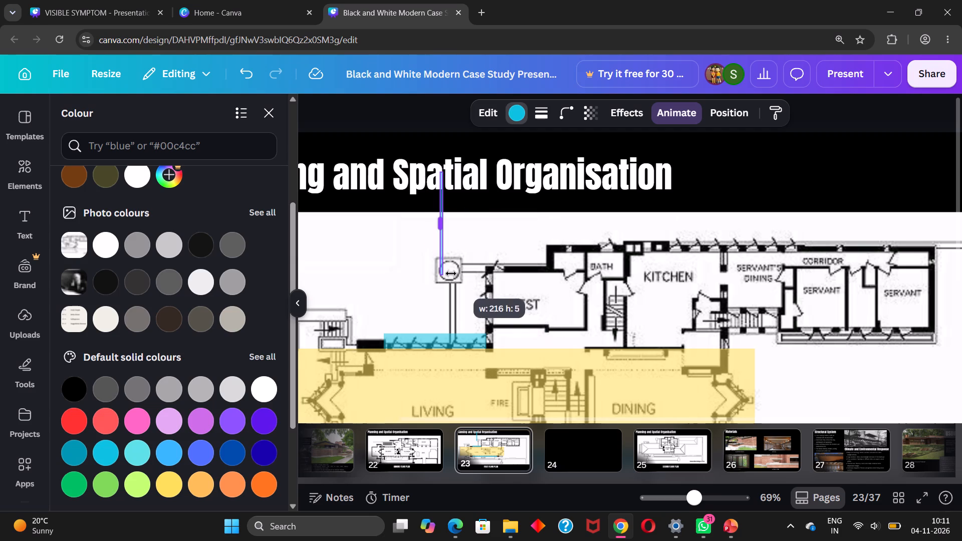
drag(451, 274, 434, 268)
key(ctrl+z)
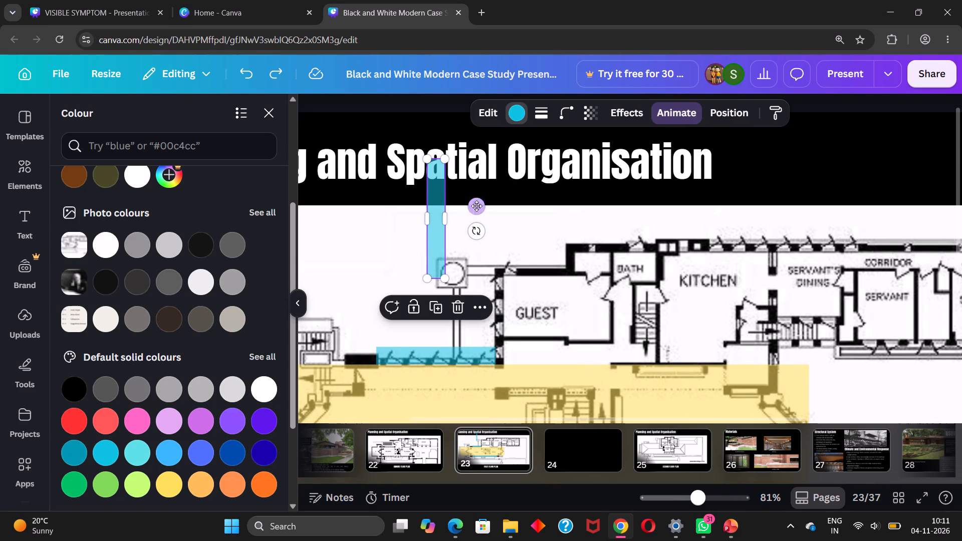
drag(478, 206, 540, 288)
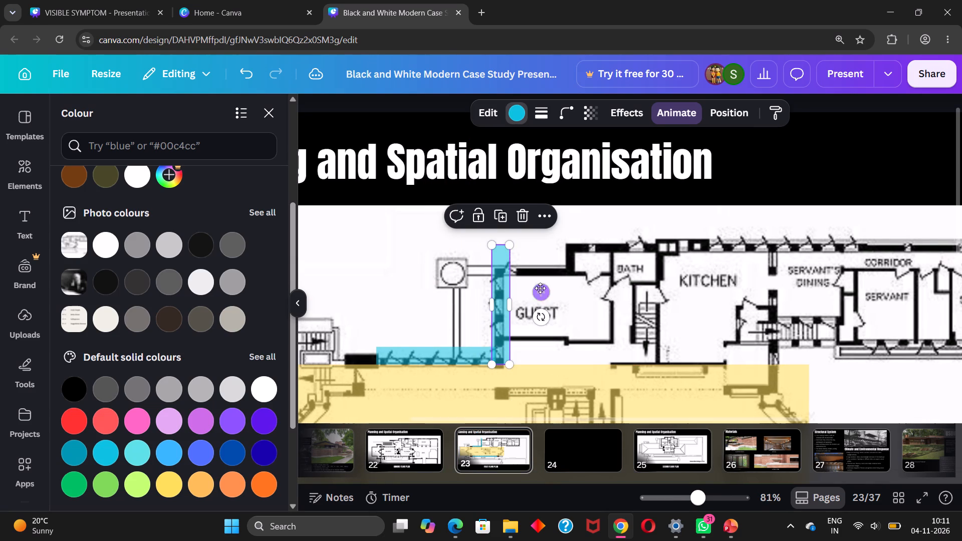
drag(500, 243, 506, 264)
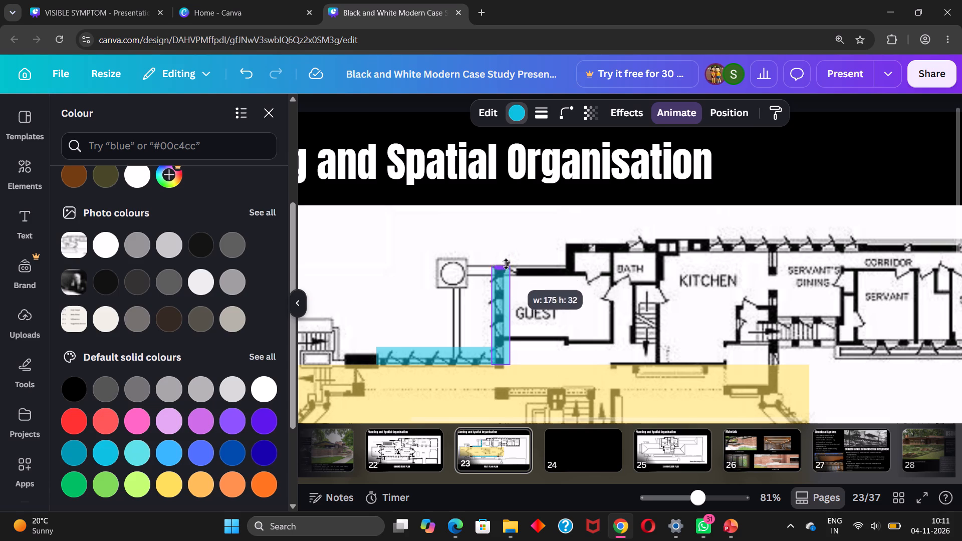
drag(506, 264, 506, 261)
click(589, 273)
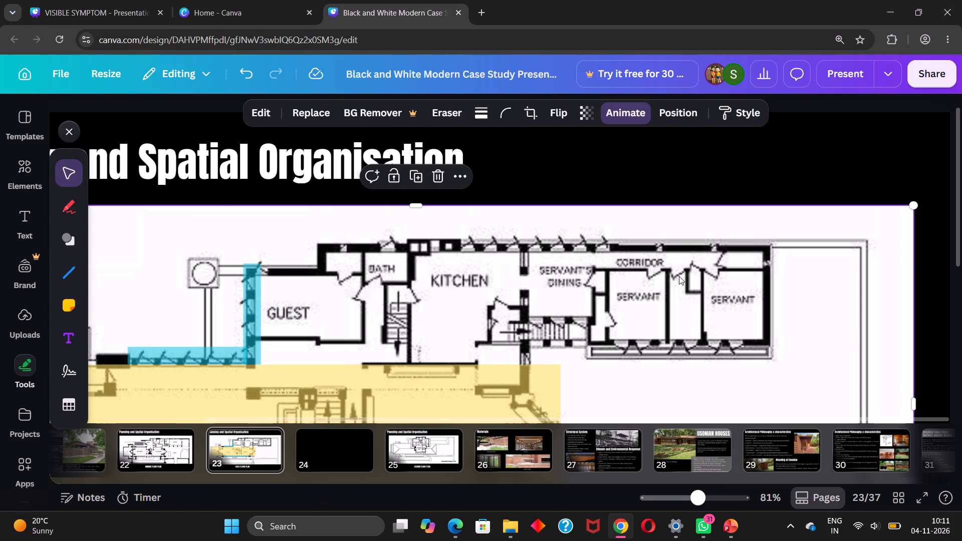
Duplicate the blue balcony strip and fit the copy over the window band along the kitchen and servants' dining upper wall.
scroll(679, 276, down, 1)
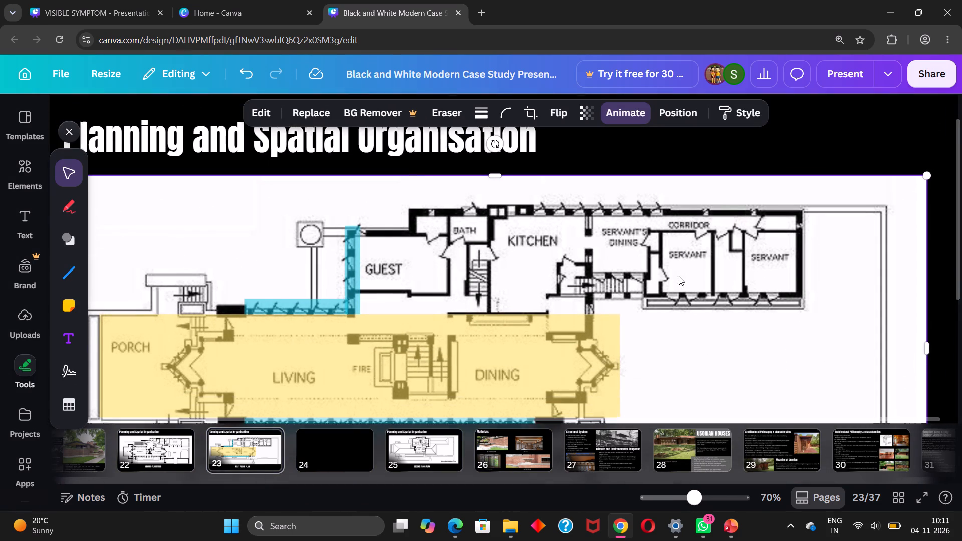
scroll(679, 276, down, 1)
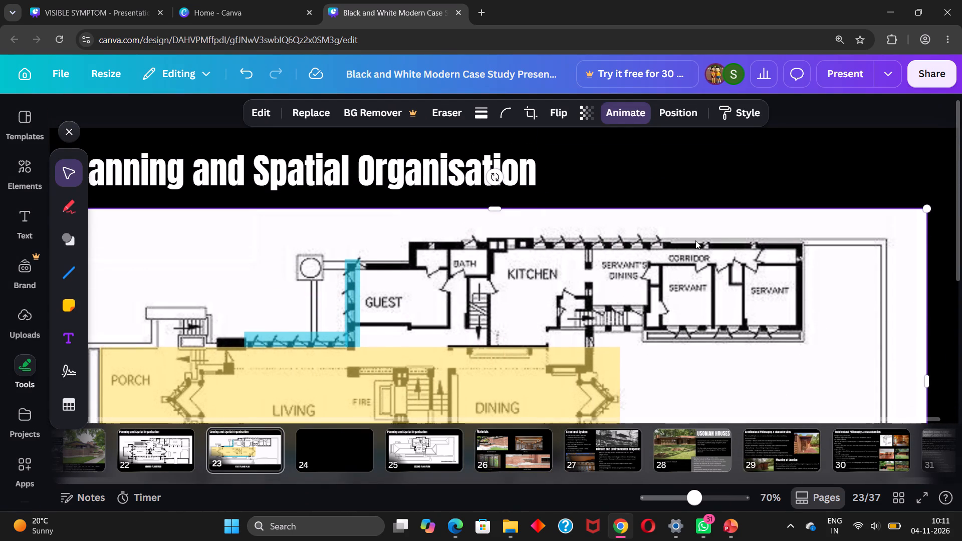
scroll(644, 247, down, 3)
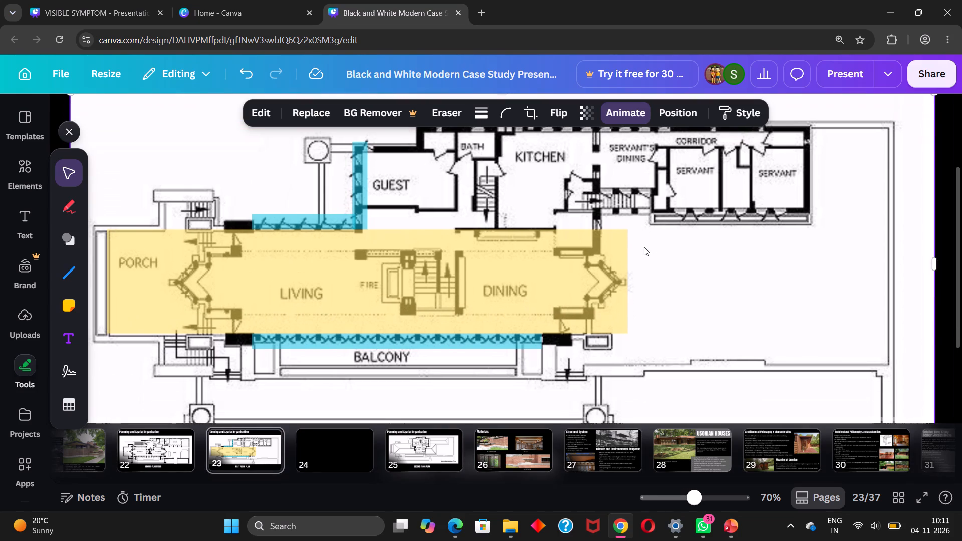
click(507, 339)
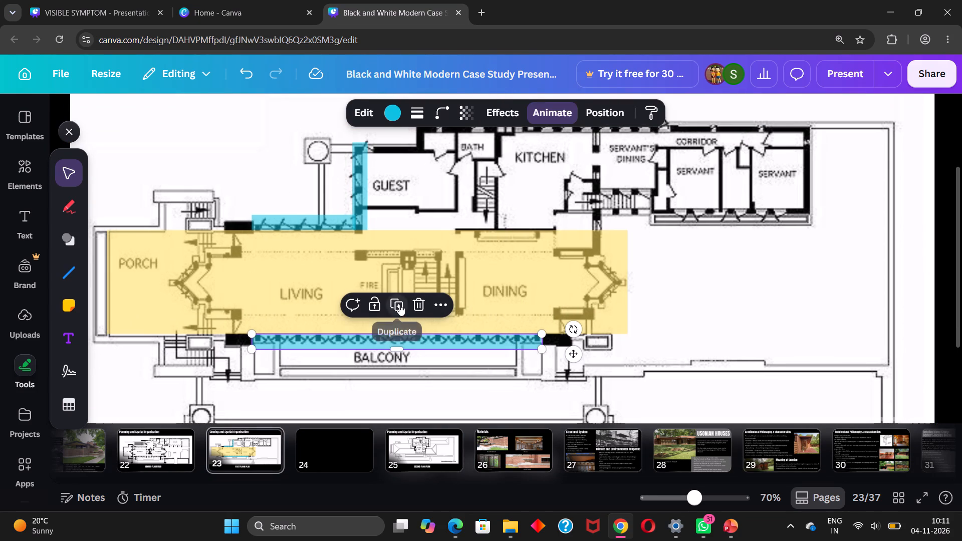
click(399, 305)
drag(495, 347, 606, 256)
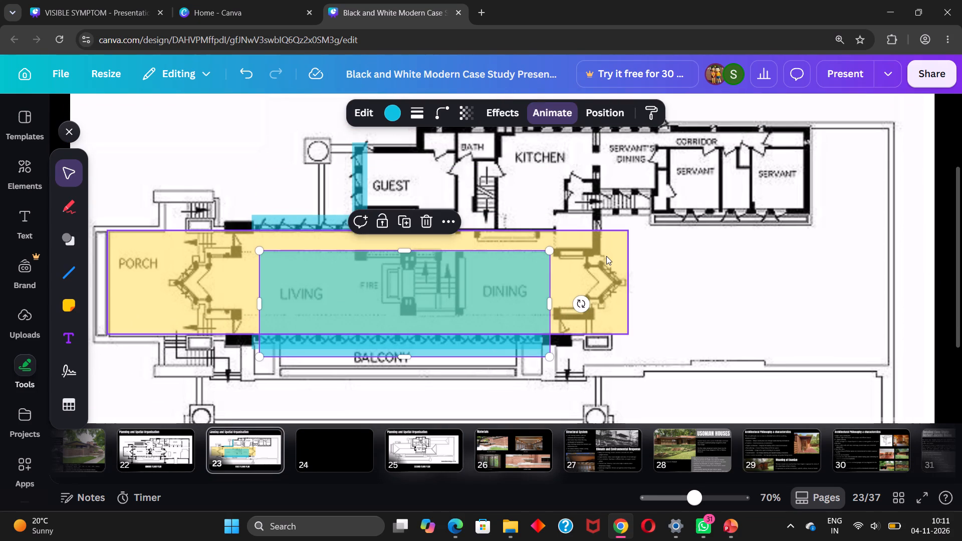
key(ctrl+z)
drag(581, 364, 787, 157)
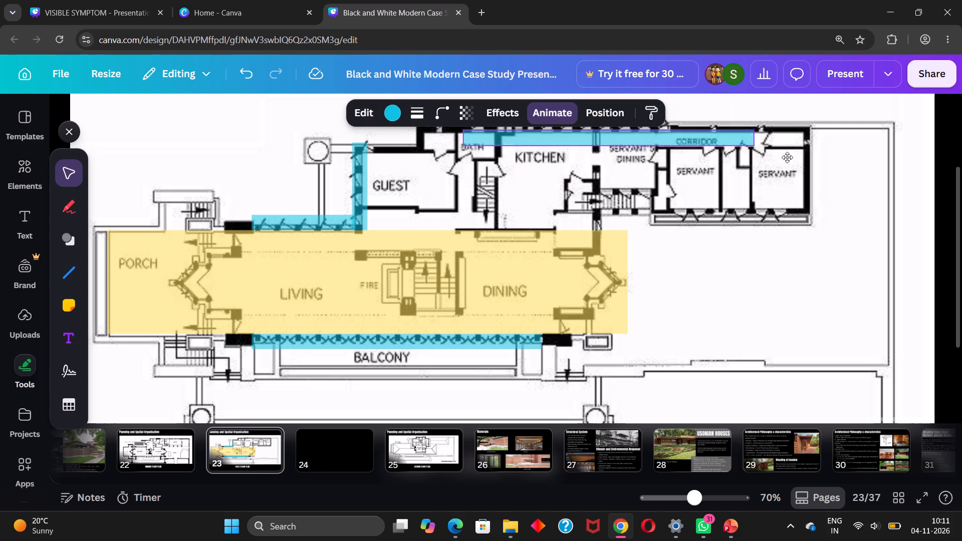
drag(787, 157, 830, 146)
scroll(830, 146, up, 2)
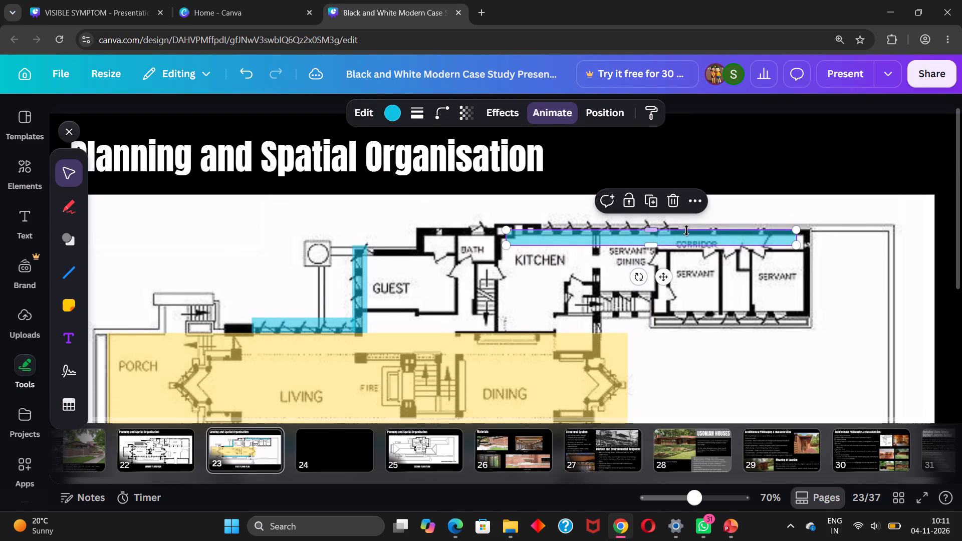
drag(664, 277, 714, 243)
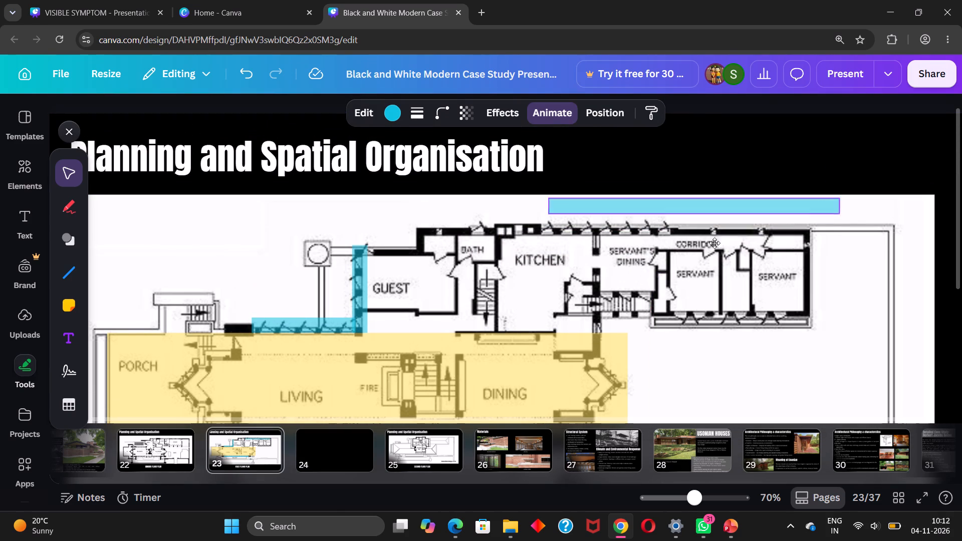
drag(714, 243, 673, 269)
drag(808, 233, 737, 232)
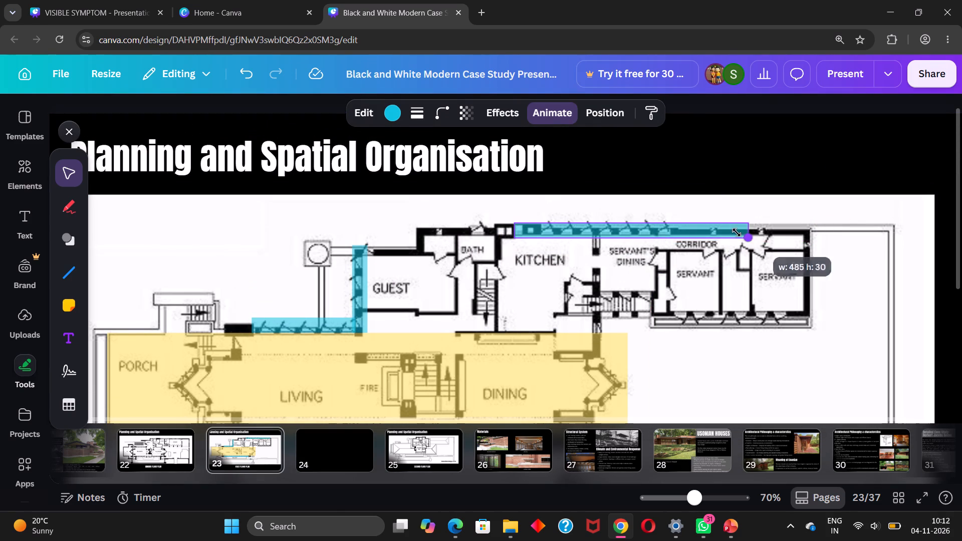
drag(737, 232, 675, 230)
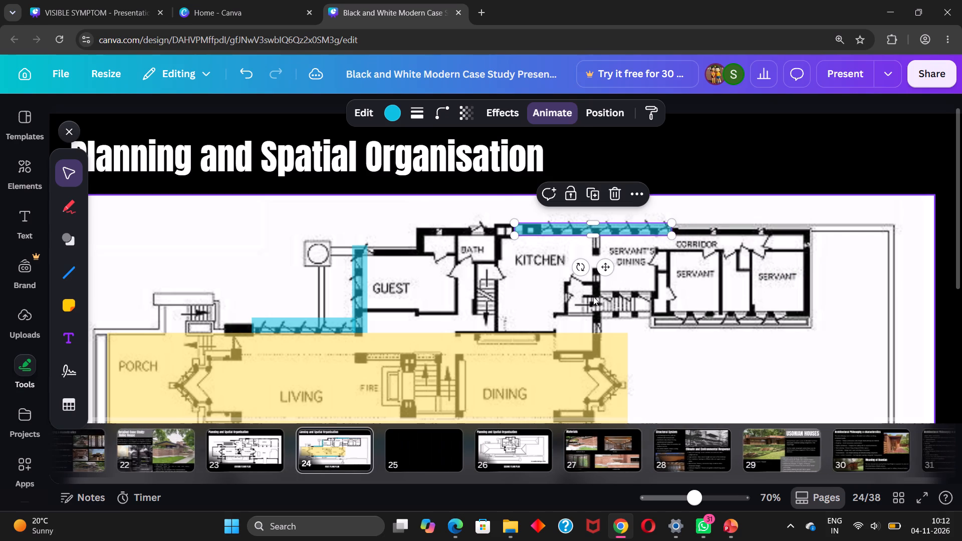
click(545, 296)
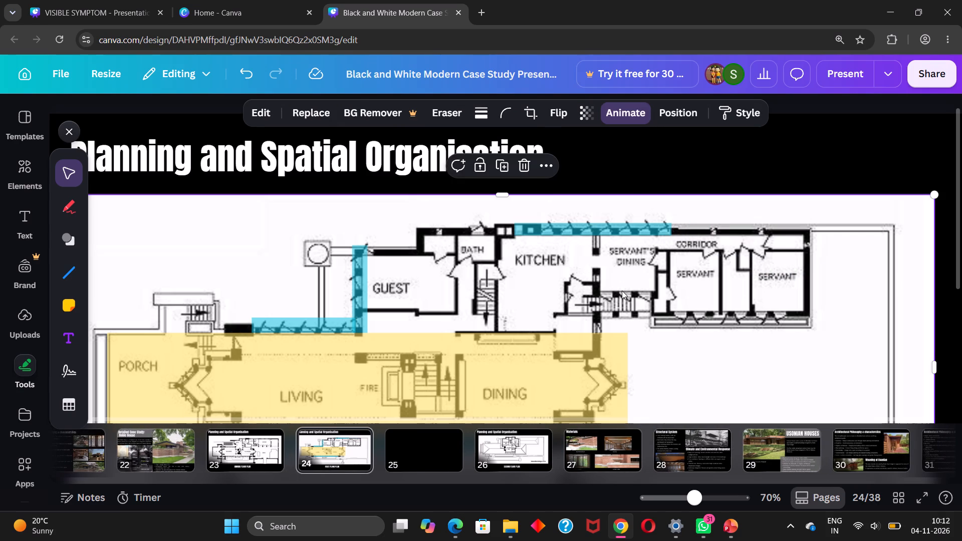
Duplicate the kitchen strip and place the copy over the window band along the lower wall of the two servant rooms.
scroll(703, 315, down, 1)
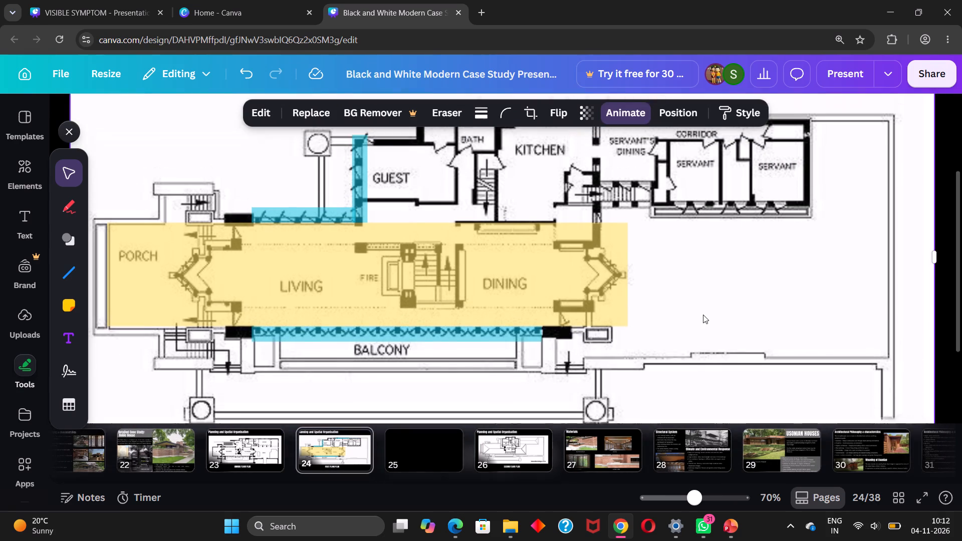
scroll(703, 315, down, 1)
click(610, 183)
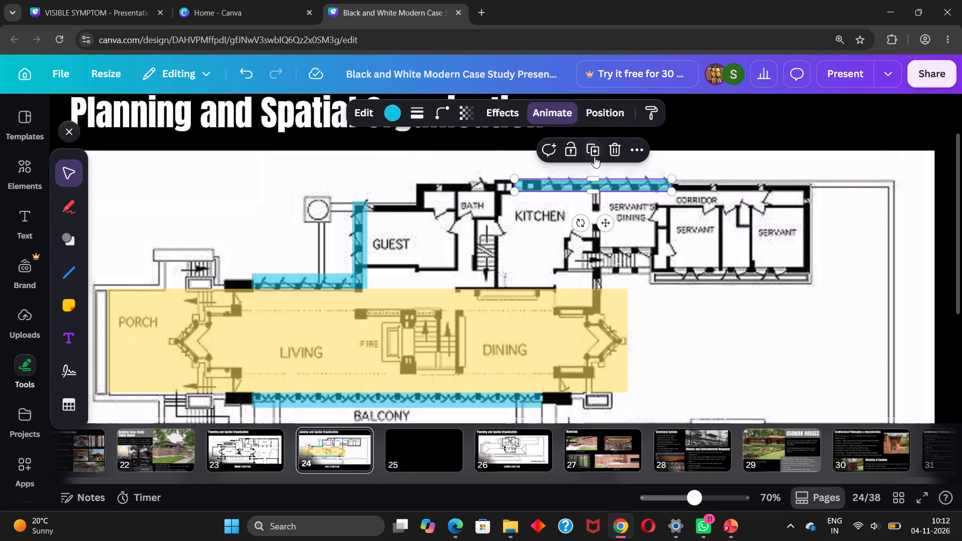
click(597, 145)
drag(612, 230, 631, 238)
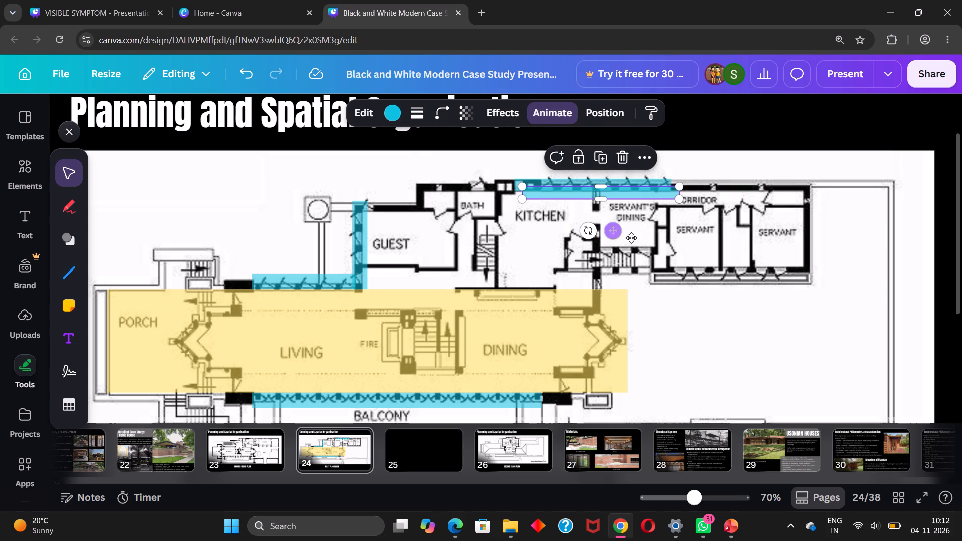
drag(631, 238, 746, 311)
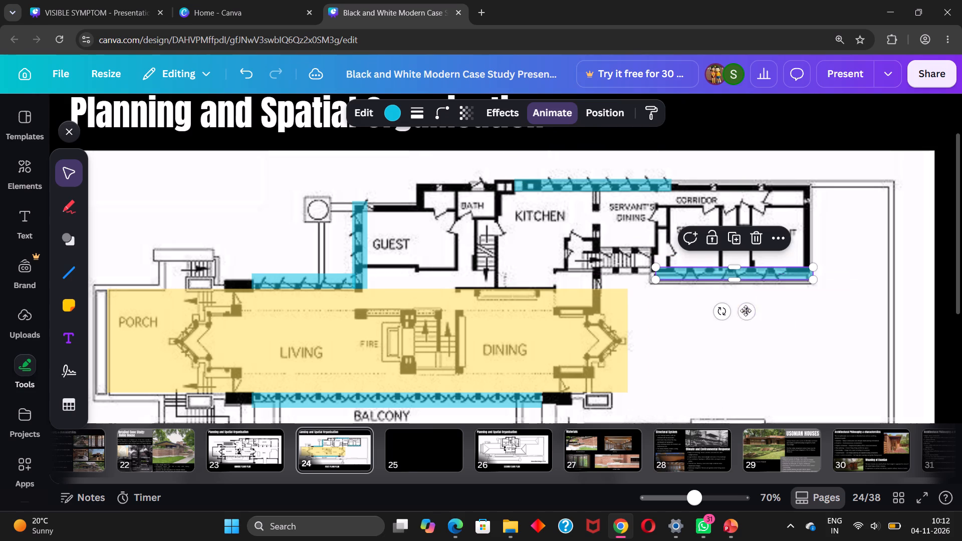
click(745, 354)
scroll(782, 362, down, 2)
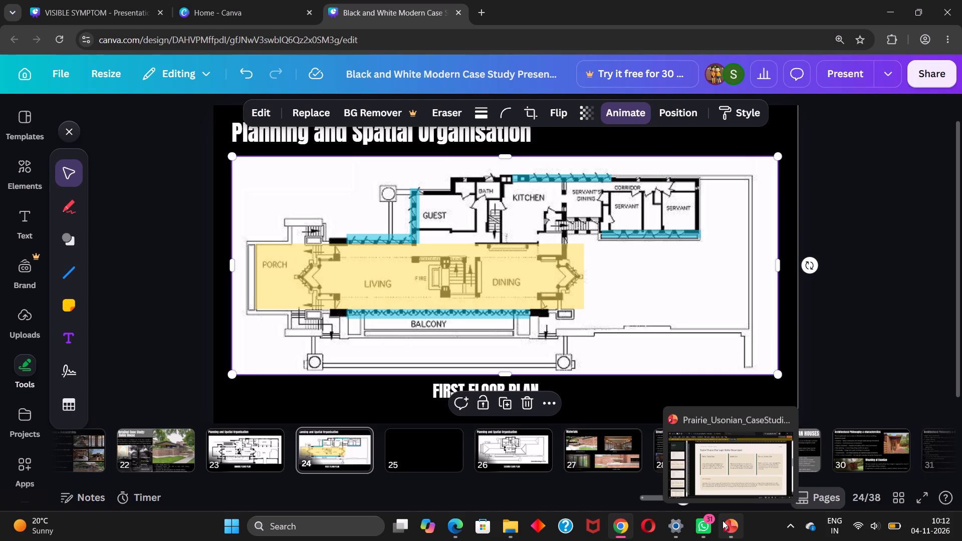
Switch to PowerPoint, review the Prairie Houses floor plan and planning principles slide, and return to the Canva first floor plan.
click(729, 530)
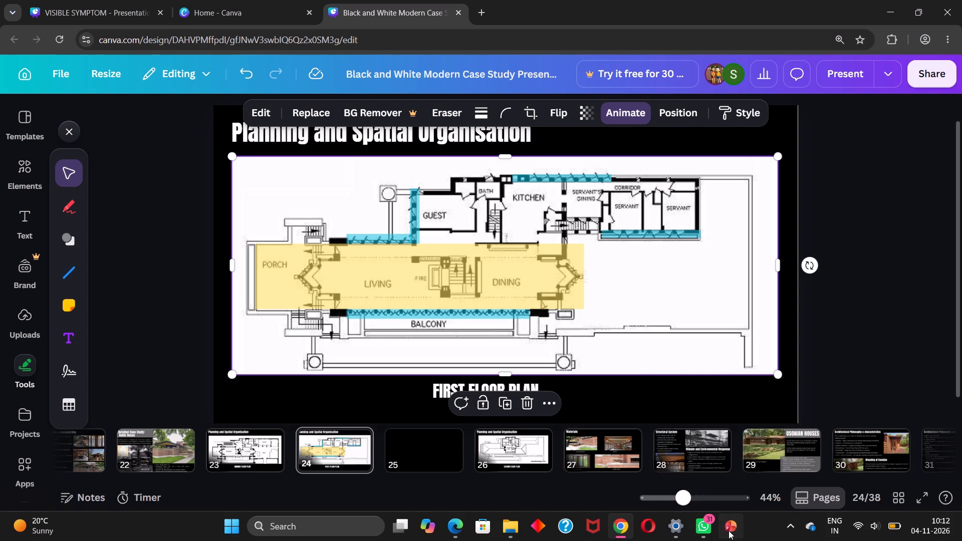
key(Left)
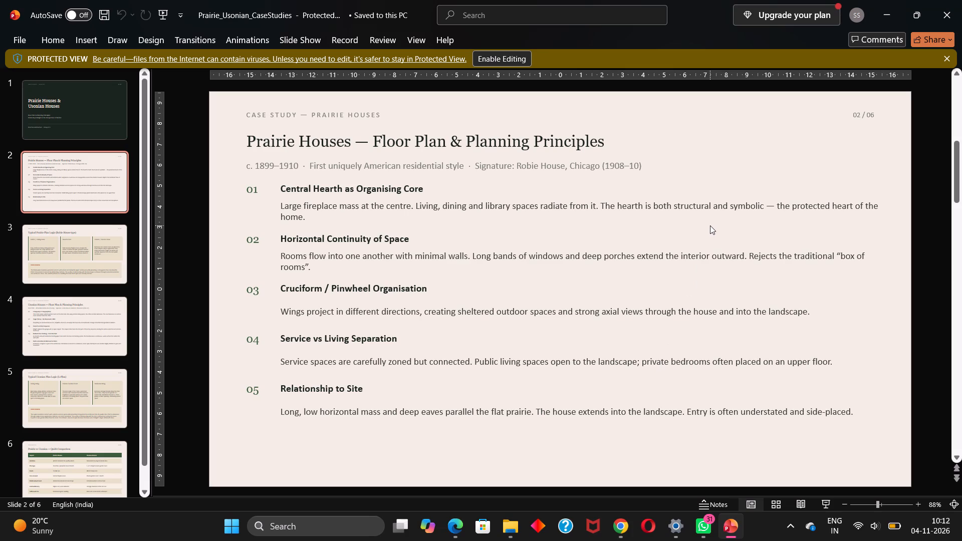
key(Left)
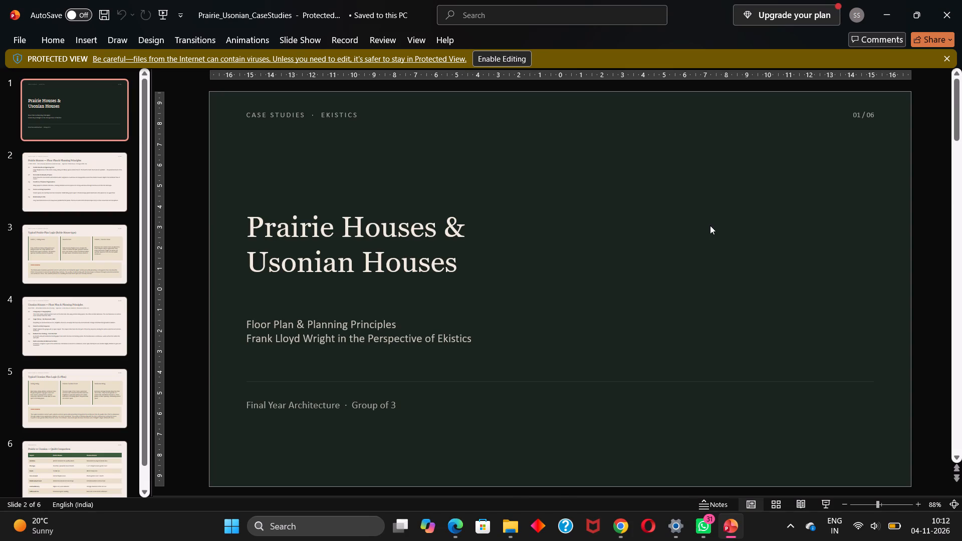
key(Right)
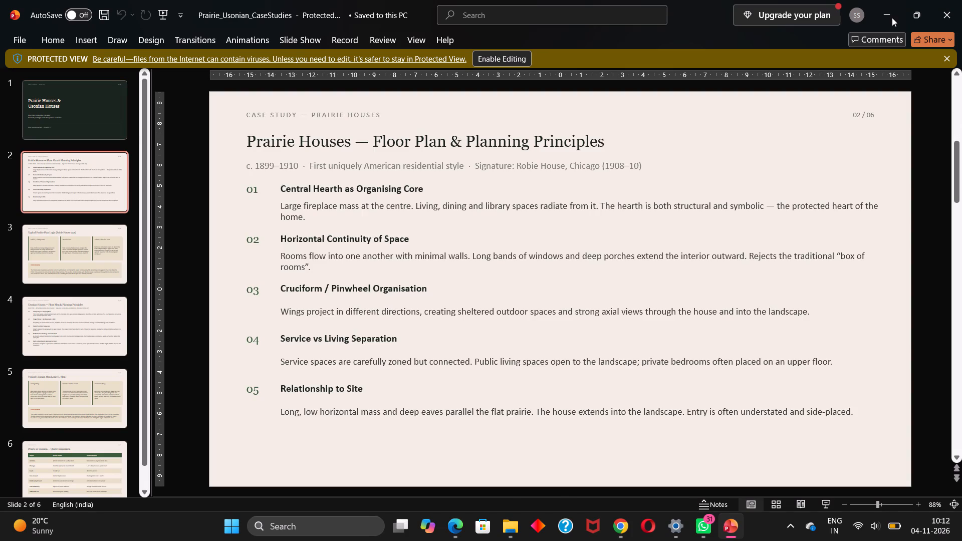
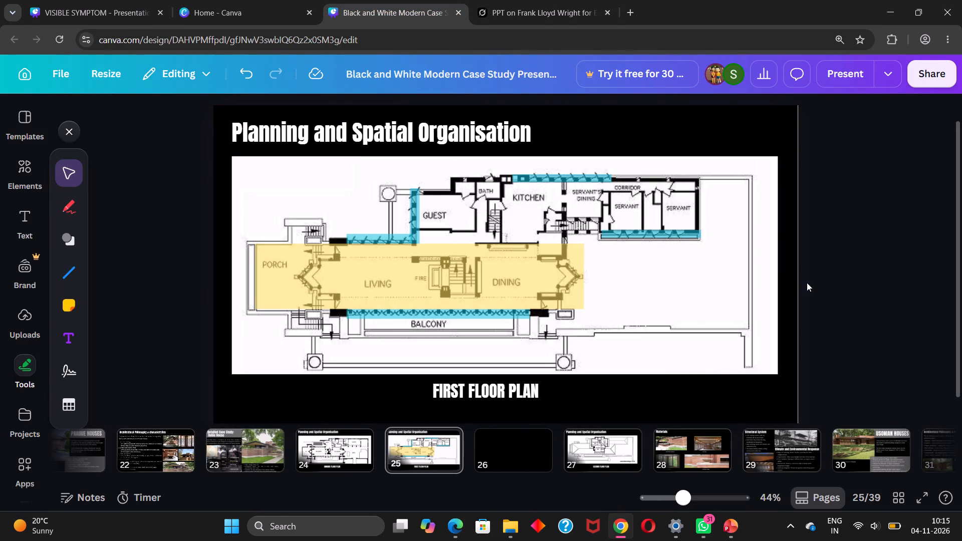
click(814, 280)
click(326, 456)
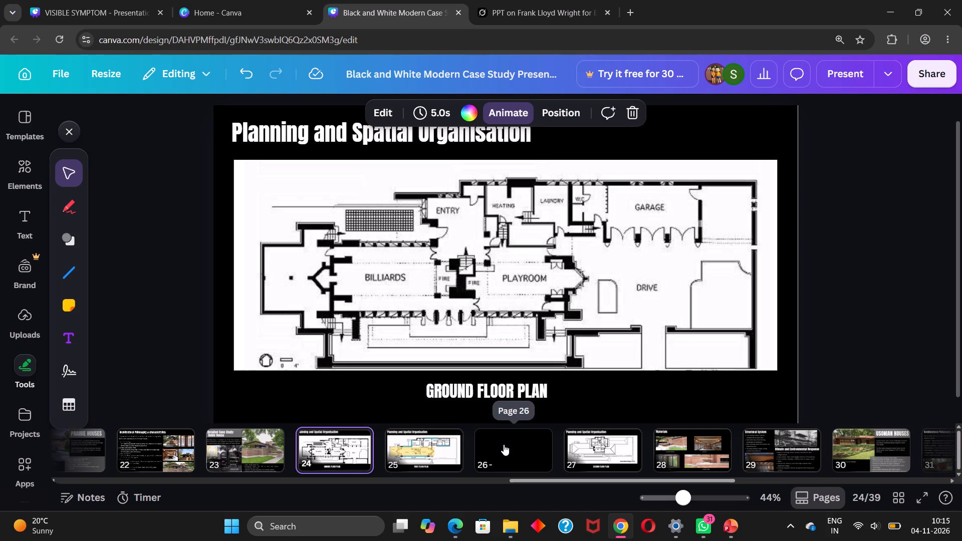
Duplicate the yellow living-dining highlight from the first floor plan on page 25 and place the copy on page 24's ground floor plan.
click(421, 450)
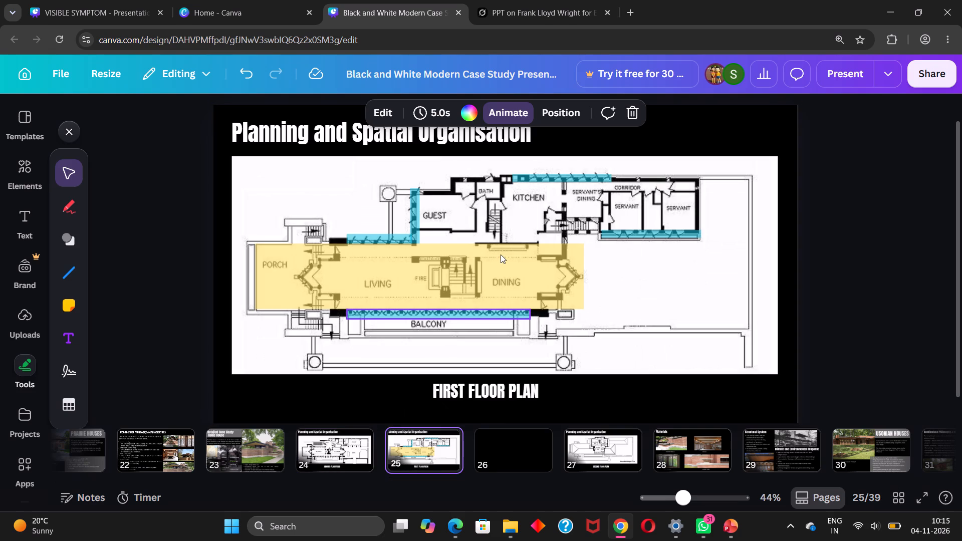
click(491, 274)
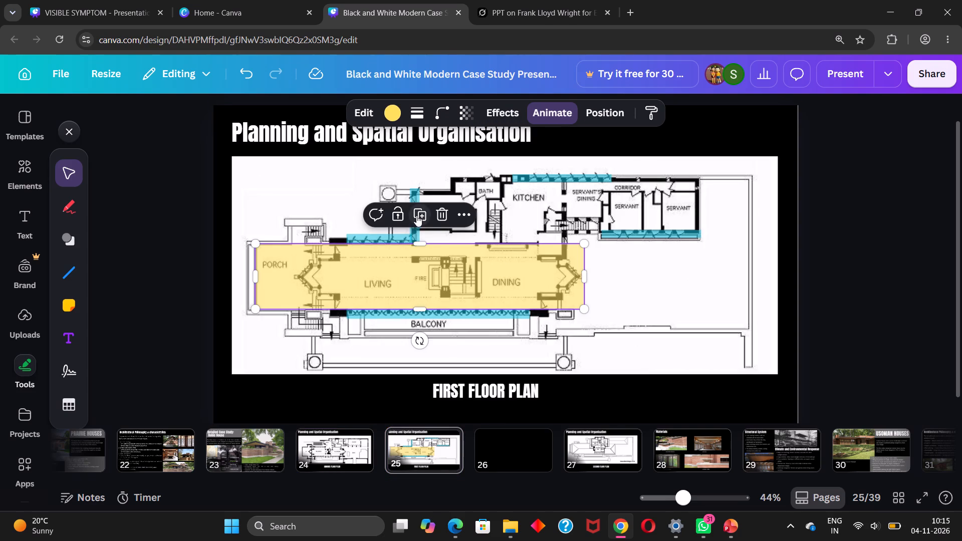
click(425, 214)
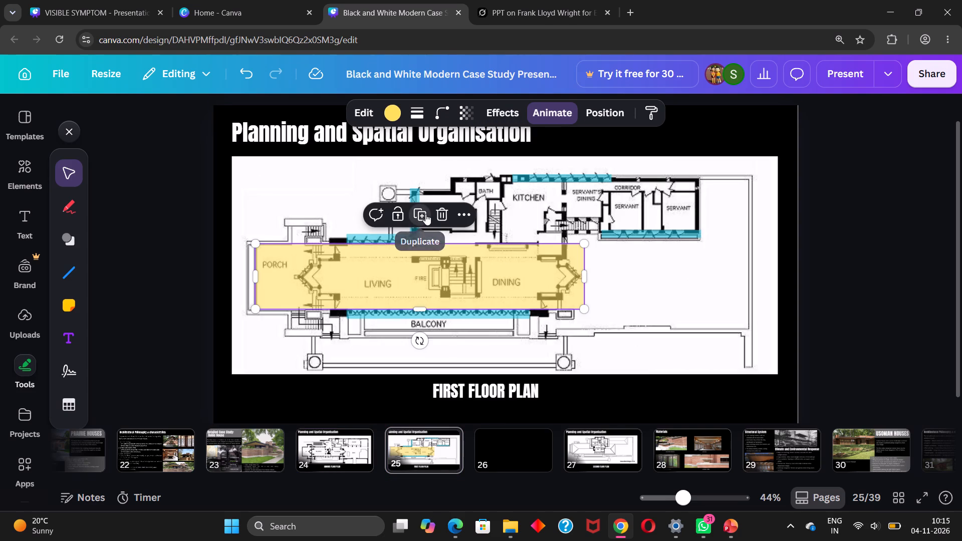
drag(433, 277, 348, 453)
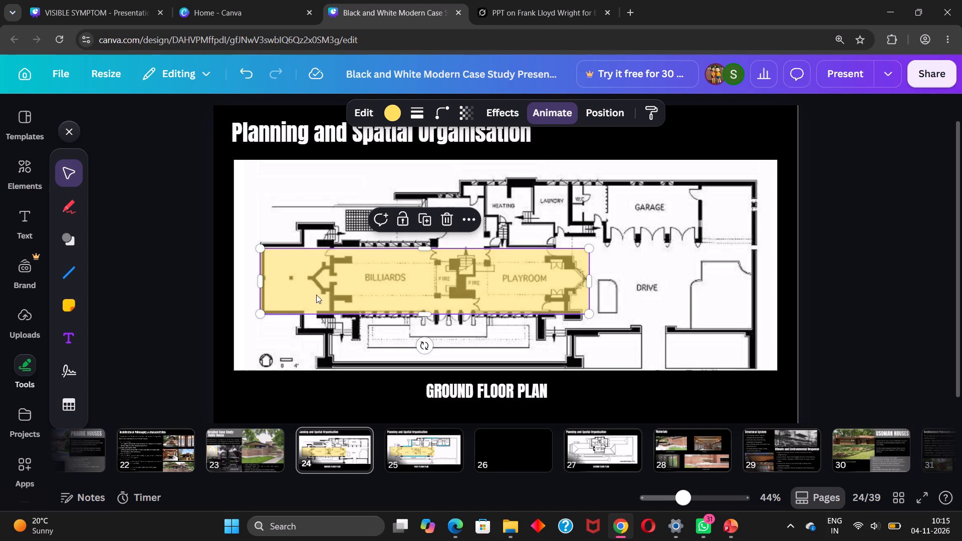
Fit the yellow highlight to the billiards and playroom band of the ground floor plan, about 1,067 wide by 200 high.
drag(261, 283, 265, 278)
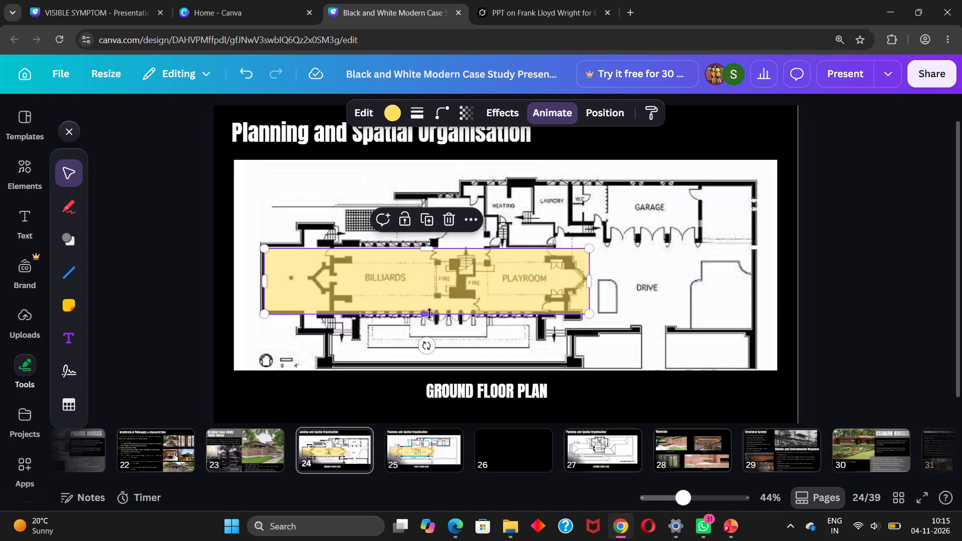
click(429, 317)
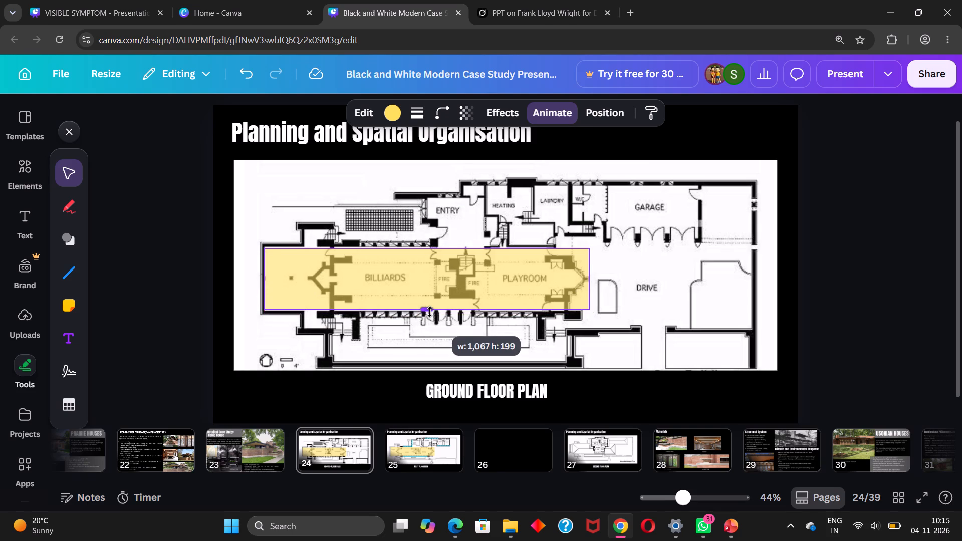
click(640, 303)
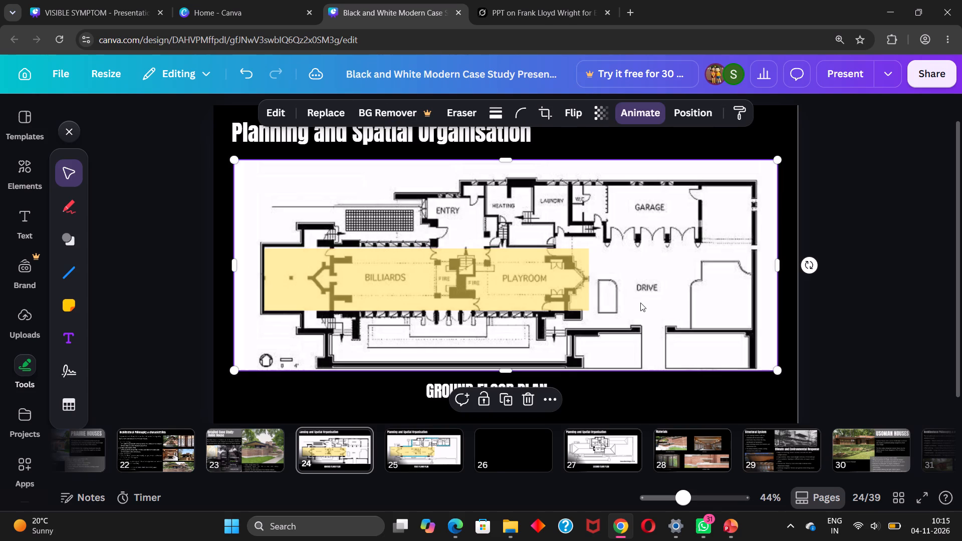
Select all five cyan window-strip highlights on the first floor plan on page 25 and duplicate them together.
click(451, 446)
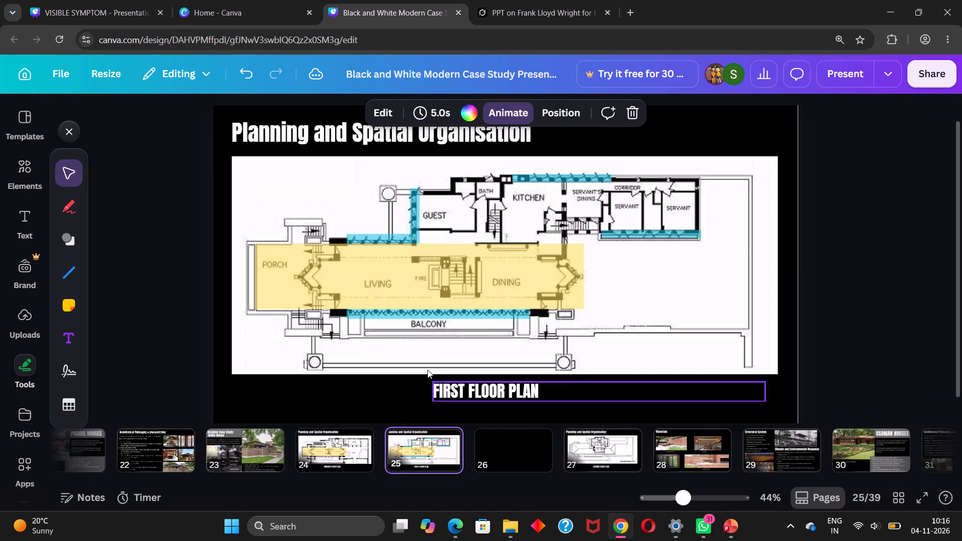
click(456, 310)
click(395, 242)
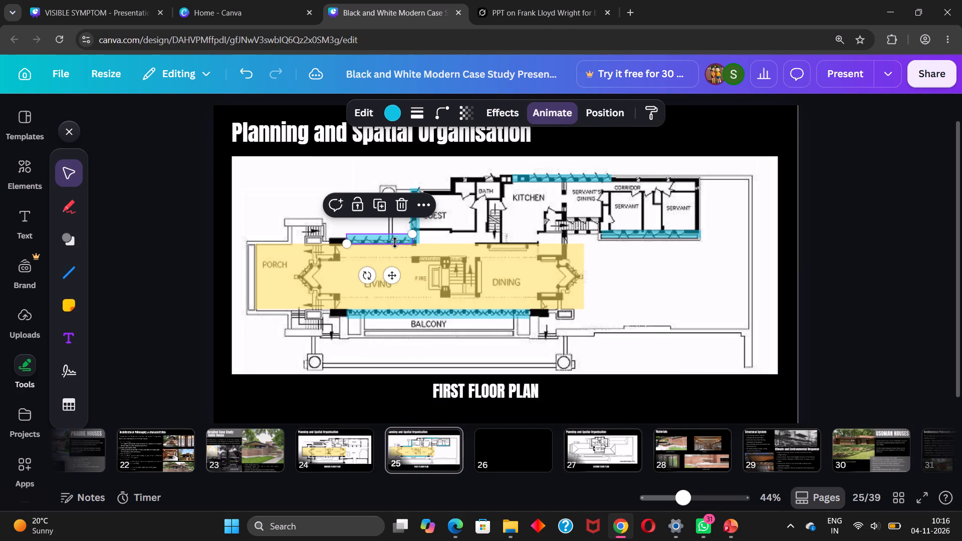
shift+click(418, 224)
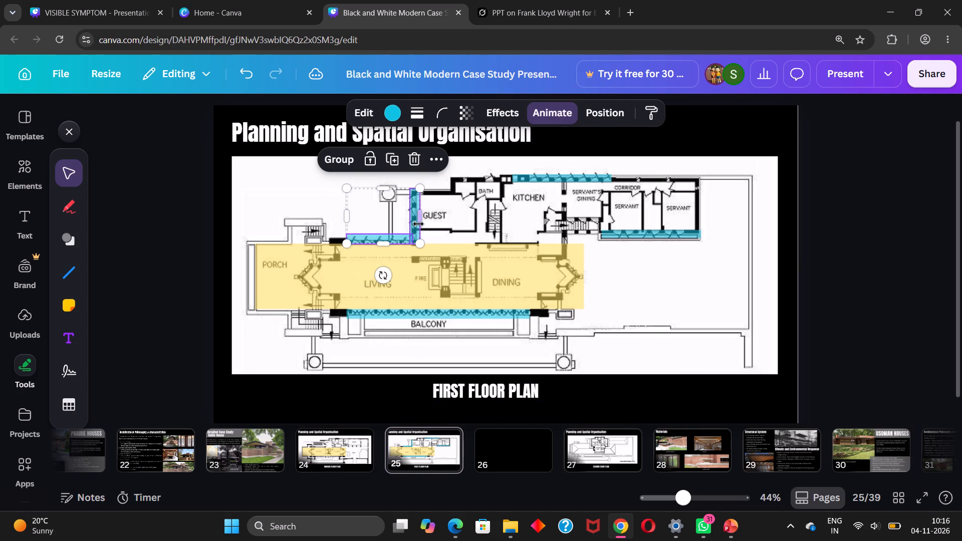
shift+click(430, 316)
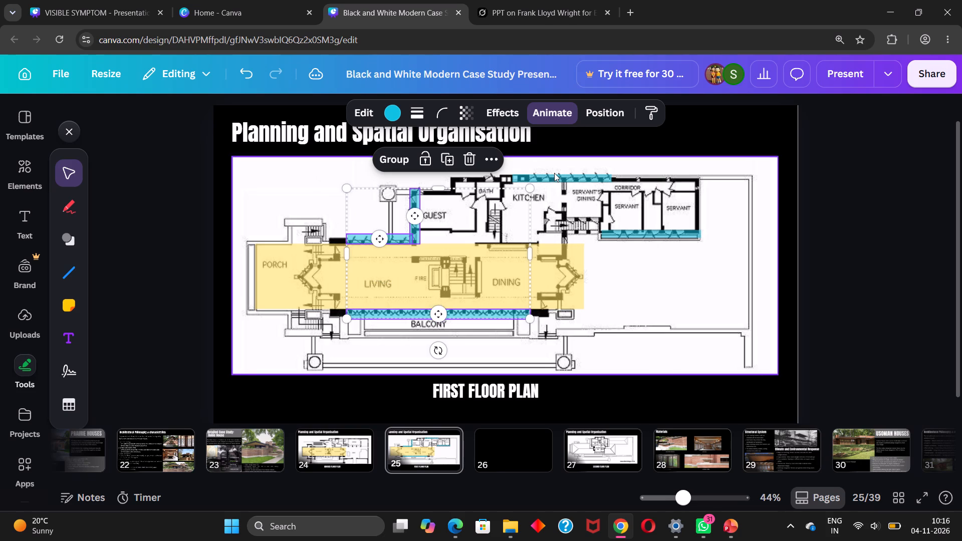
shift+click(554, 173)
shift+click(555, 175)
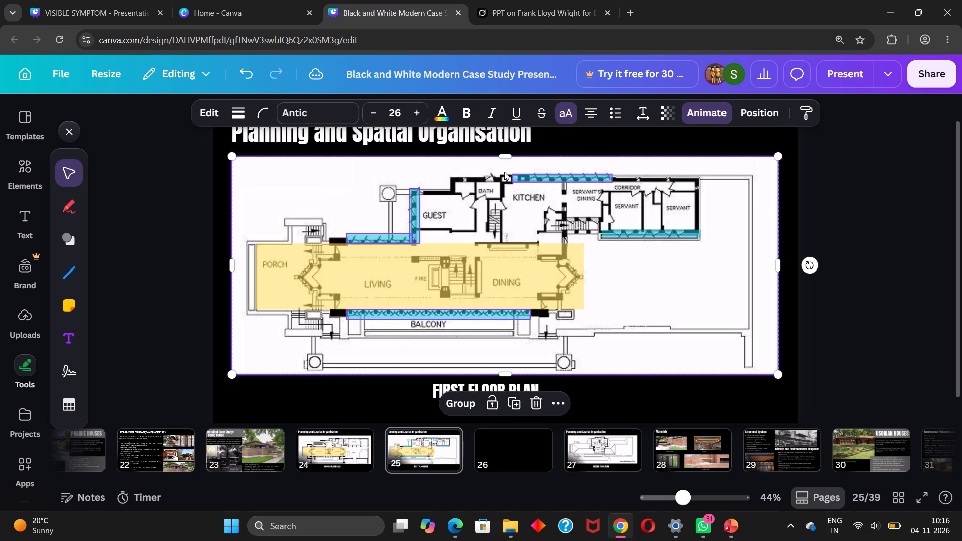
shift+click(473, 157)
shift+click(464, 166)
shift+click(636, 234)
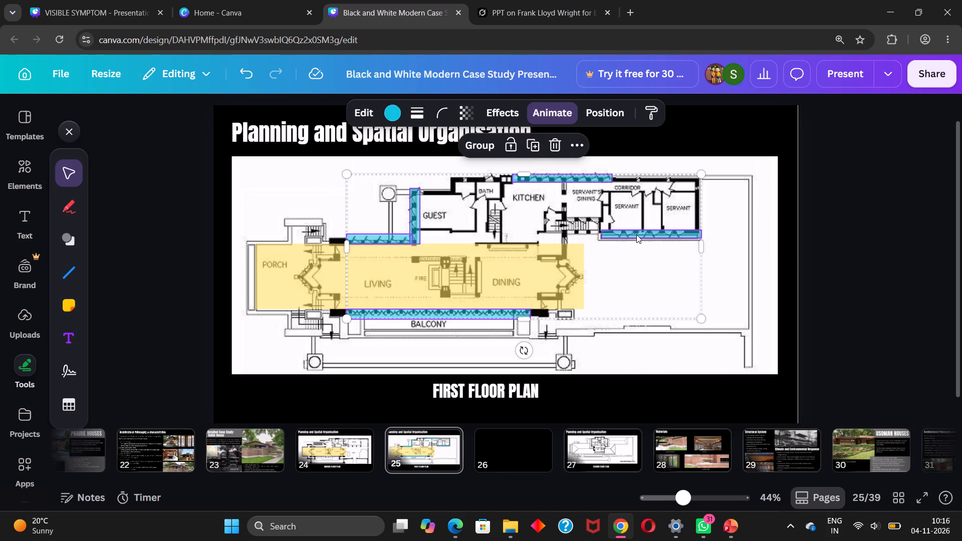
click(535, 146)
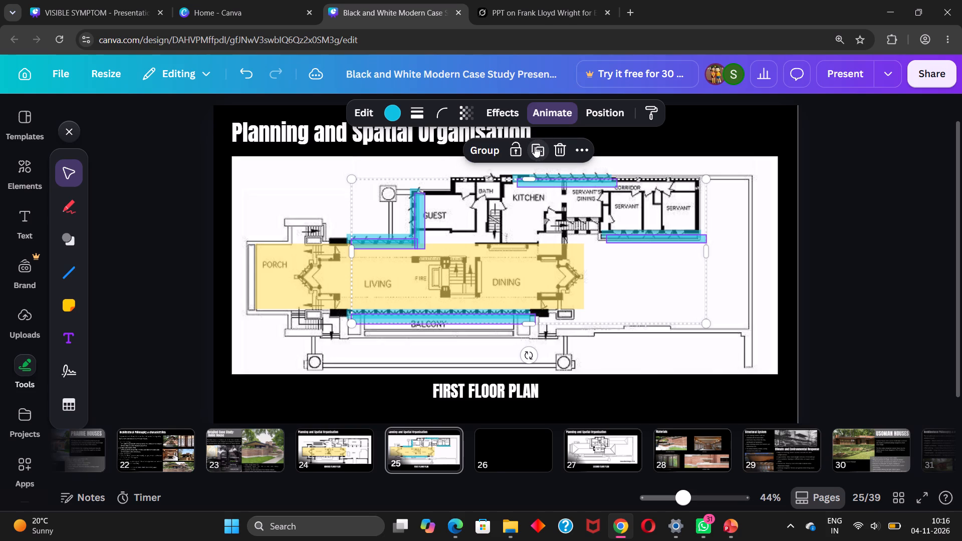
Move the five duplicated cyan window strips from page 25 onto the ground floor plan on page 24.
drag(506, 226, 351, 449)
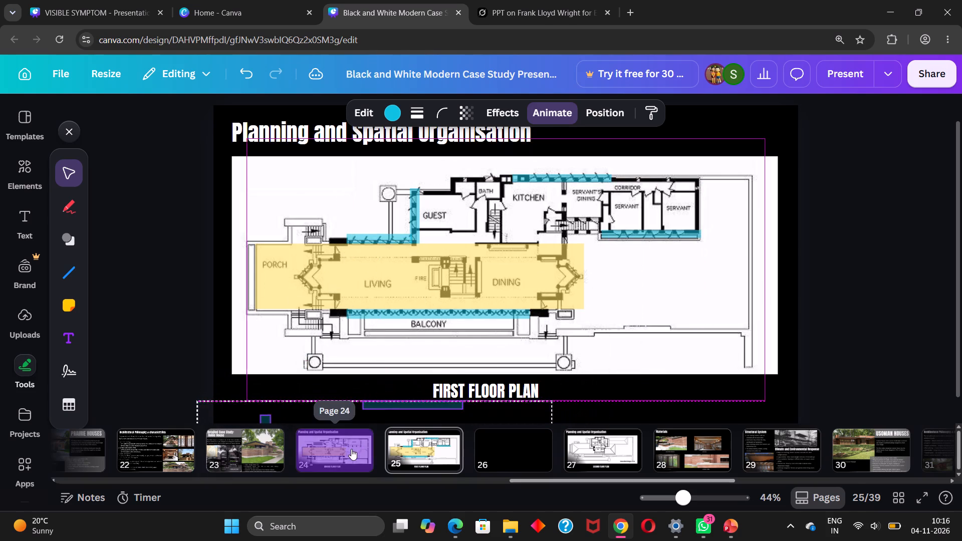
drag(351, 449, 351, 448)
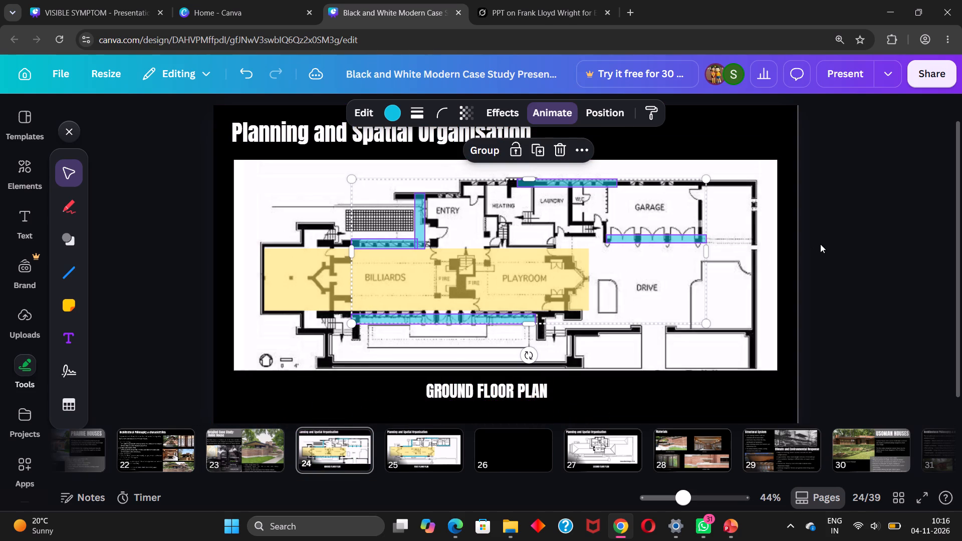
click(668, 236)
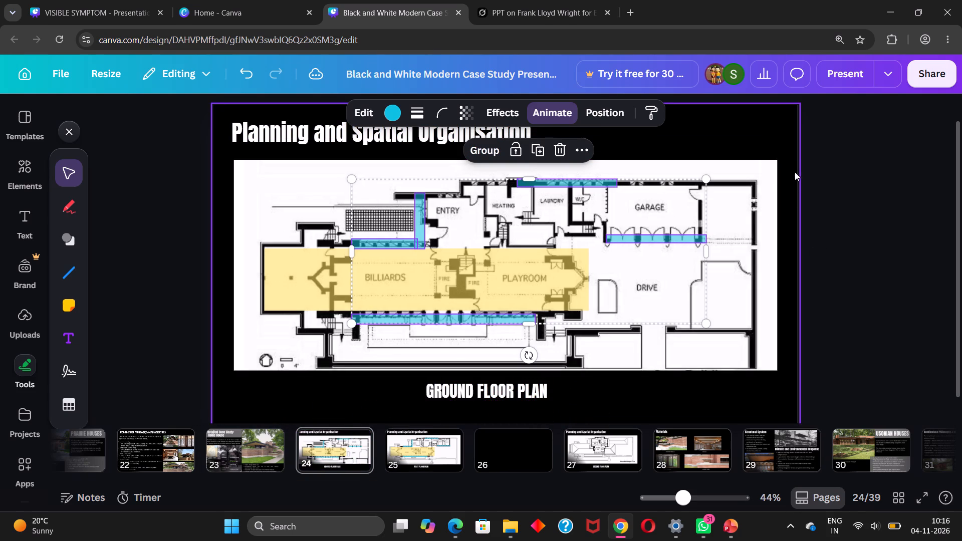
click(766, 176)
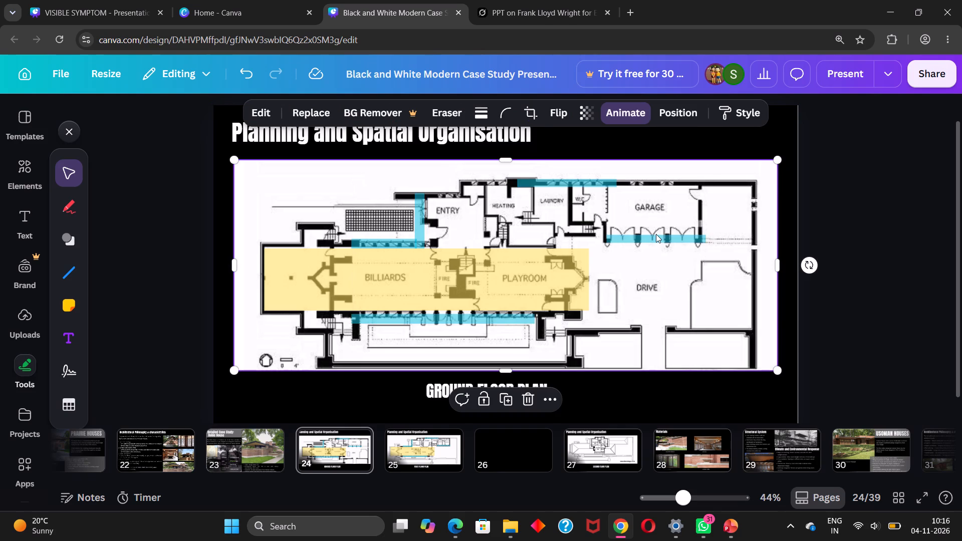
Delete the cyan strip along the garage doors on the ground floor plan.
click(656, 234)
click(650, 241)
key(Delete)
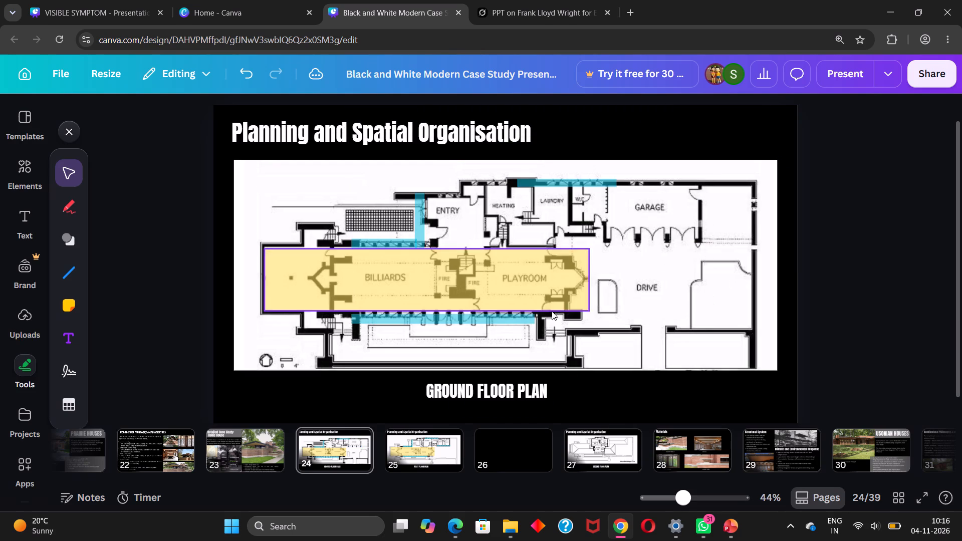
Nudge the long cyan strip below the billiards and playroom band up onto the window line of the wall.
click(493, 321)
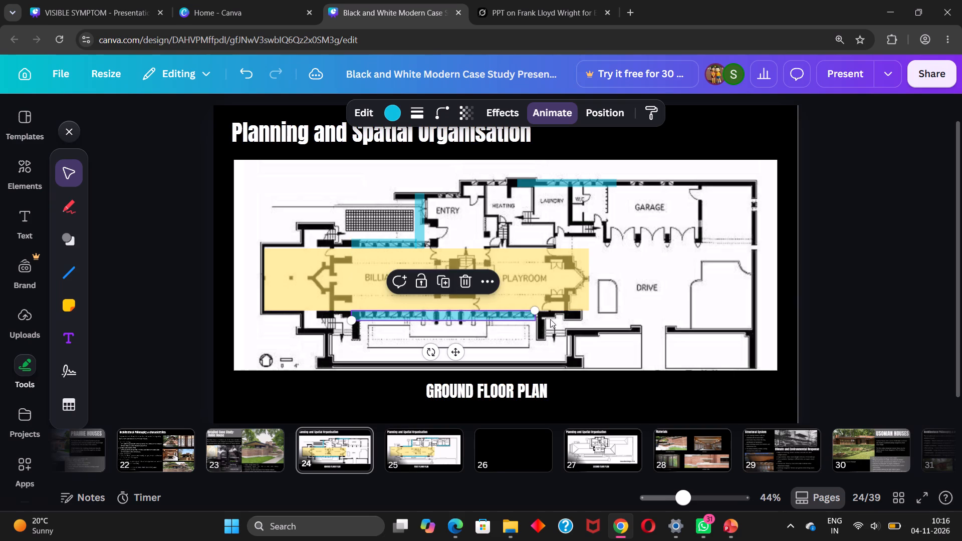
click(622, 333)
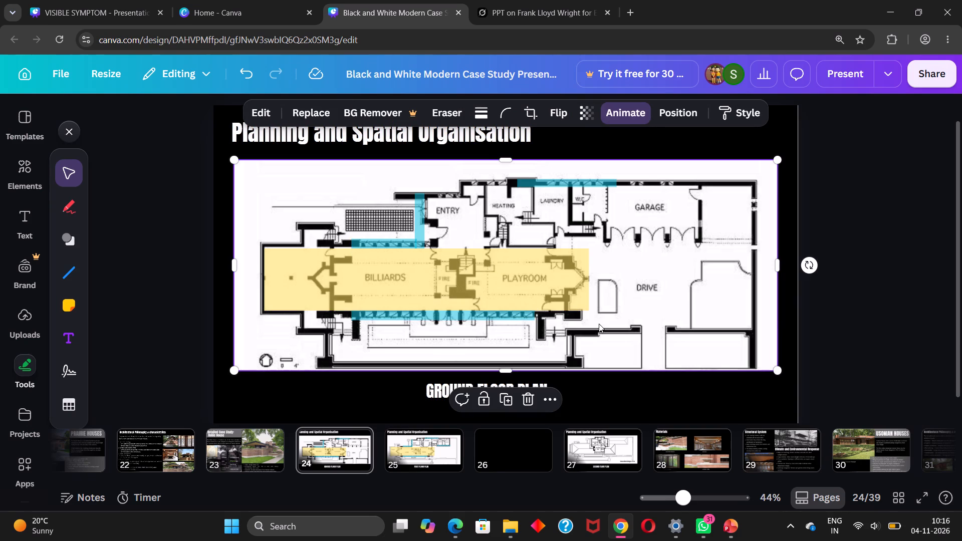
Add a straight line and stand it vertically in the driveway entrance opening below DRIVE, about 91 long.
click(70, 272)
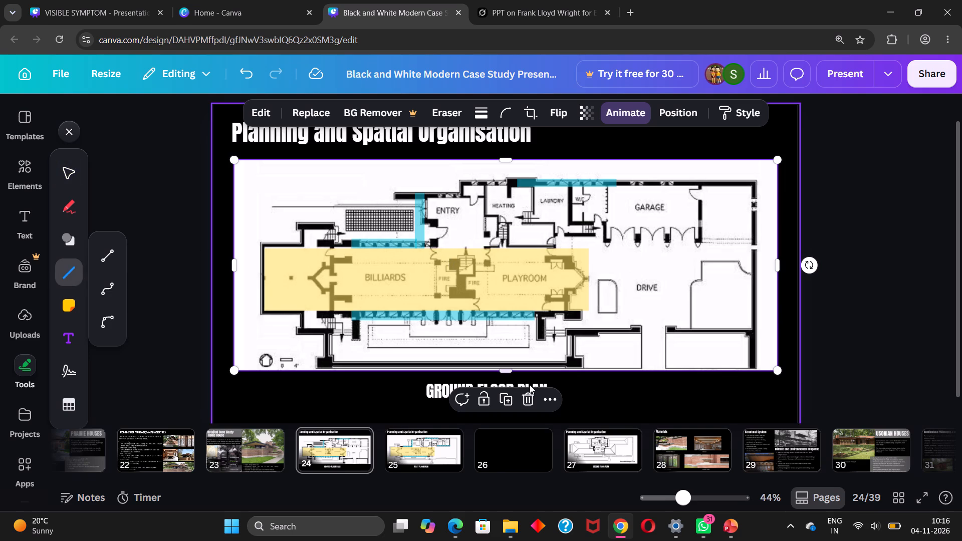
click(106, 256)
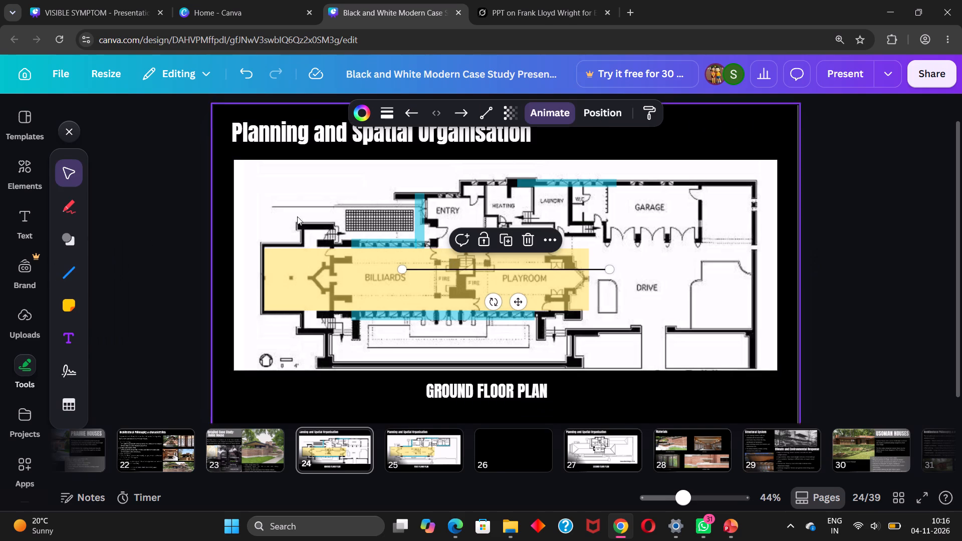
drag(612, 270, 530, 310)
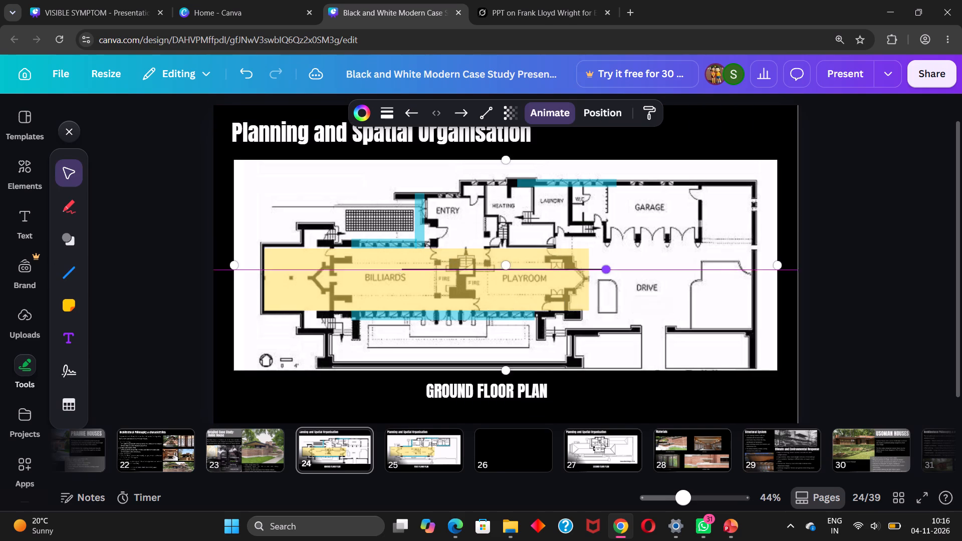
drag(530, 310, 407, 335)
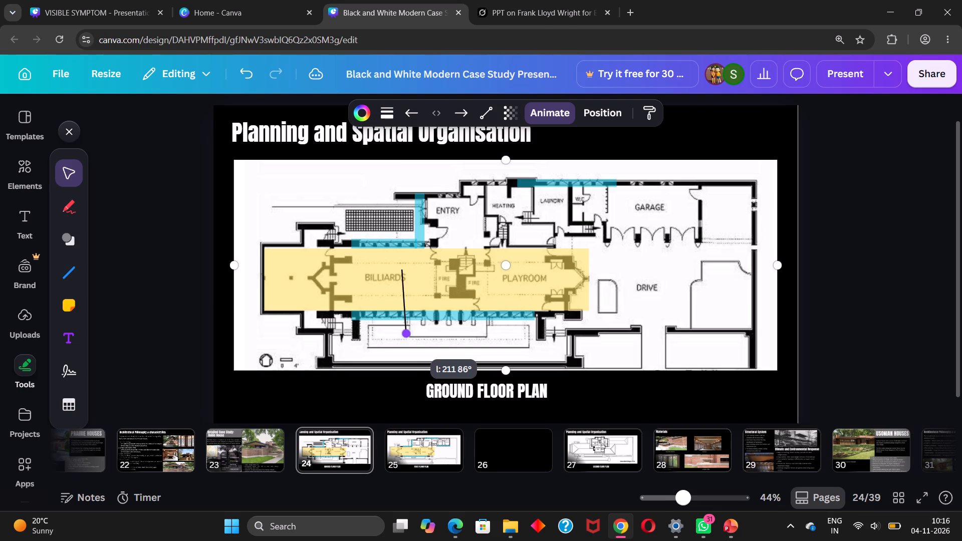
drag(407, 335, 406, 336)
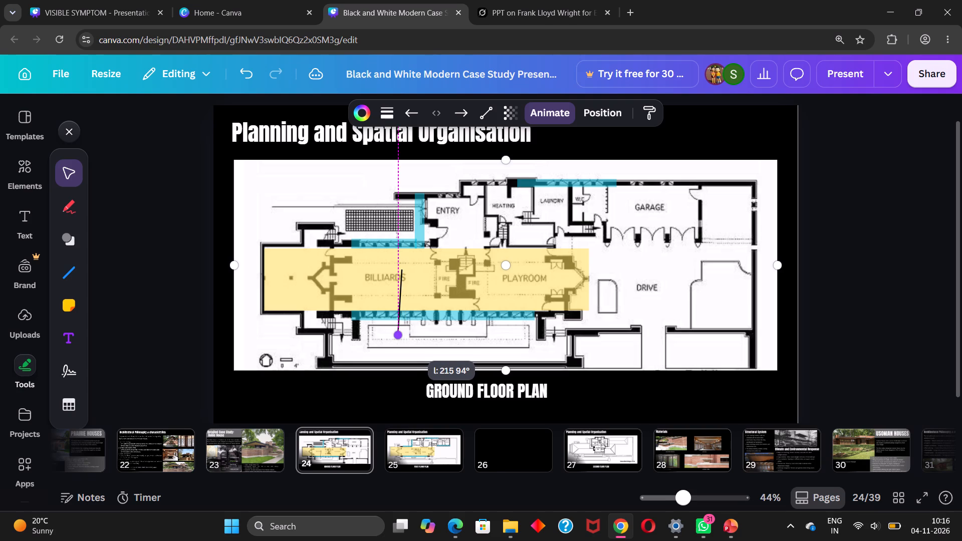
drag(406, 336, 406, 341)
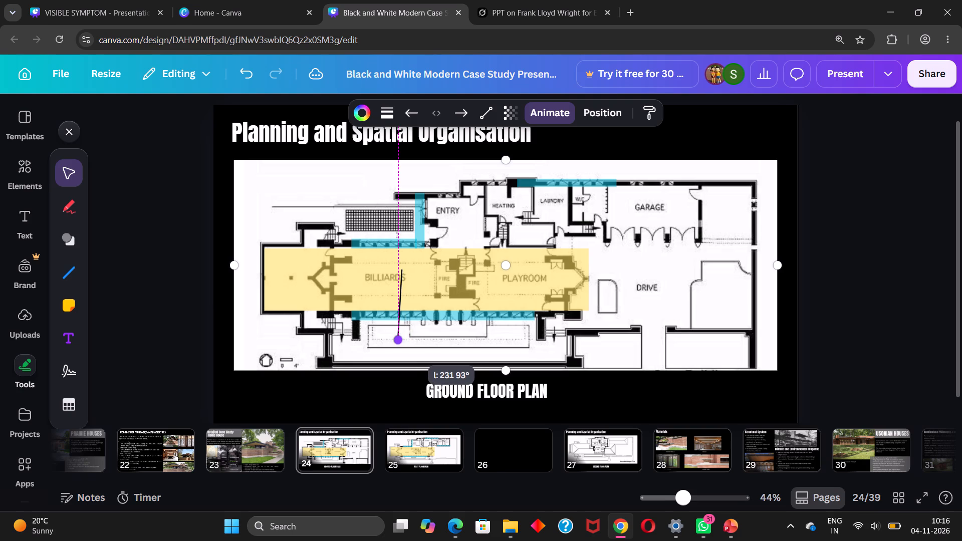
drag(406, 341, 410, 354)
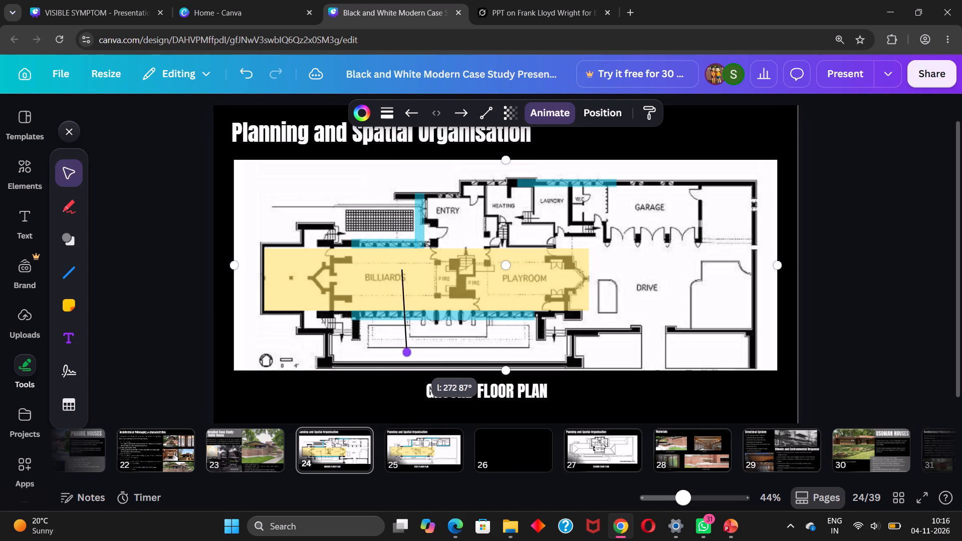
drag(410, 354, 407, 356)
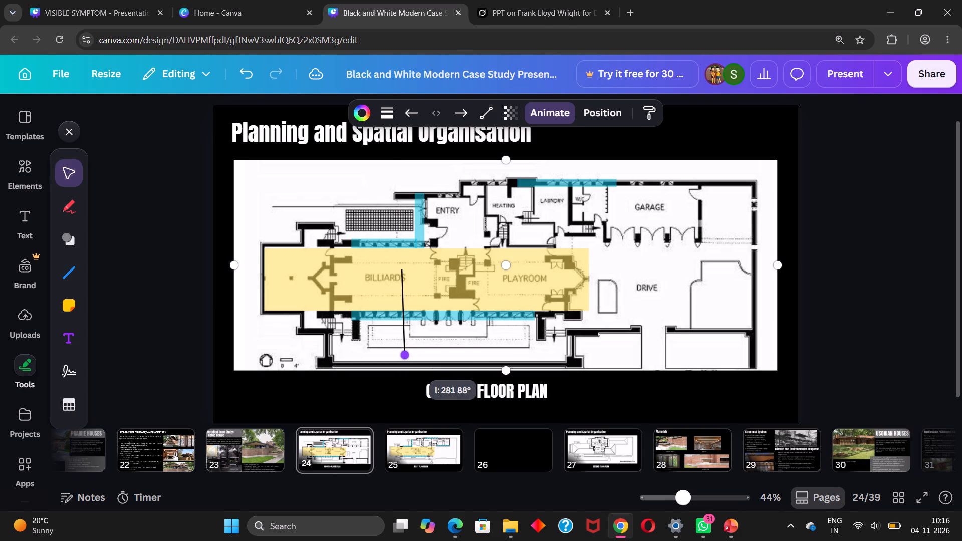
drag(407, 356, 407, 352)
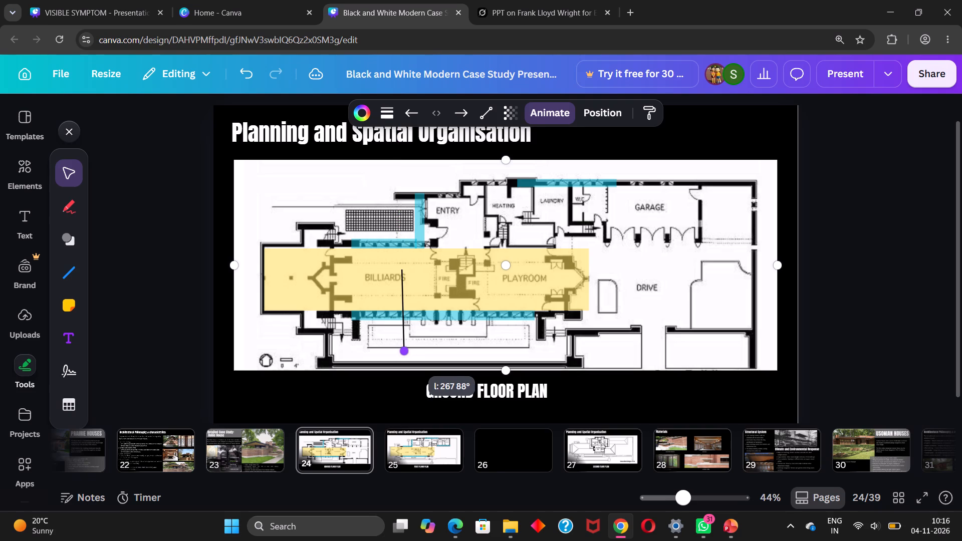
drag(407, 352, 409, 351)
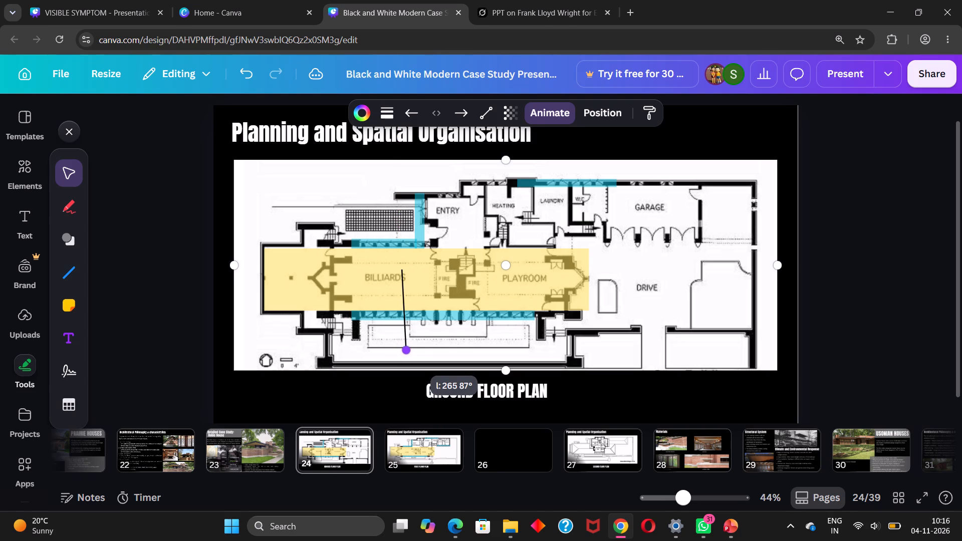
drag(409, 351, 406, 351)
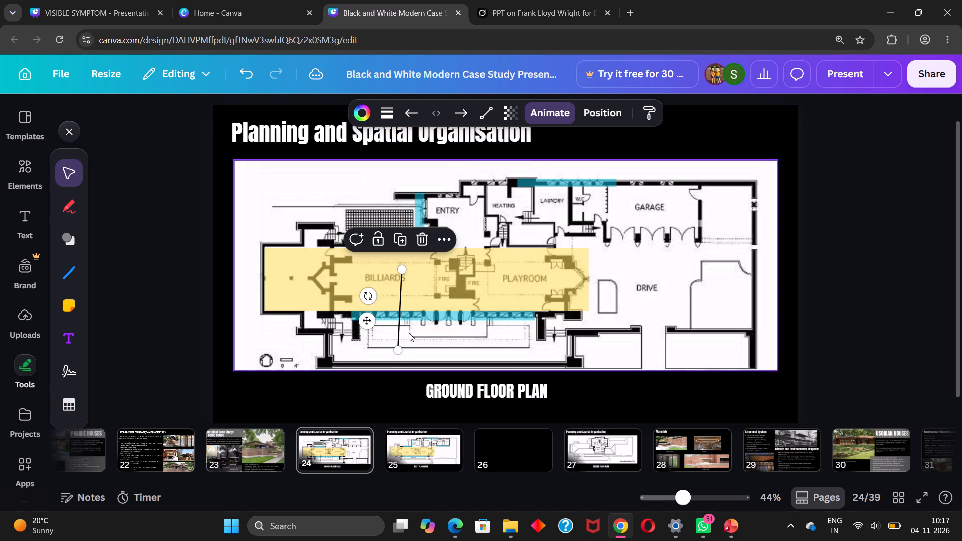
drag(403, 270, 652, 321)
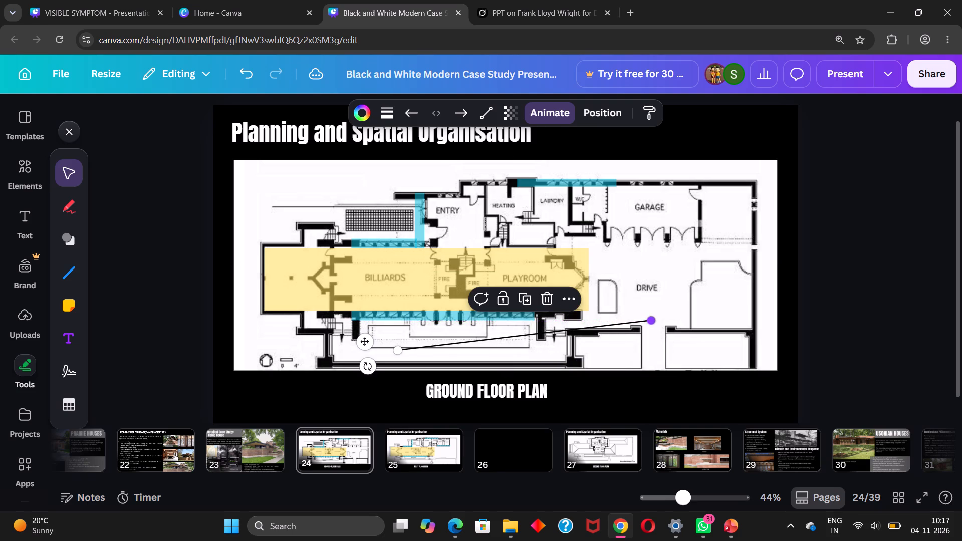
drag(398, 350, 429, 346)
drag(429, 346, 652, 341)
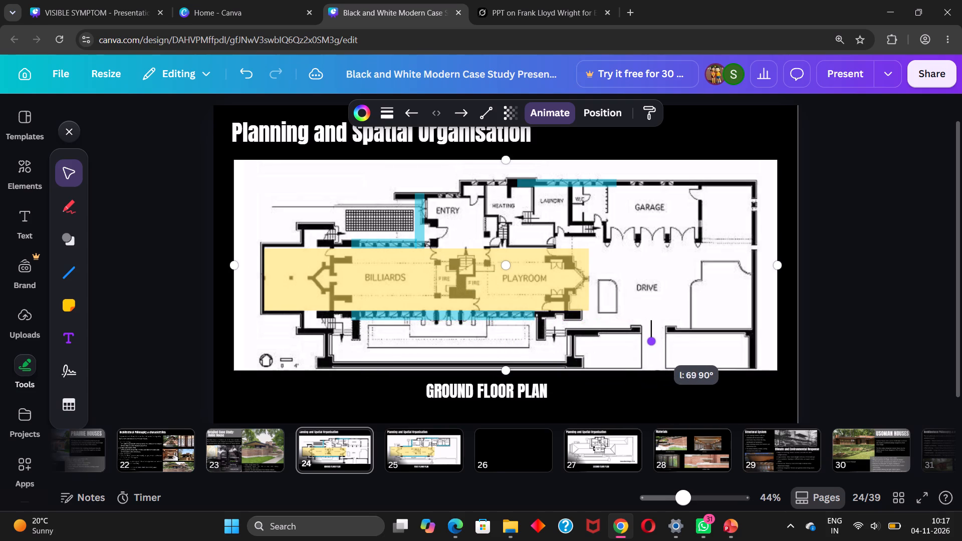
drag(652, 341, 652, 348)
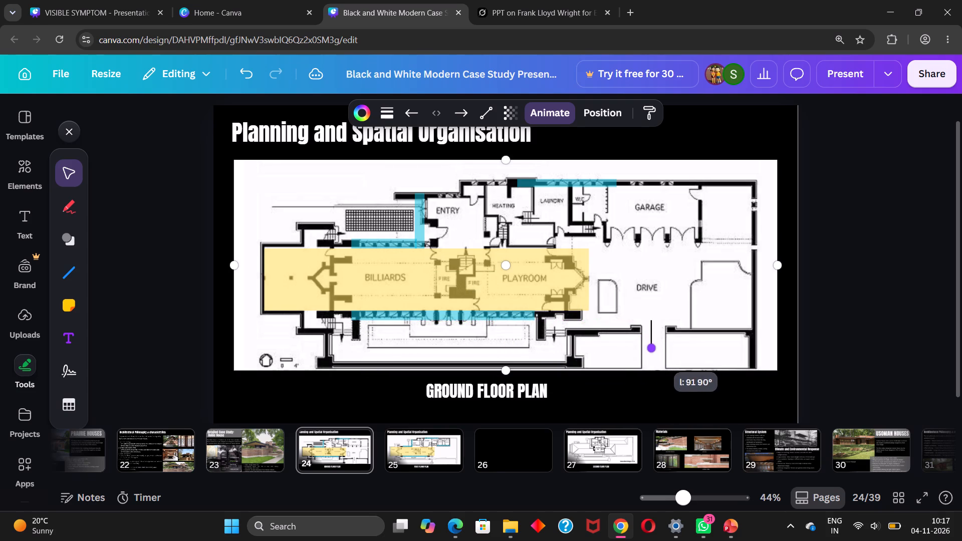
drag(652, 348, 653, 348)
click(653, 348)
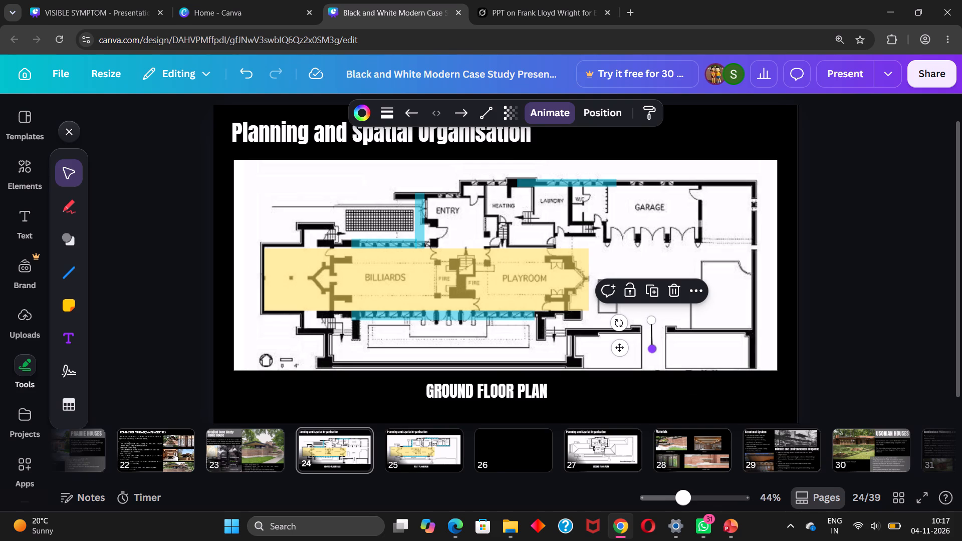
Turn the driveway line into an upward arrow with a solid triangular head and stroke weight 7, and lengthen its lower end.
click(463, 114)
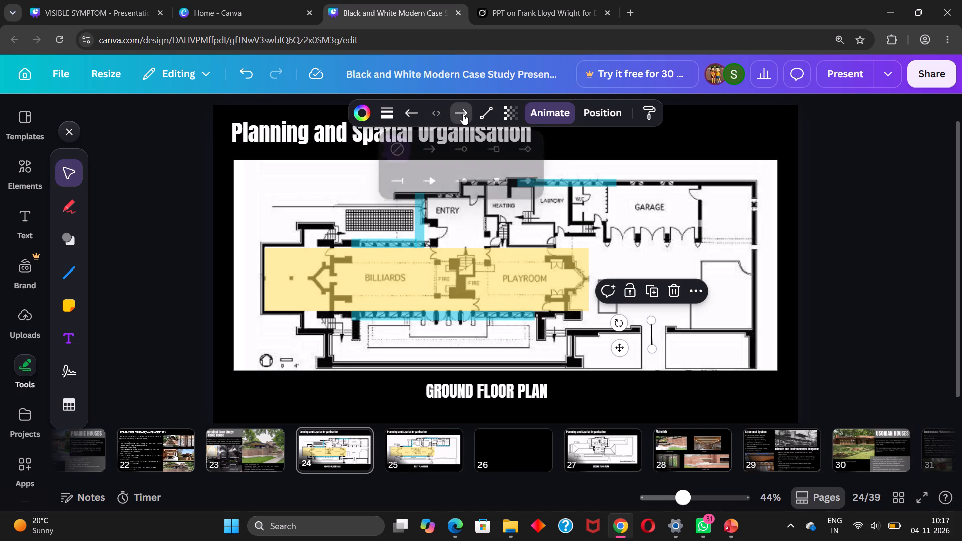
click(430, 179)
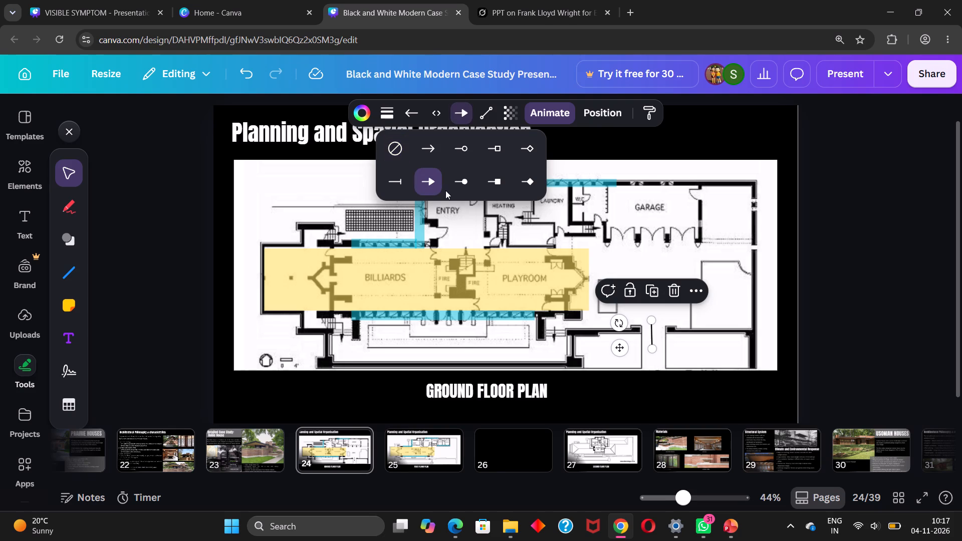
click(387, 113)
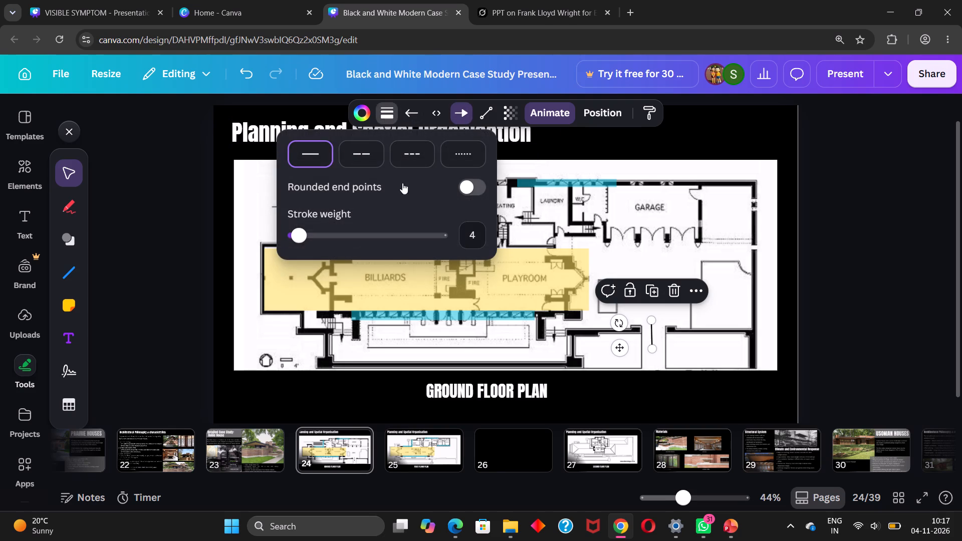
click(303, 230)
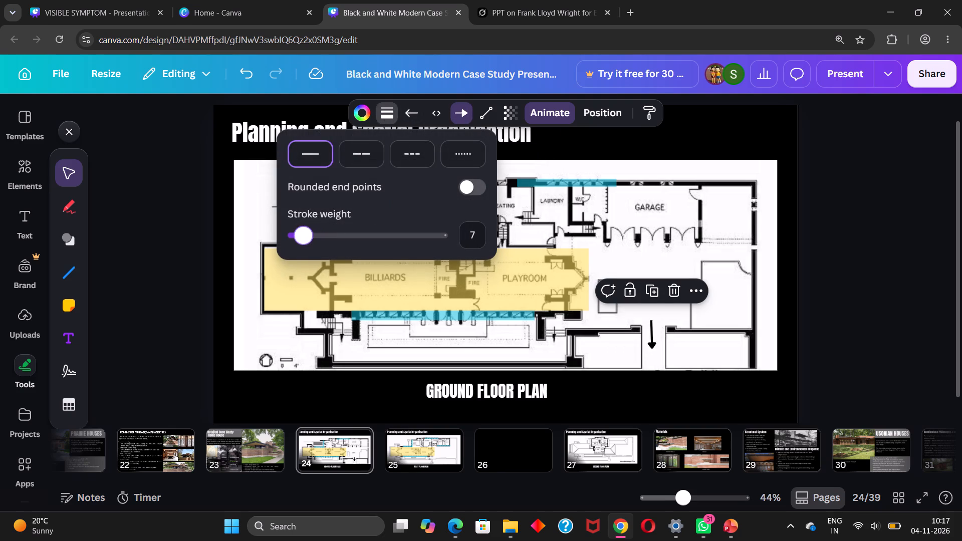
click(412, 113)
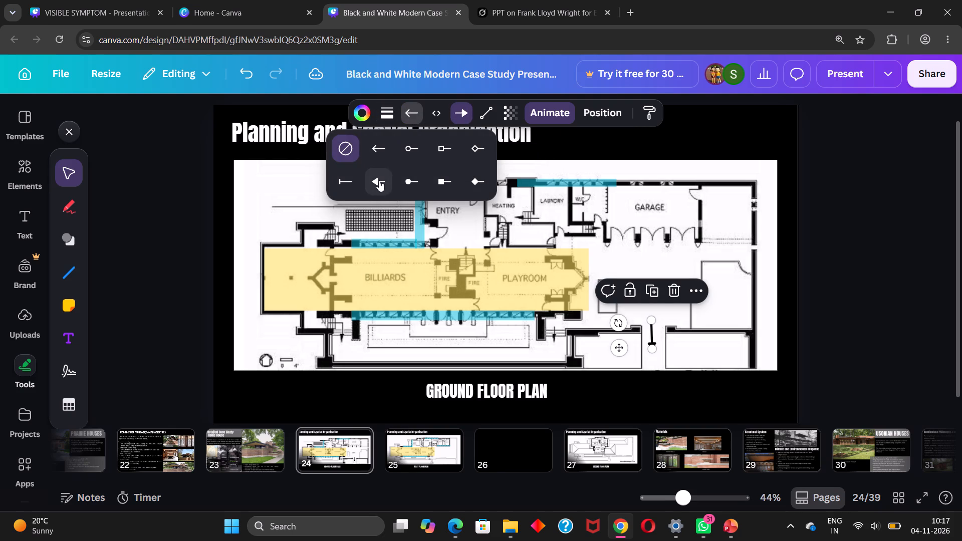
click(379, 180)
click(456, 118)
click(399, 151)
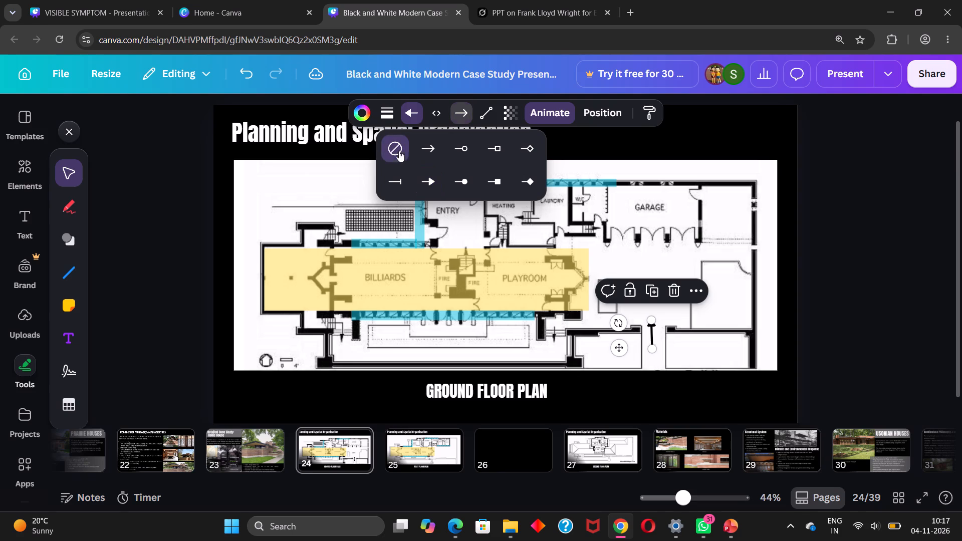
drag(653, 347, 652, 361)
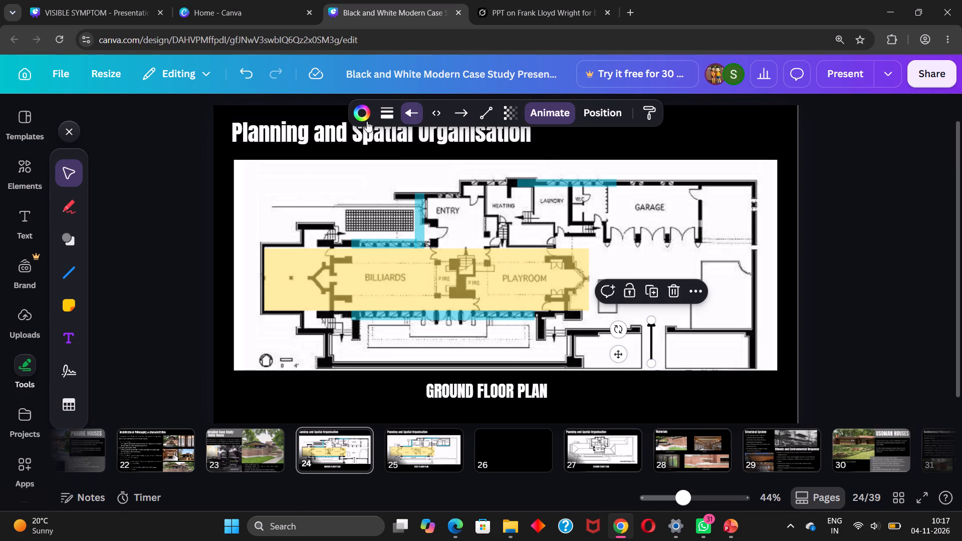
Change the driveway arrow's stroke colour to red from the default solid colours.
click(361, 117)
scroll(152, 383, down, 2)
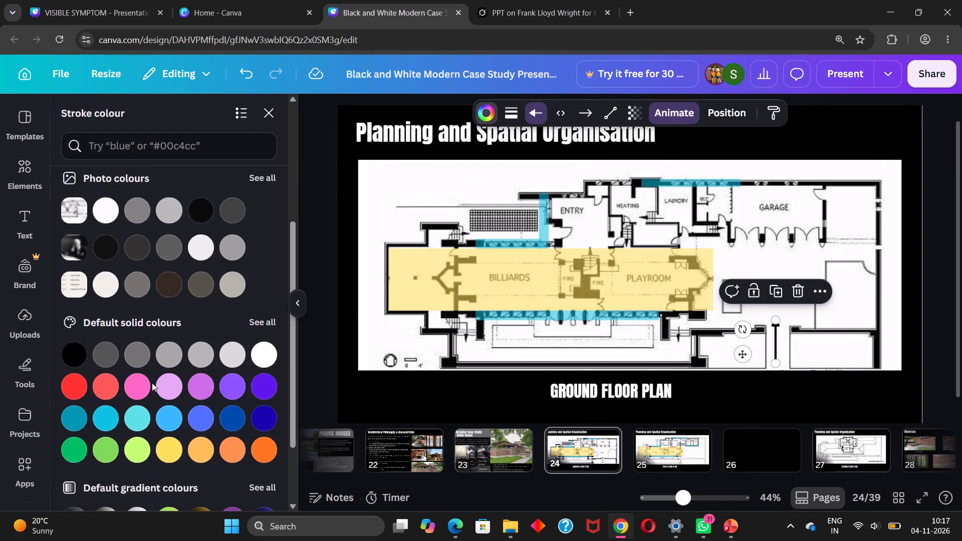
scroll(152, 383, down, 2)
click(74, 357)
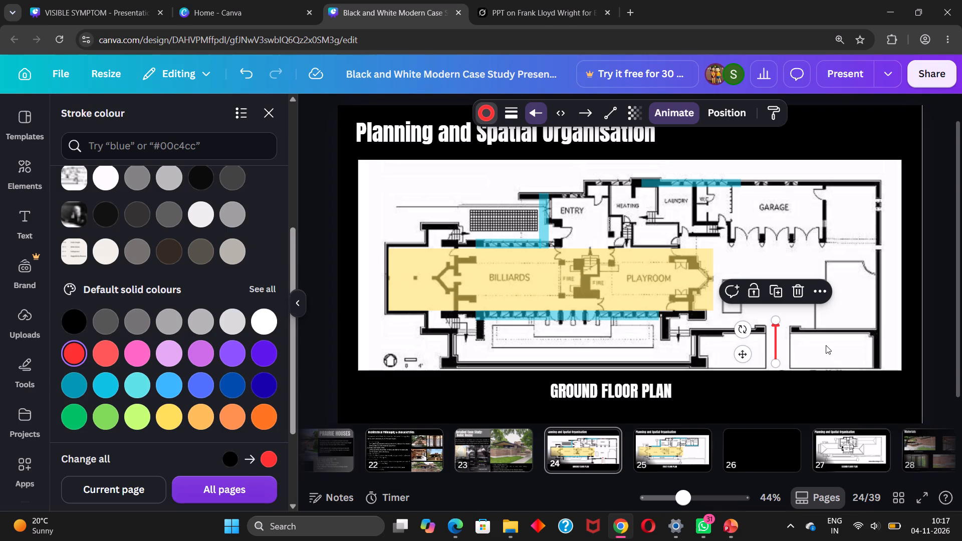
click(825, 347)
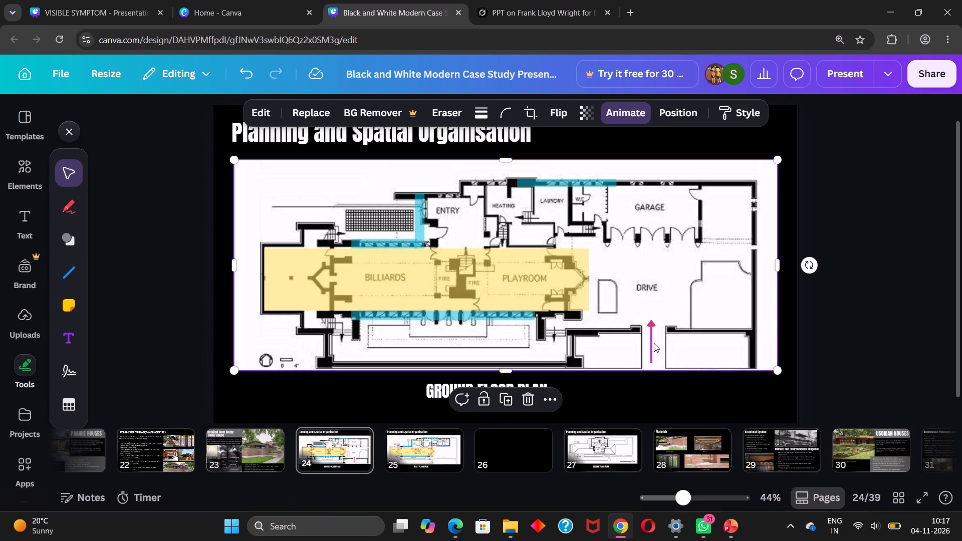
Shift the red arrow slightly sideways to centre it in the driveway opening.
click(654, 343)
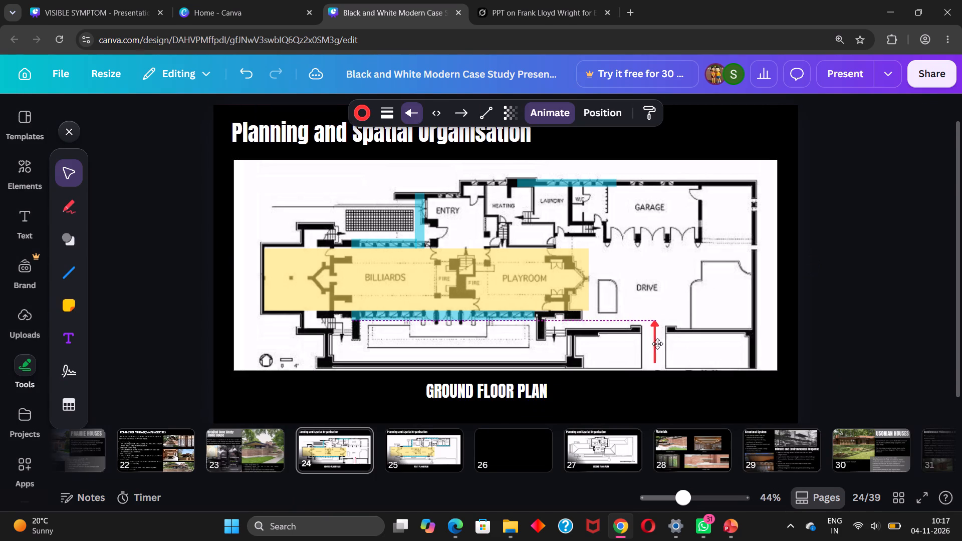
click(727, 351)
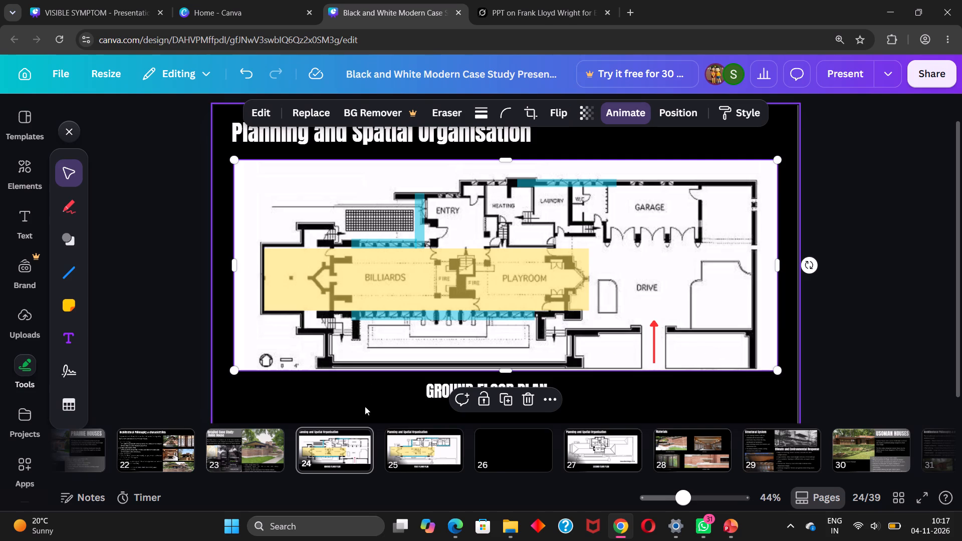
Duplicate the yellow zone and fit the copy over the heating, laundry and garage wing, about 860 wide and 204 high.
click(437, 270)
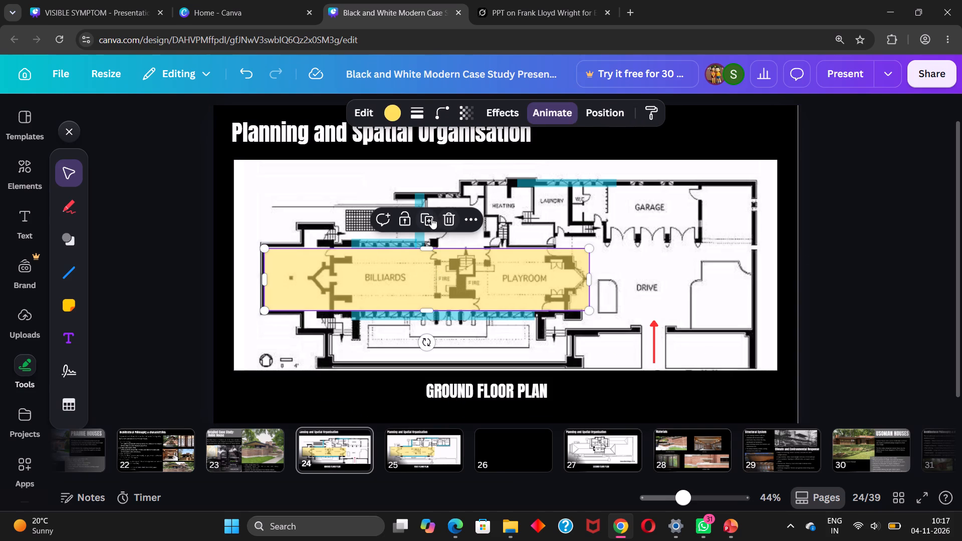
click(429, 217)
drag(471, 279, 614, 215)
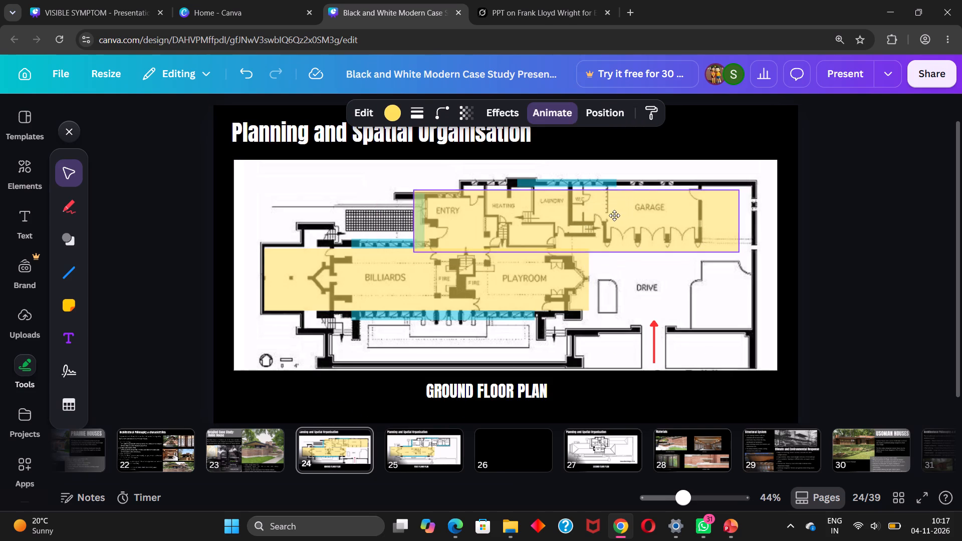
drag(614, 215, 629, 211)
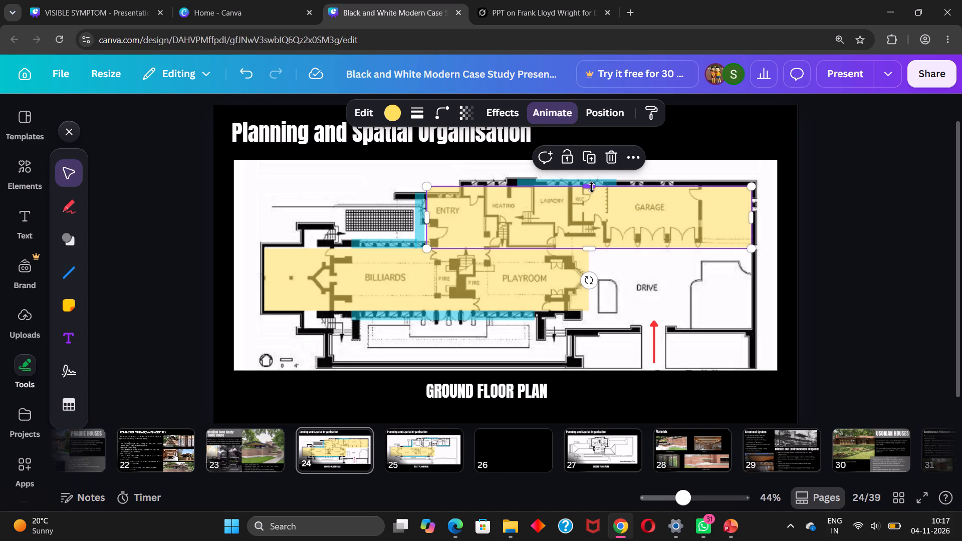
drag(428, 217, 491, 218)
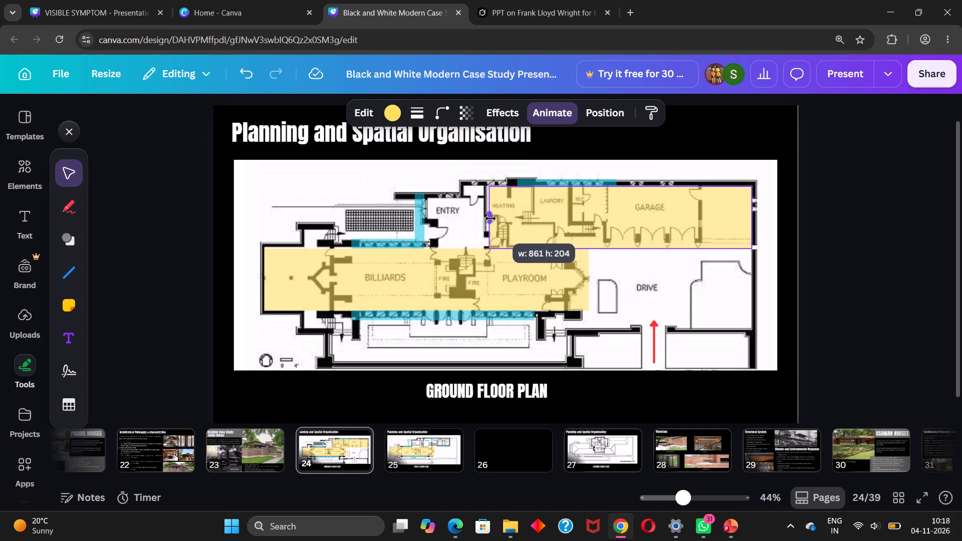
drag(491, 218, 488, 218)
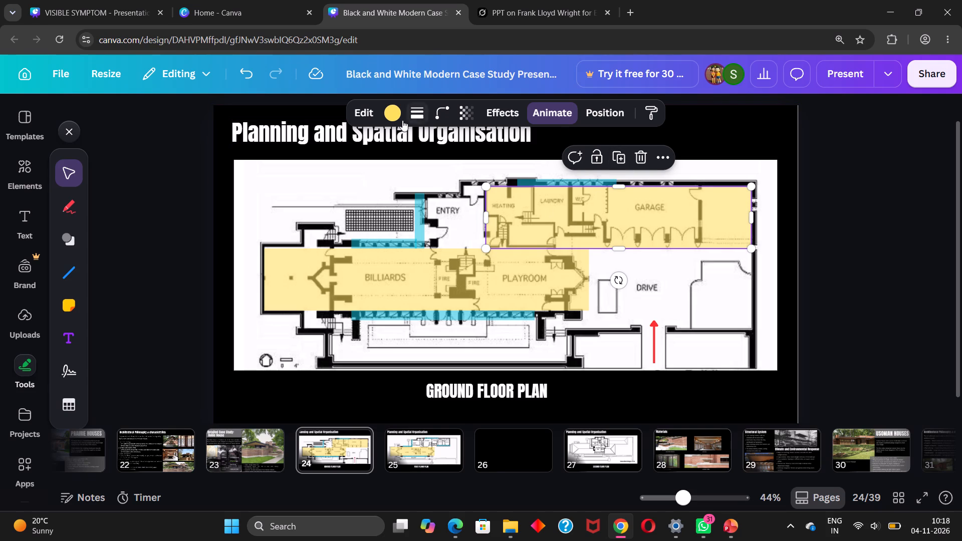
Recolour the garage wing zone light orange from the default solid colours.
click(392, 116)
scroll(170, 365, down, 1)
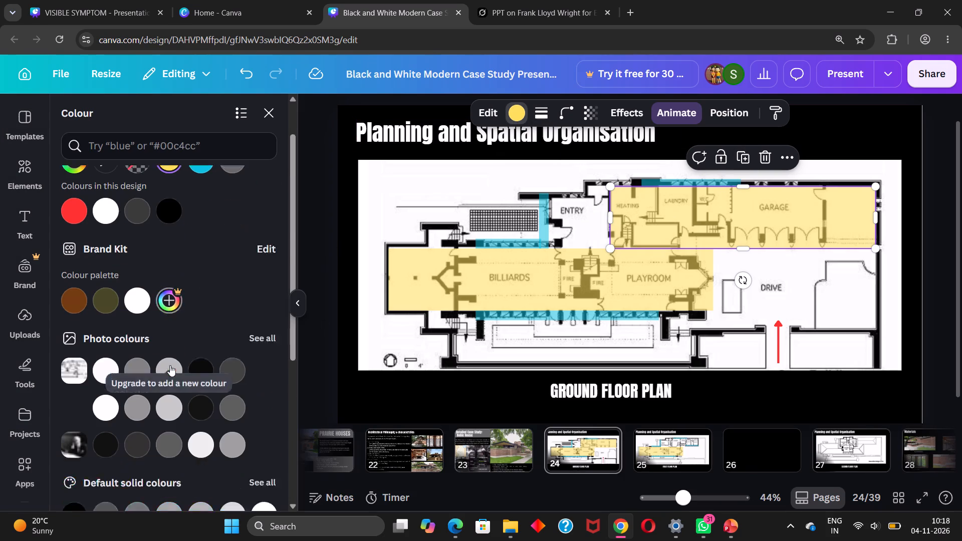
scroll(170, 365, down, 3)
click(228, 383)
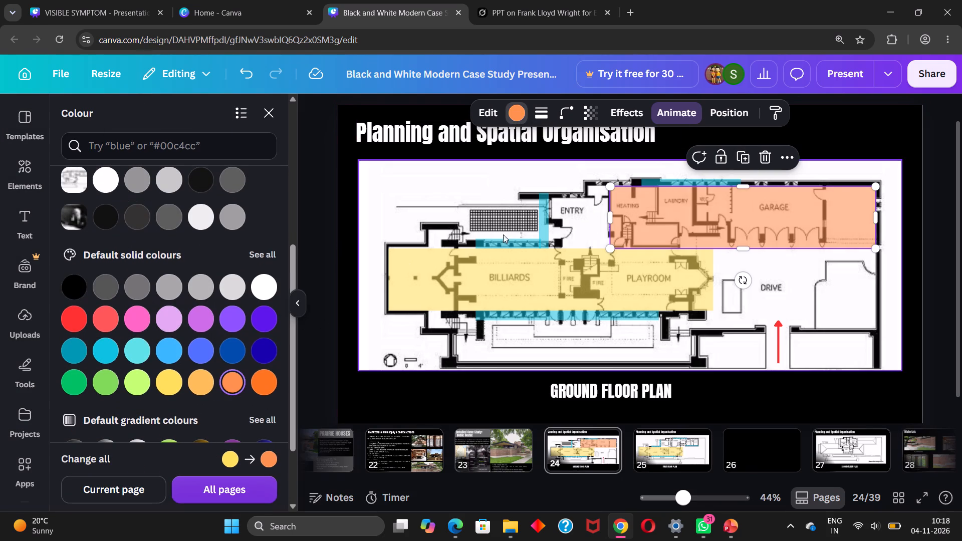
click(480, 184)
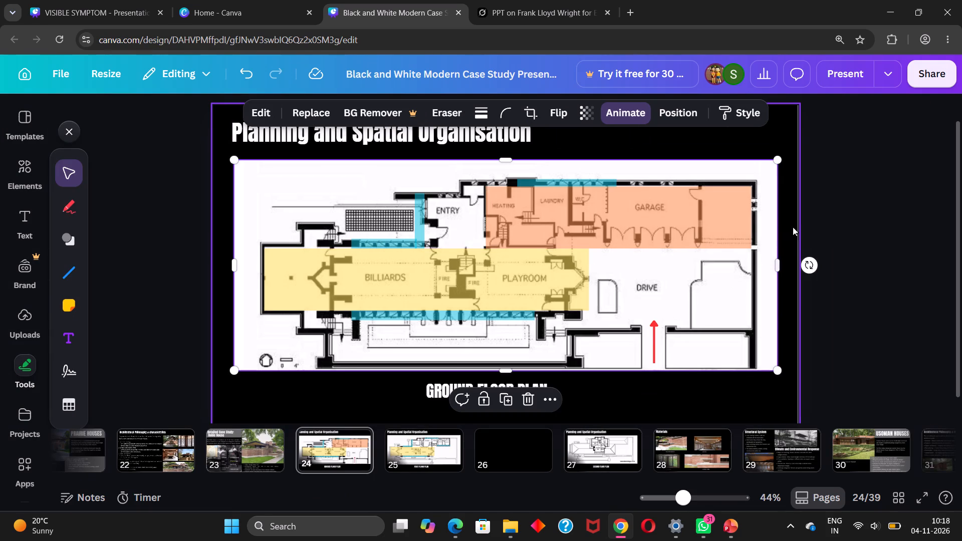
click(785, 217)
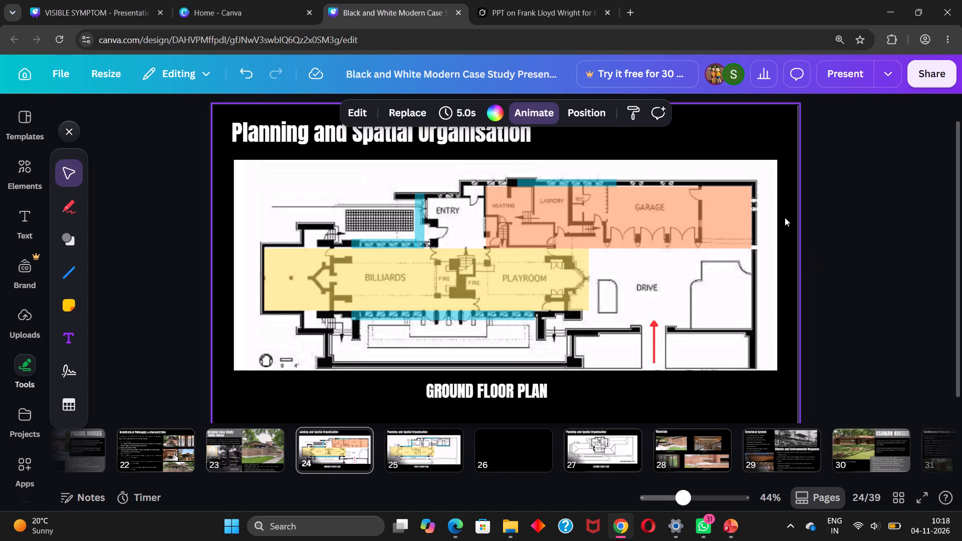
Delete the vertical blue window strip beside ENTRY on the ground floor plan.
click(418, 215)
key(Delete)
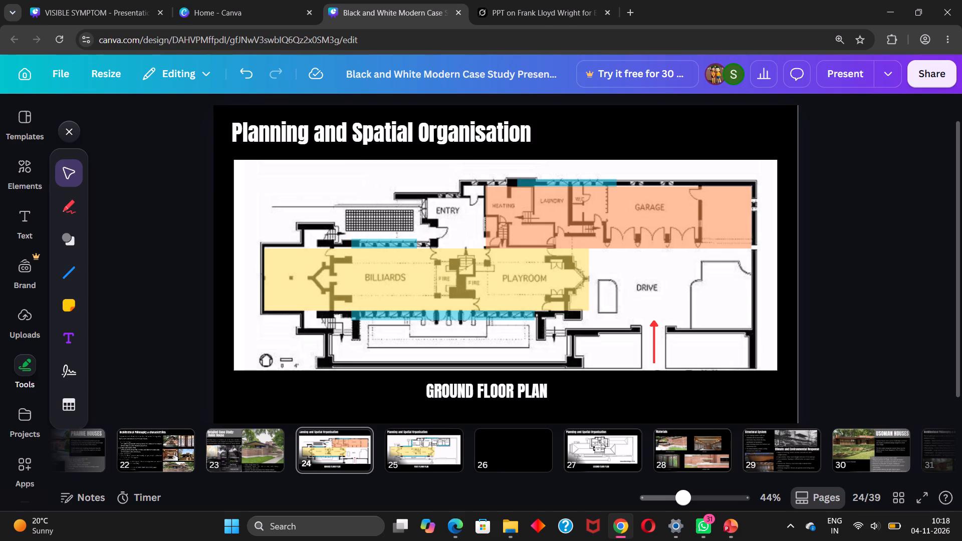
Duplicate the orange zone onto the first floor plan on page 25 and fit it over the kitchen and servants' rooms.
key(Right)
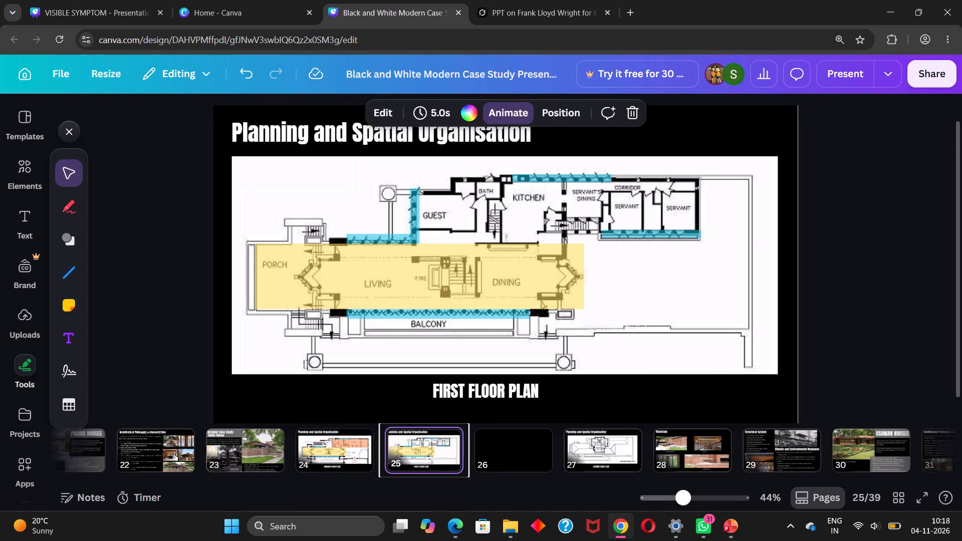
key(Left)
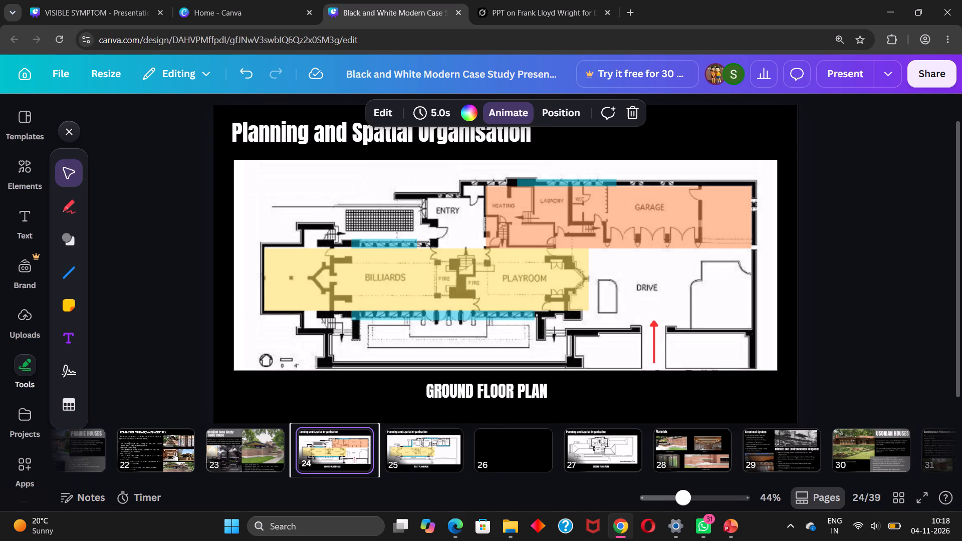
click(643, 217)
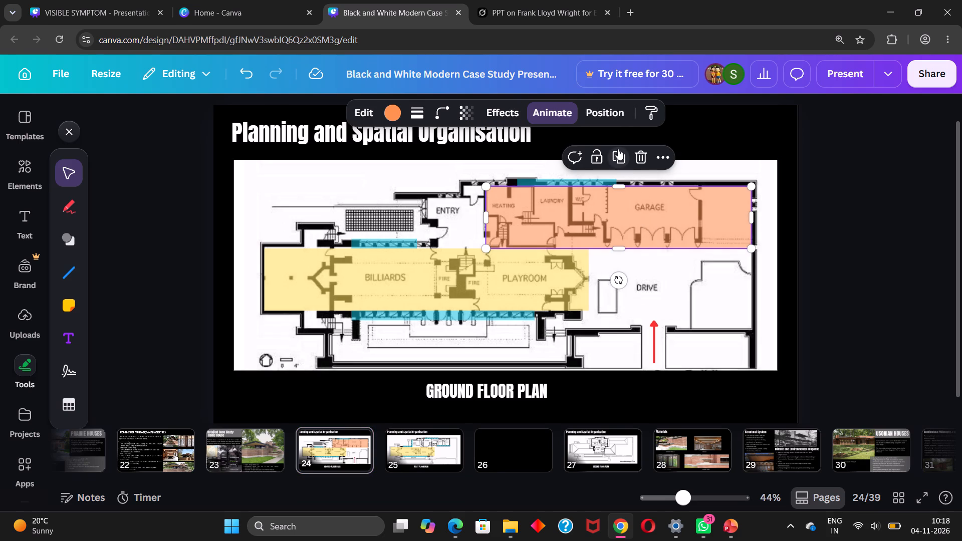
click(618, 150)
drag(765, 153, 379, 422)
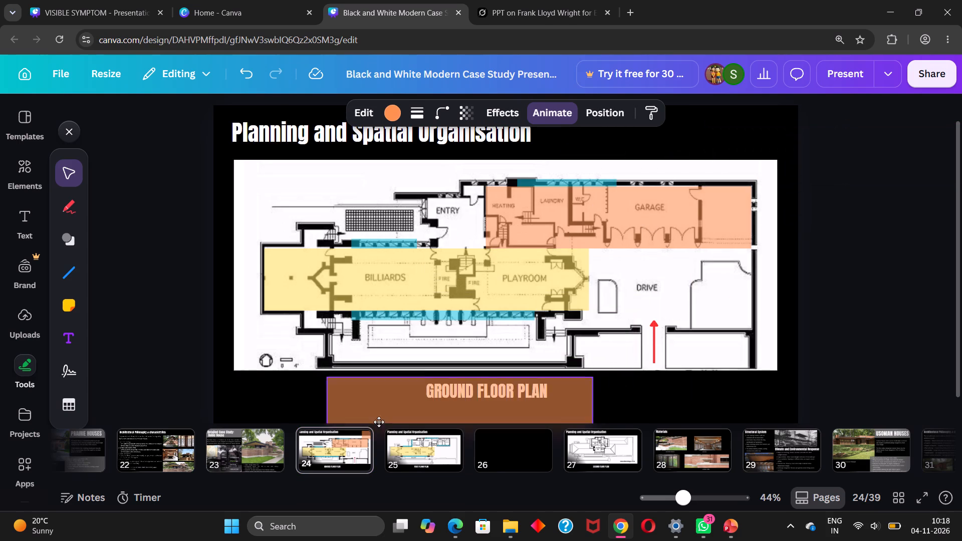
drag(379, 422, 417, 442)
drag(763, 150, 597, 202)
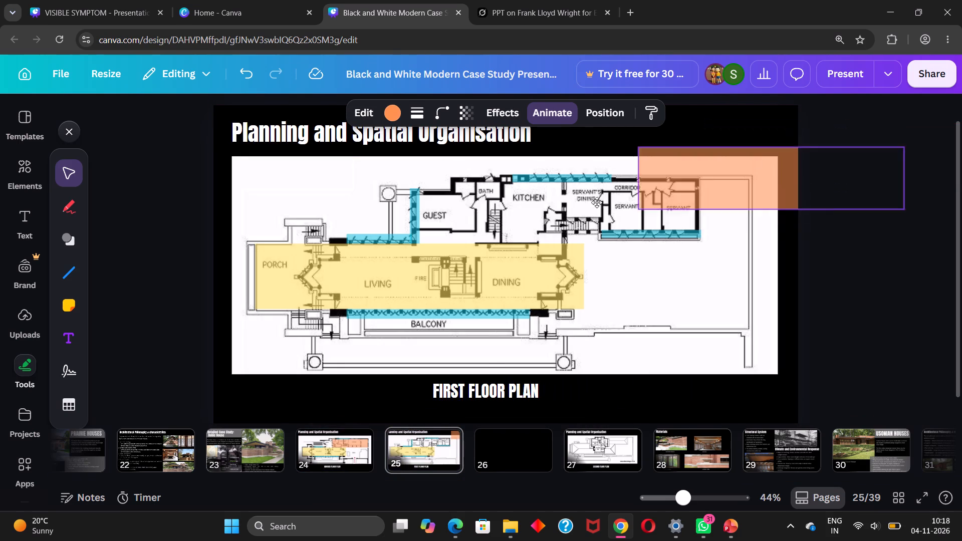
drag(597, 202, 495, 206)
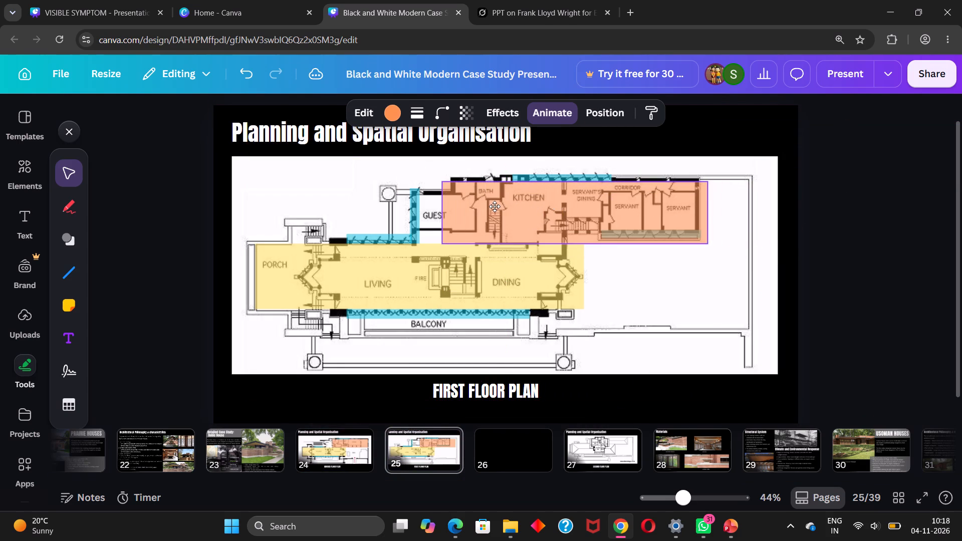
drag(495, 206, 490, 205)
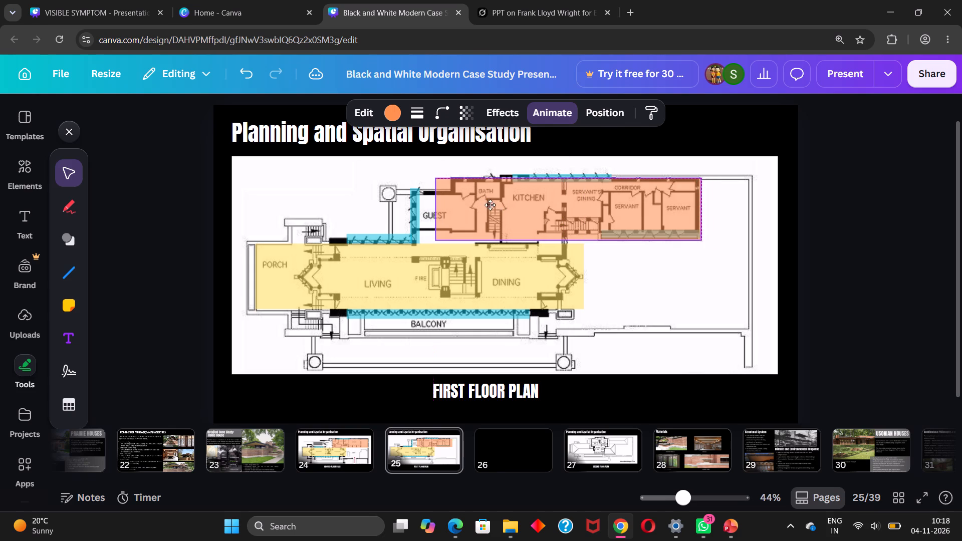
drag(490, 205, 489, 205)
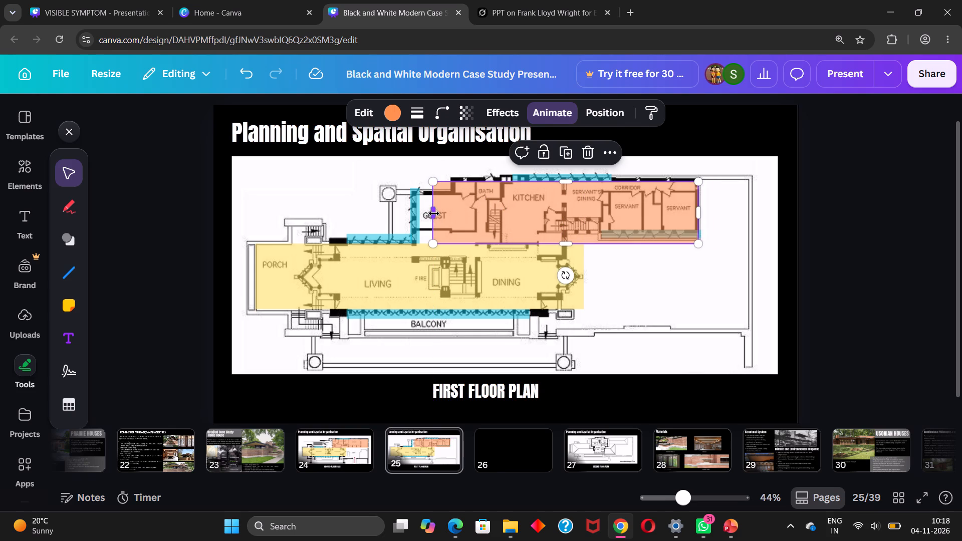
drag(434, 213, 501, 219)
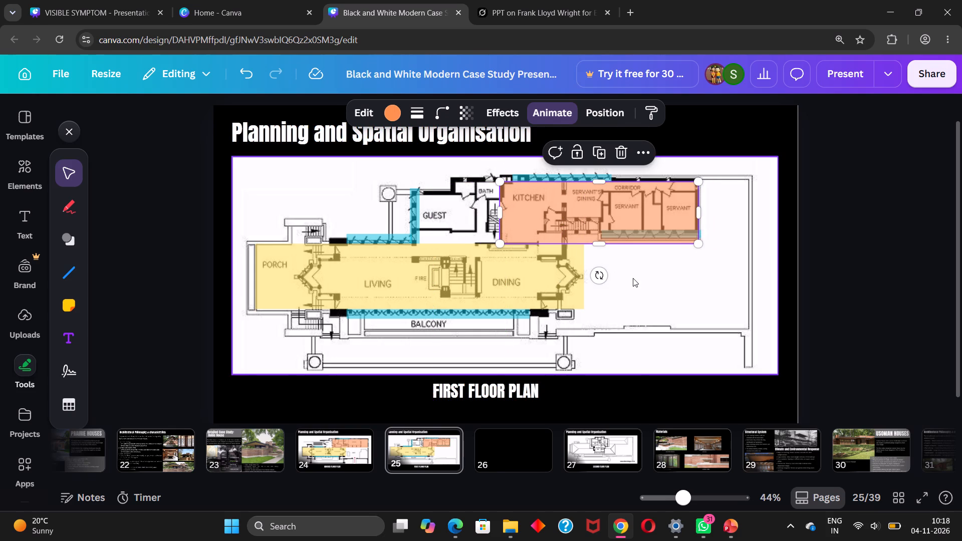
click(633, 278)
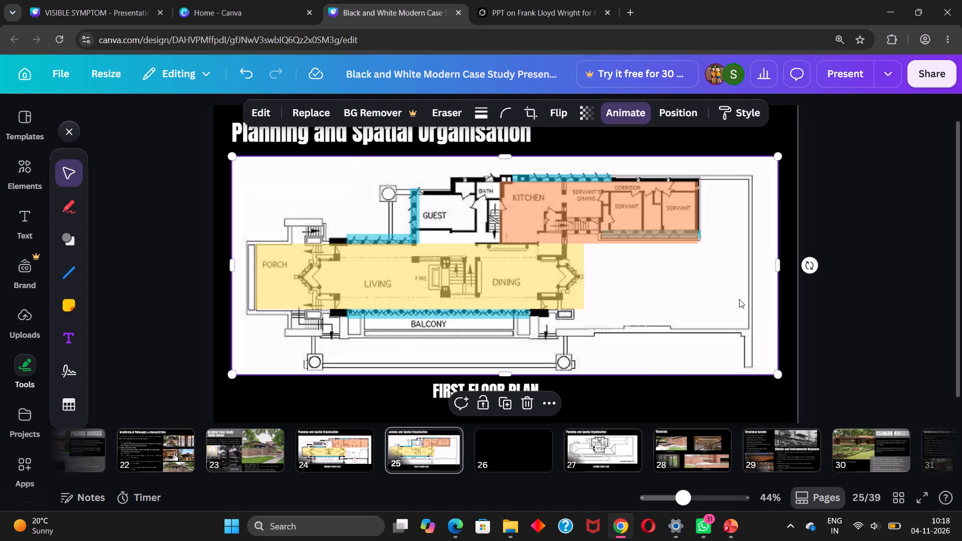
Add a square shape to the second floor plan on page 27 and enlarge it to cover the bedroom block.
key(Right)
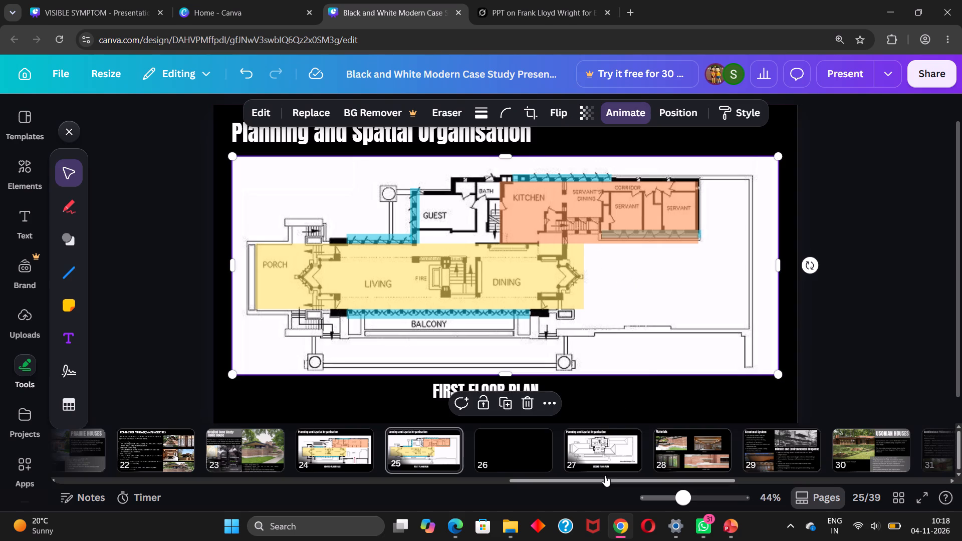
click(625, 437)
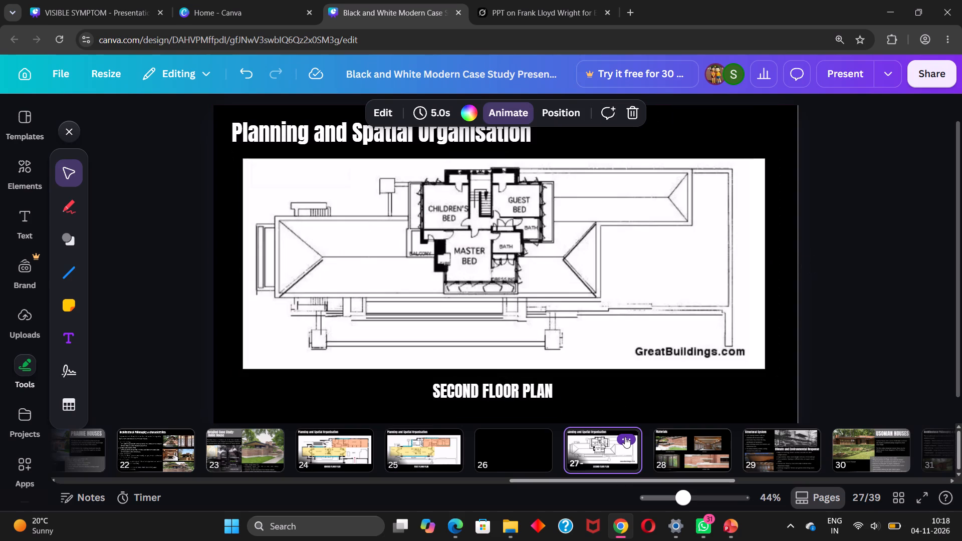
key(Left)
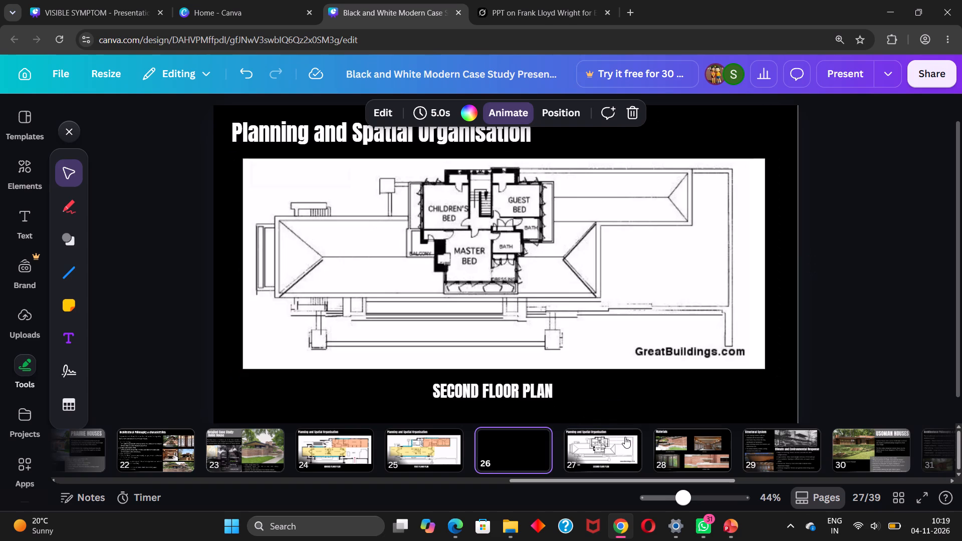
key(Left)
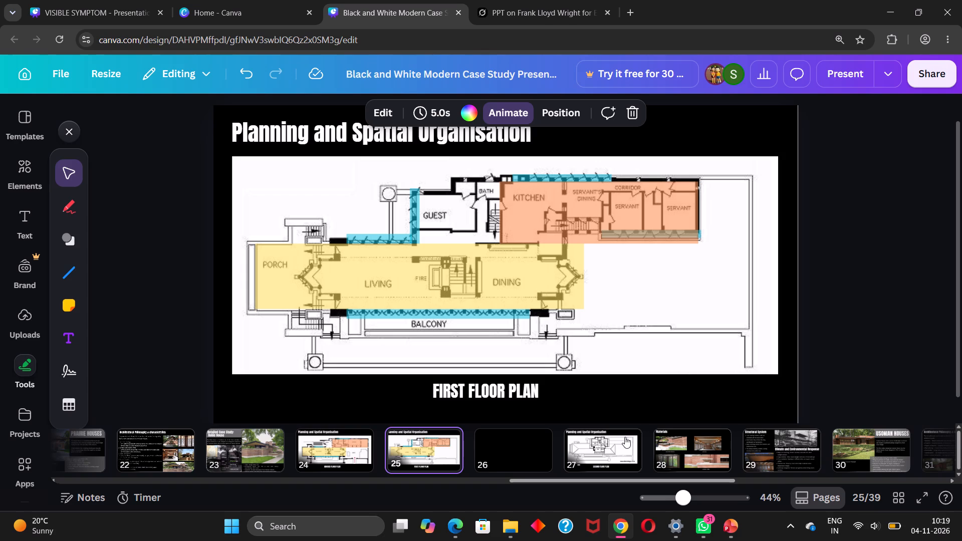
key(Right)
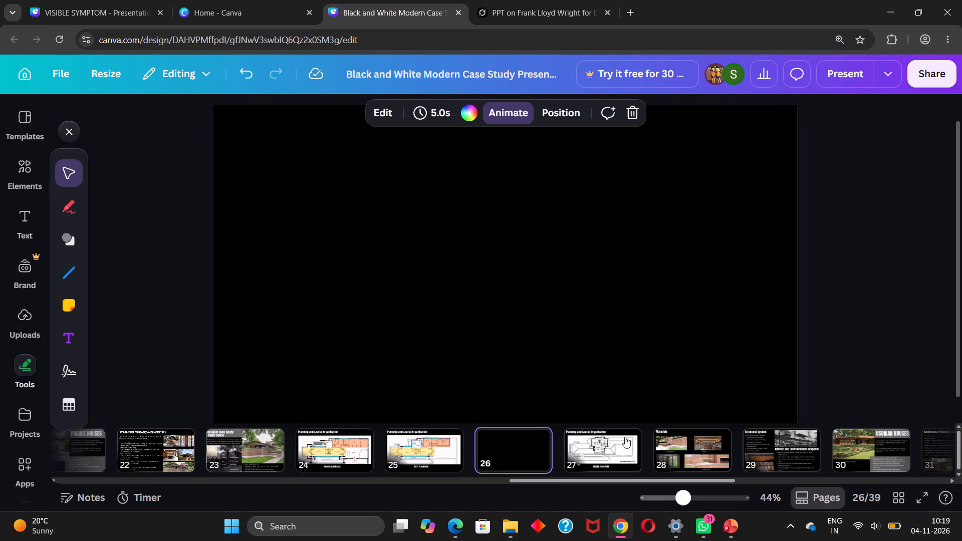
key(Right)
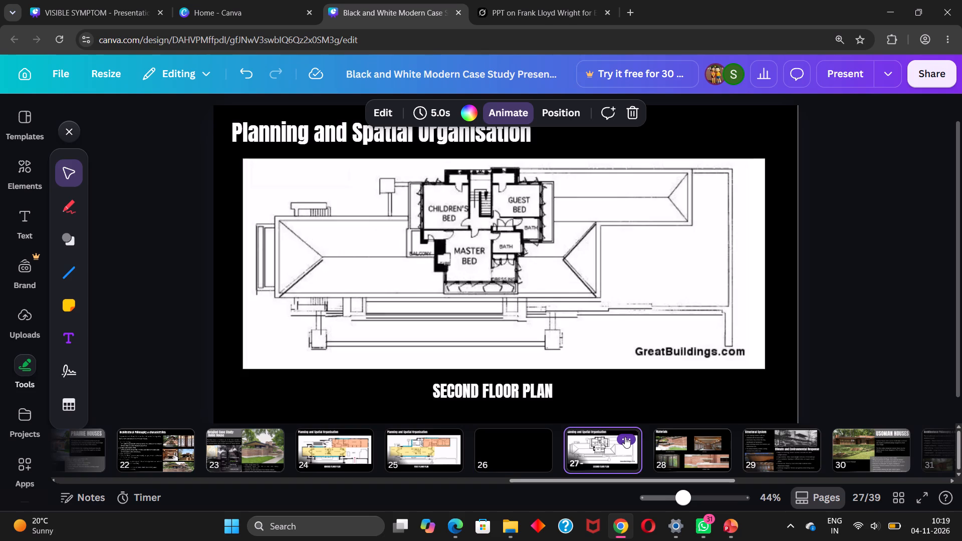
click(69, 235)
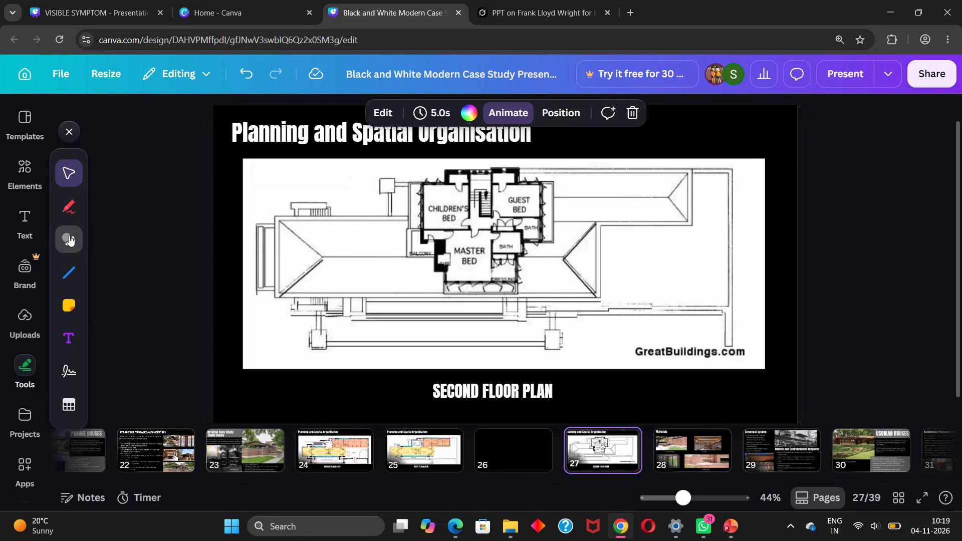
click(107, 154)
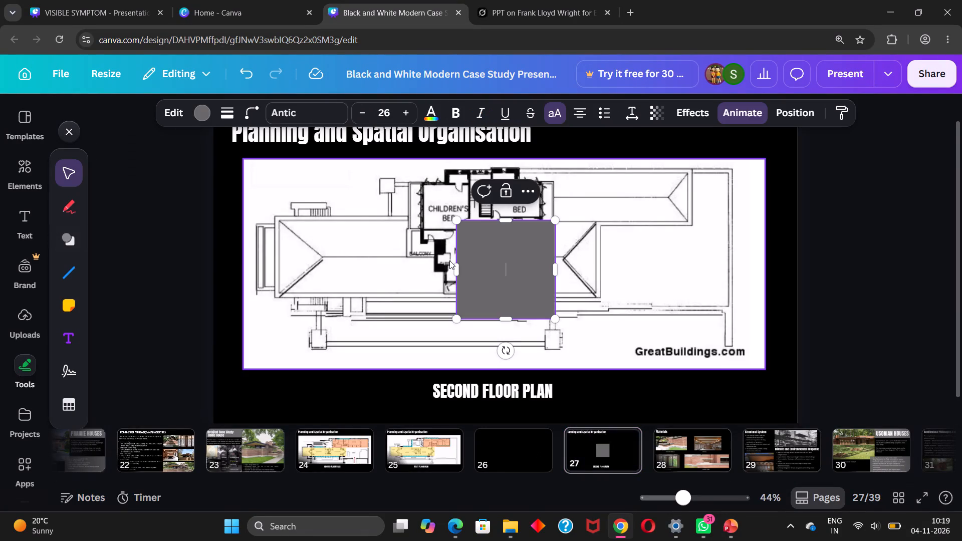
drag(518, 259, 463, 200)
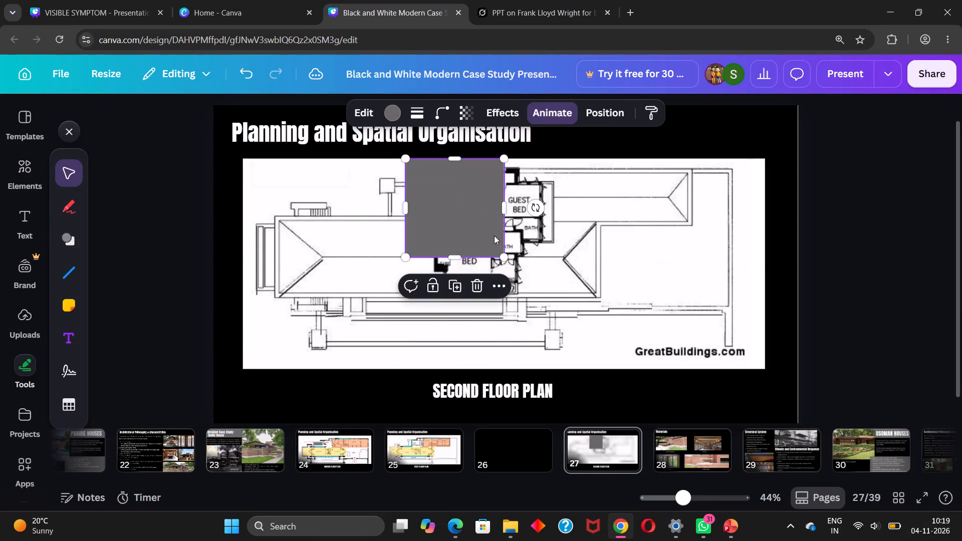
drag(503, 259, 558, 295)
Fill the bedroom block shape with pink #ff66c4 and set its transparency to 62.
click(503, 235)
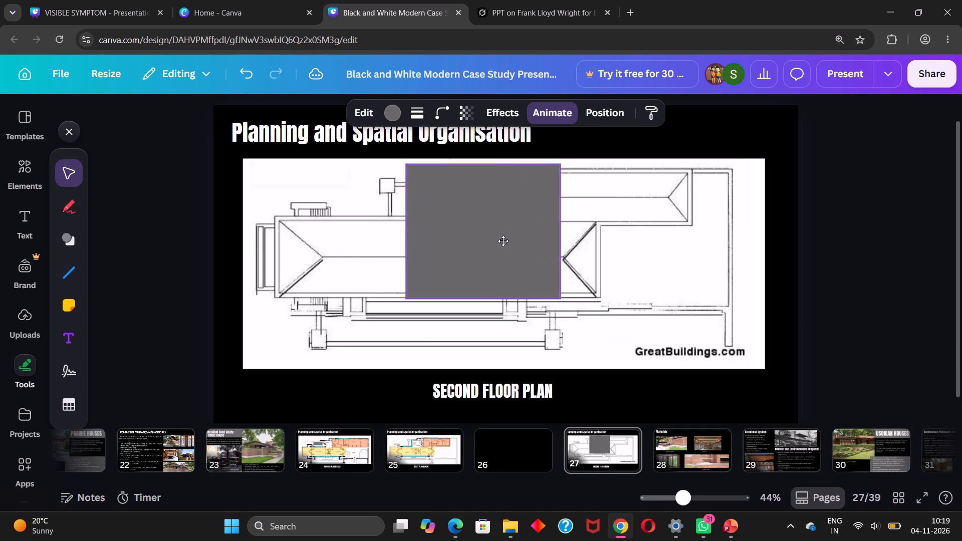
click(386, 108)
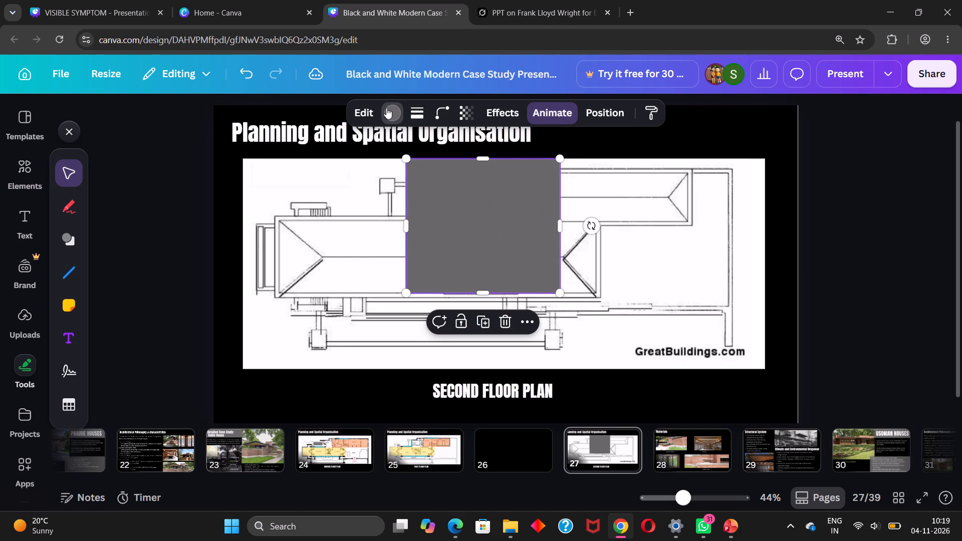
scroll(145, 342, down, 5)
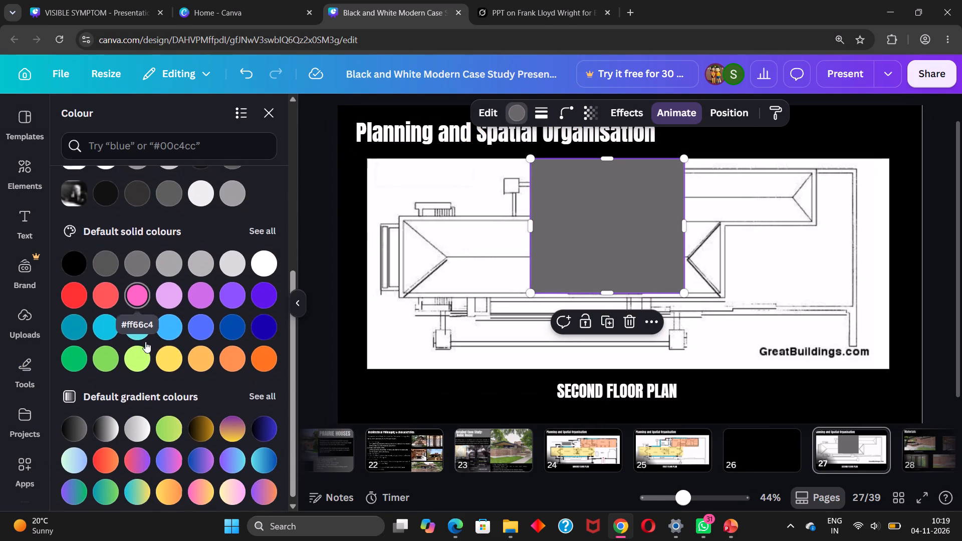
scroll(145, 342, down, 1)
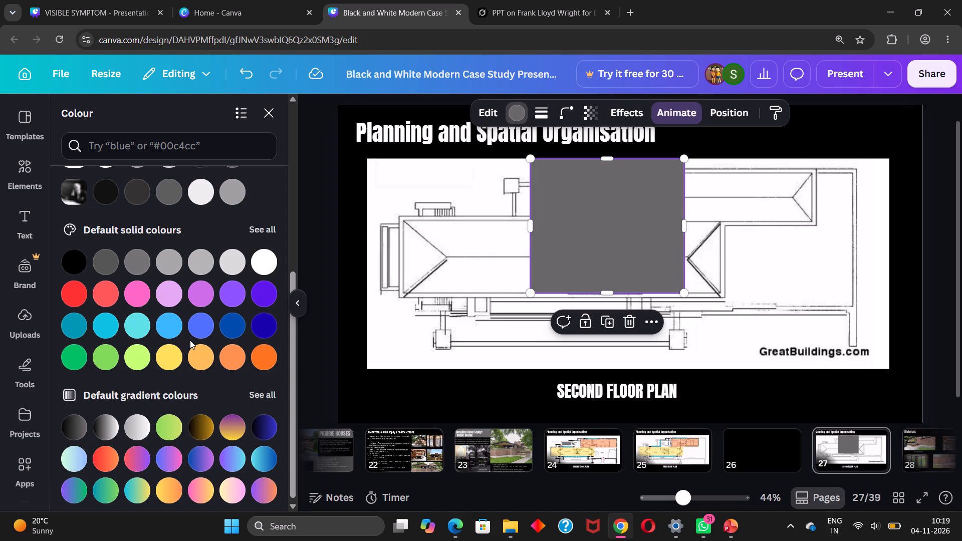
click(137, 298)
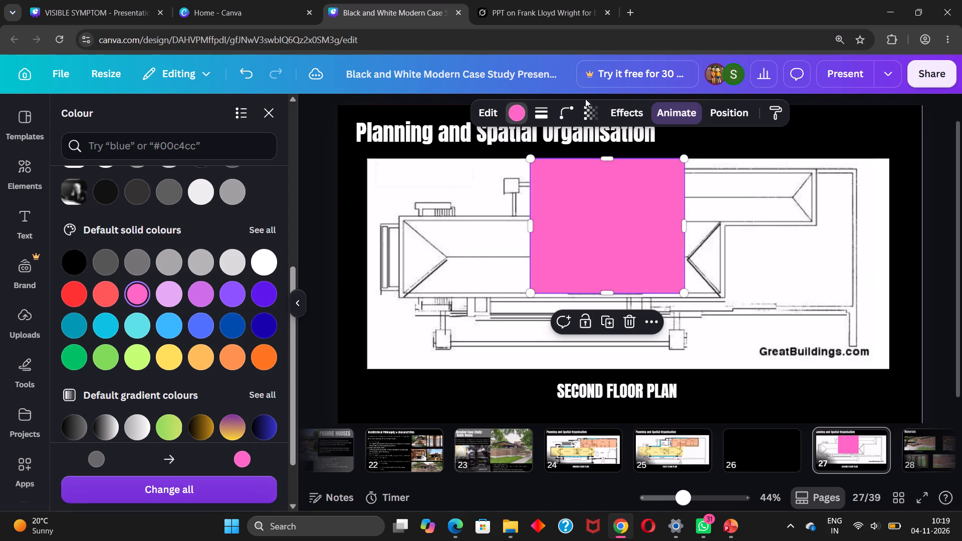
click(586, 106)
drag(593, 164, 585, 166)
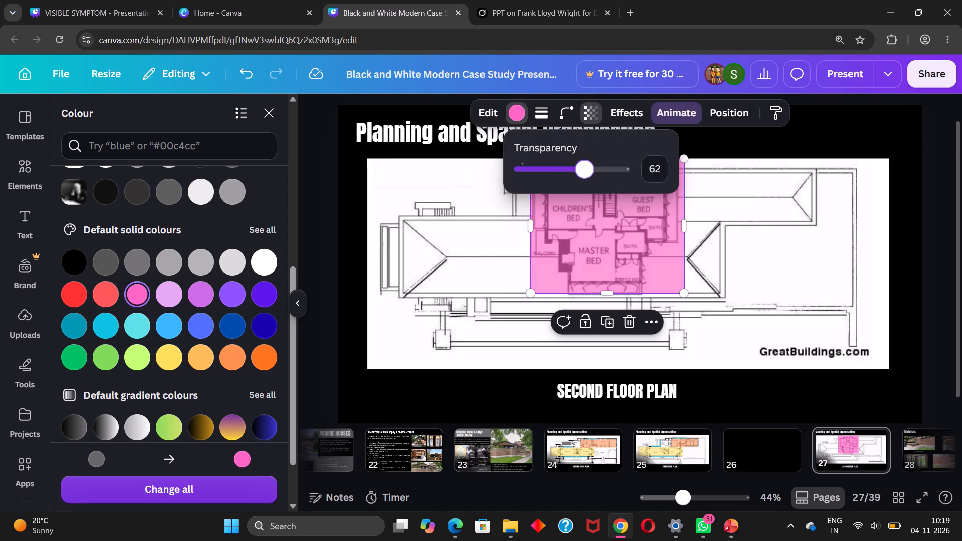
Reduce the pink bedroom block shape's transparency value to 43 on the second floor plan.
drag(585, 166, 565, 167)
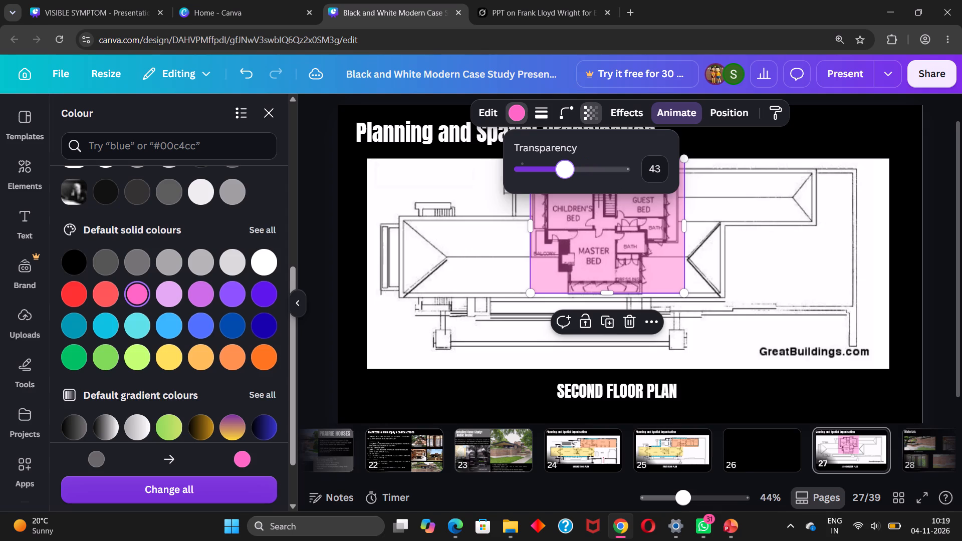
click(769, 252)
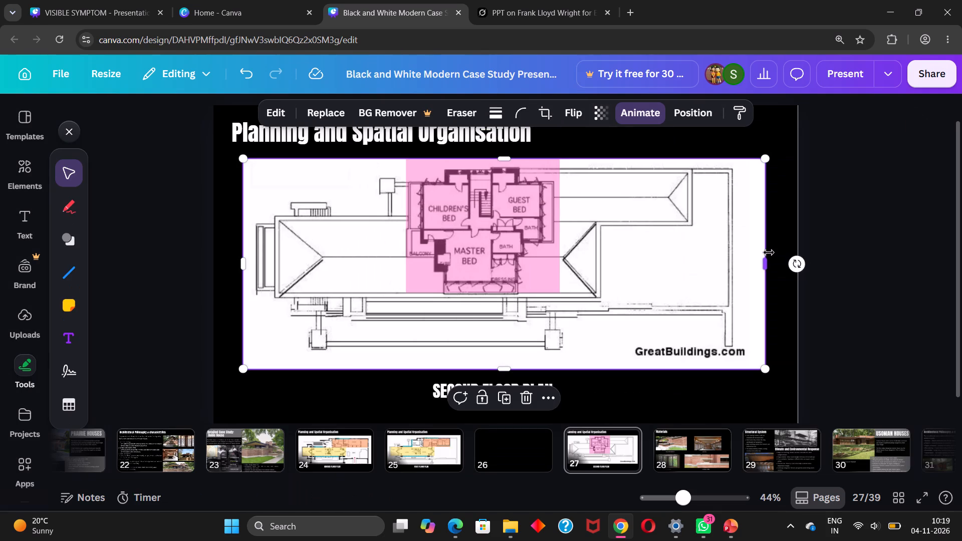
Duplicate the pink zone onto the first floor plan on page 25 and fit it over the guest room, bath and adjoining stairs.
click(512, 234)
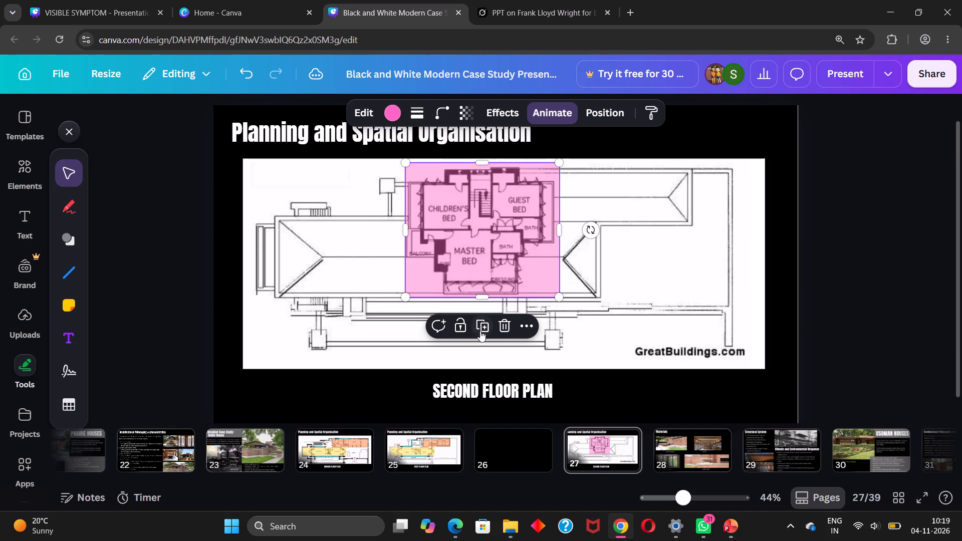
click(481, 331)
drag(495, 249, 425, 448)
drag(561, 300, 540, 289)
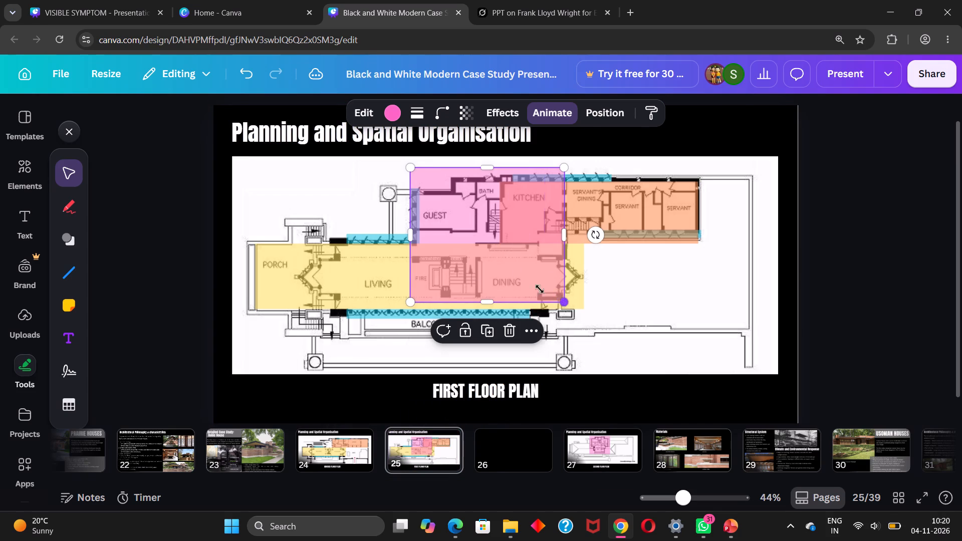
drag(540, 289, 474, 236)
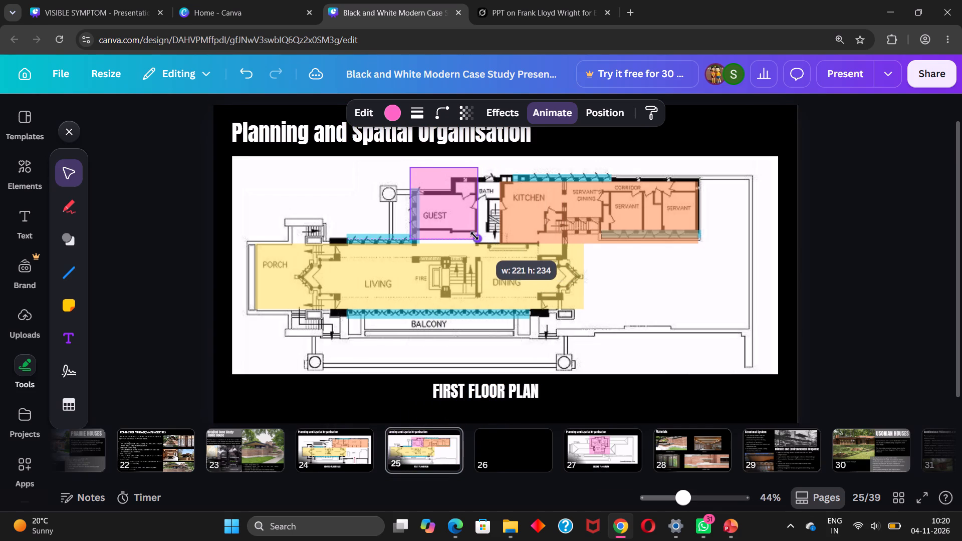
drag(474, 236, 495, 240)
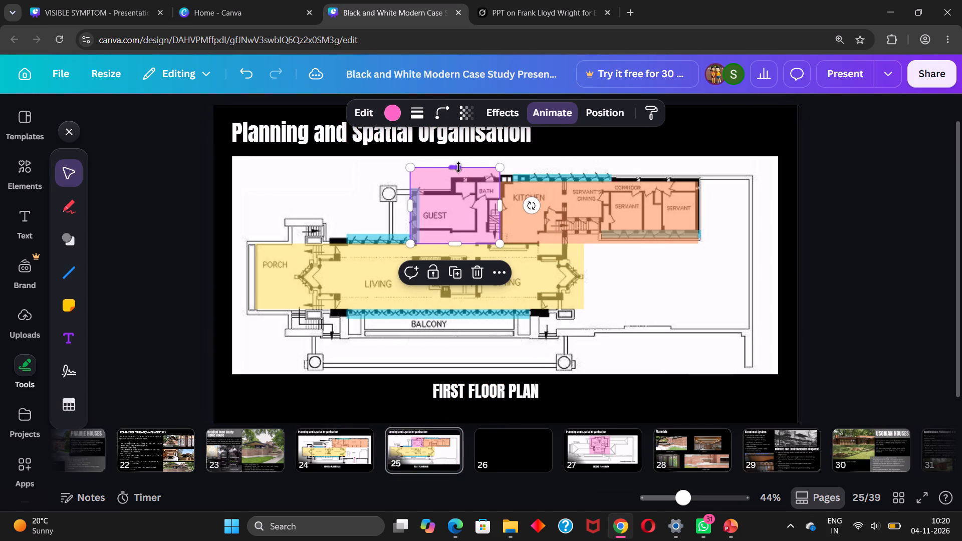
drag(455, 167, 453, 179)
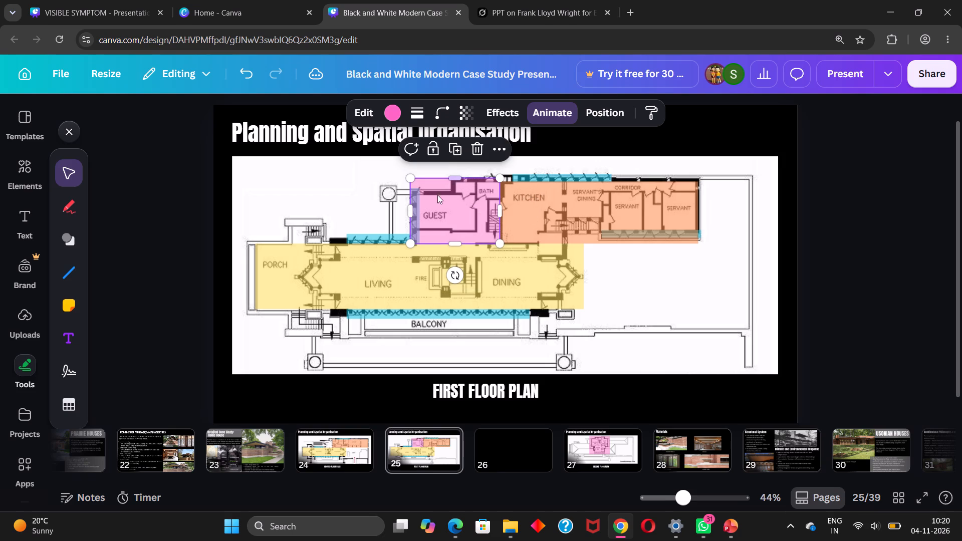
drag(408, 210, 416, 211)
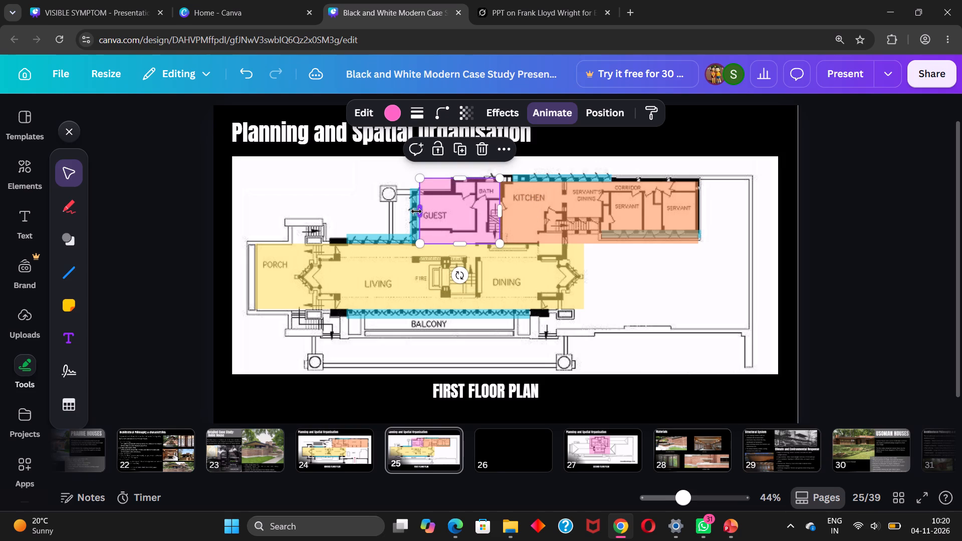
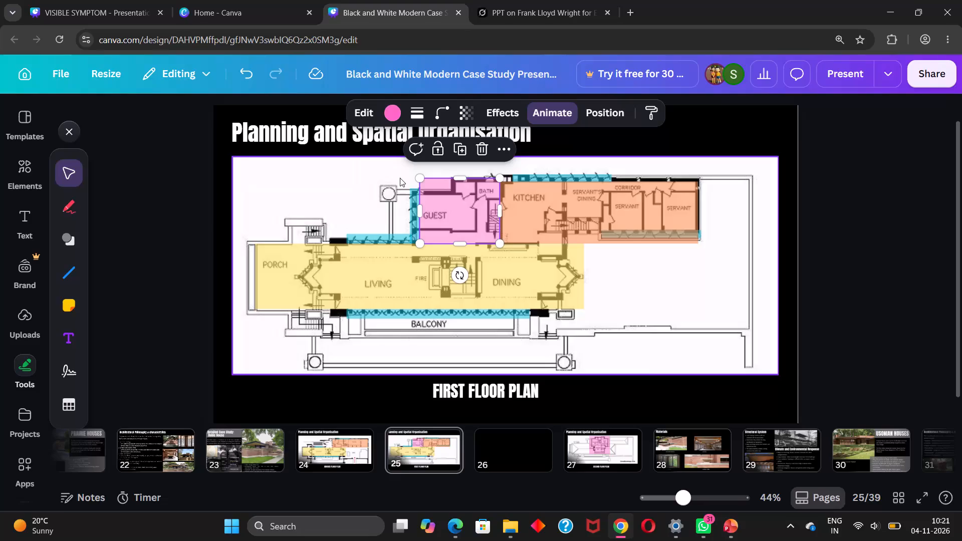
Duplicate the origin and development bullet text box from page 23 onto the ground floor plan on page 24.
click(339, 443)
click(220, 461)
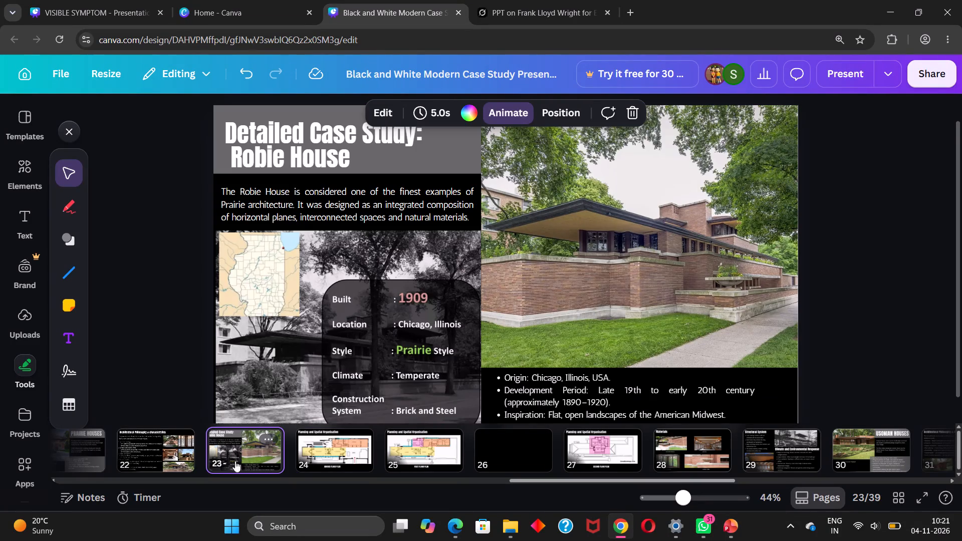
click(338, 456)
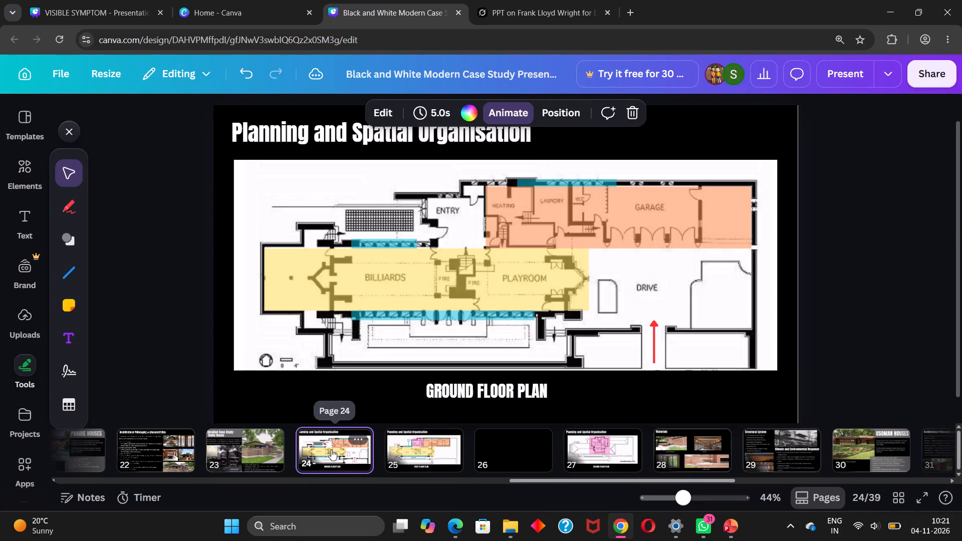
click(275, 452)
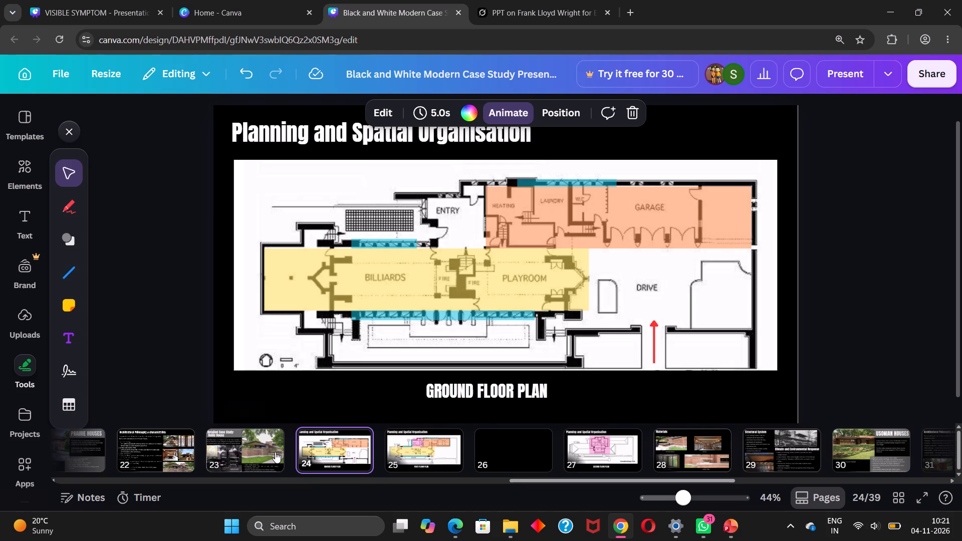
click(538, 385)
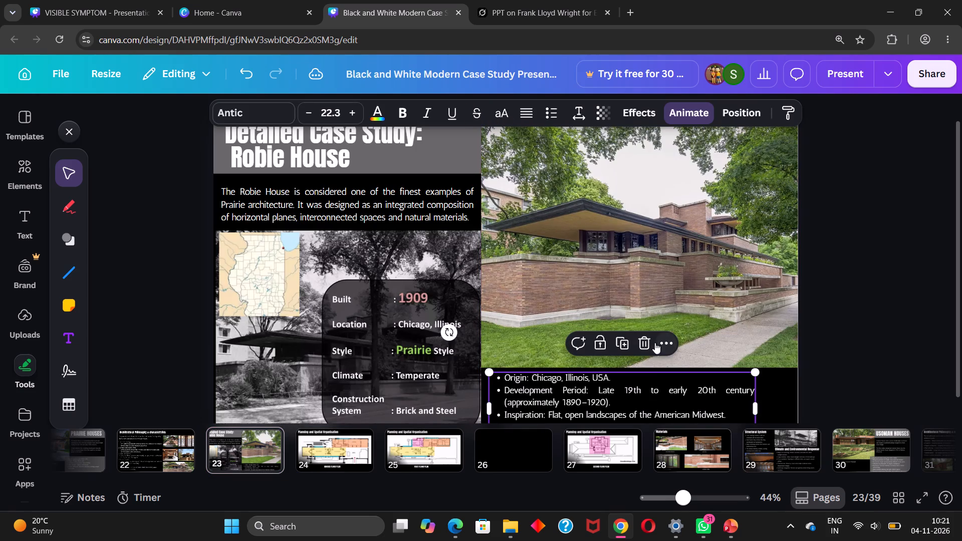
click(620, 347)
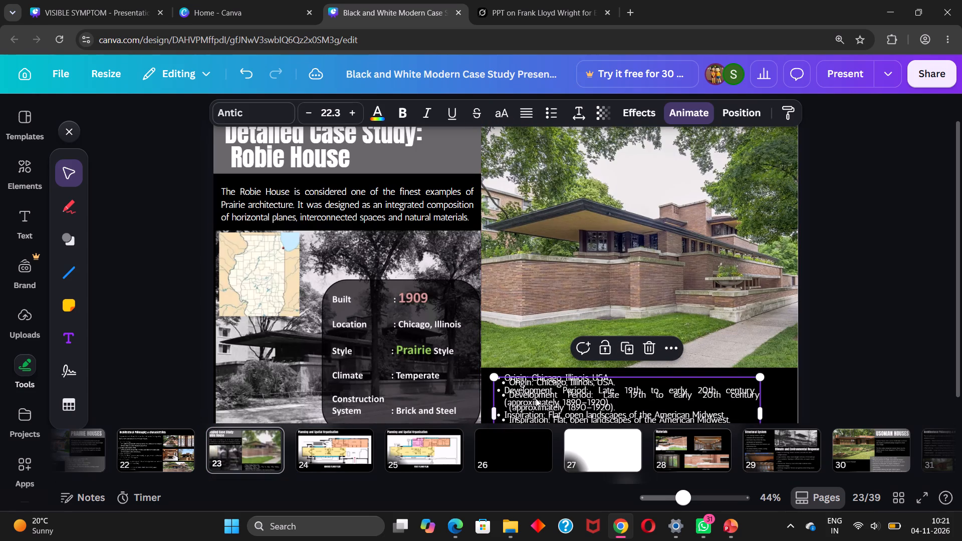
drag(536, 398, 339, 452)
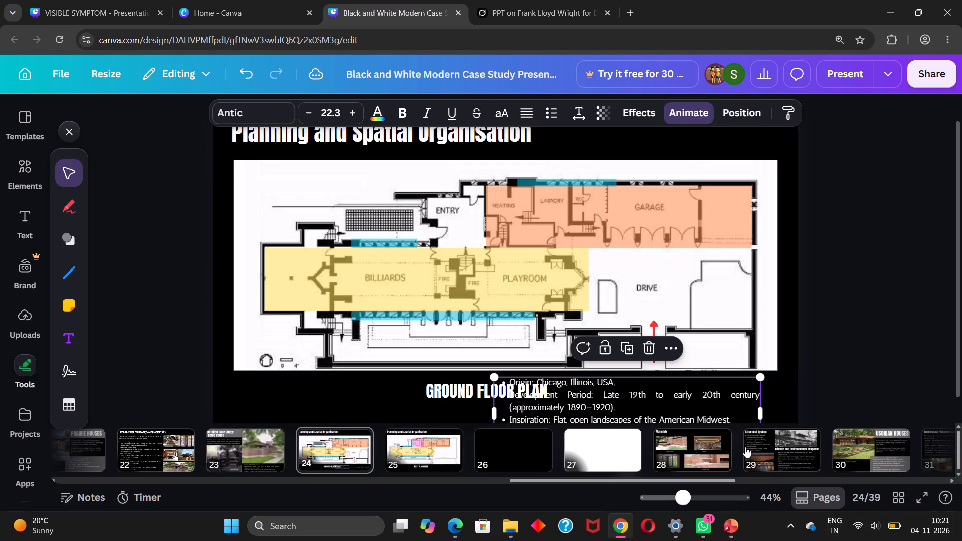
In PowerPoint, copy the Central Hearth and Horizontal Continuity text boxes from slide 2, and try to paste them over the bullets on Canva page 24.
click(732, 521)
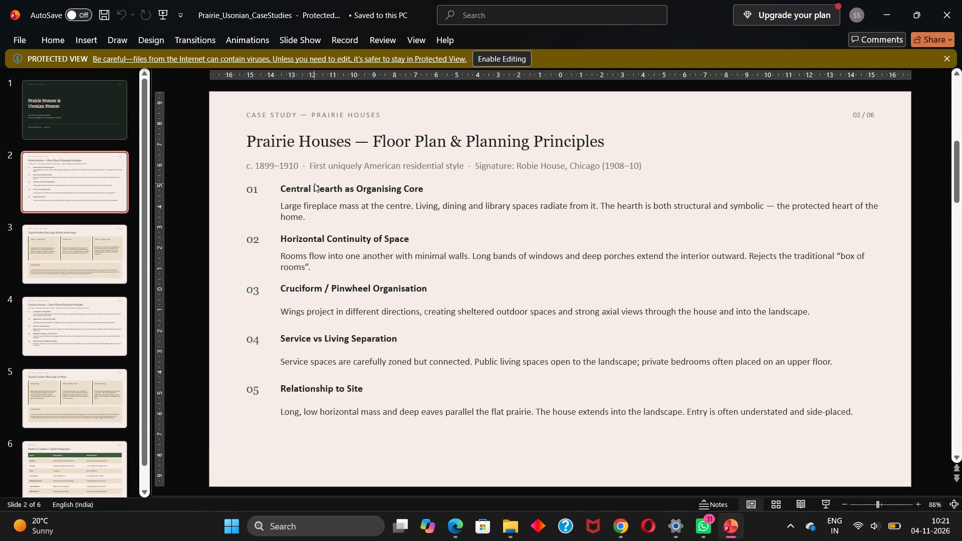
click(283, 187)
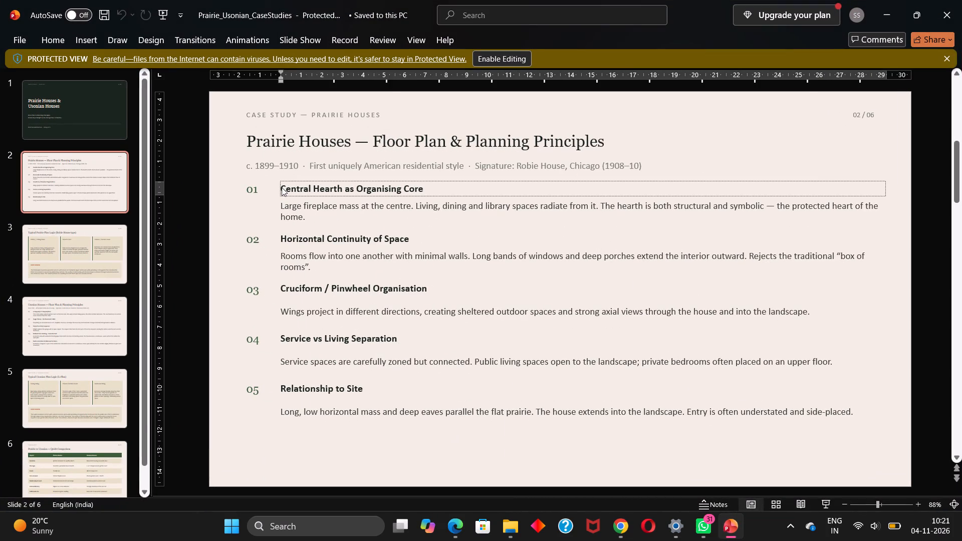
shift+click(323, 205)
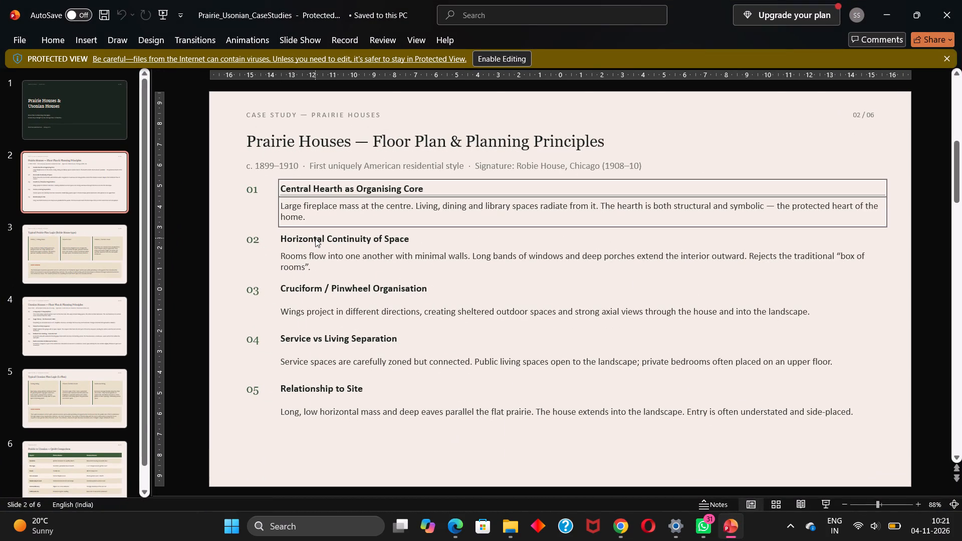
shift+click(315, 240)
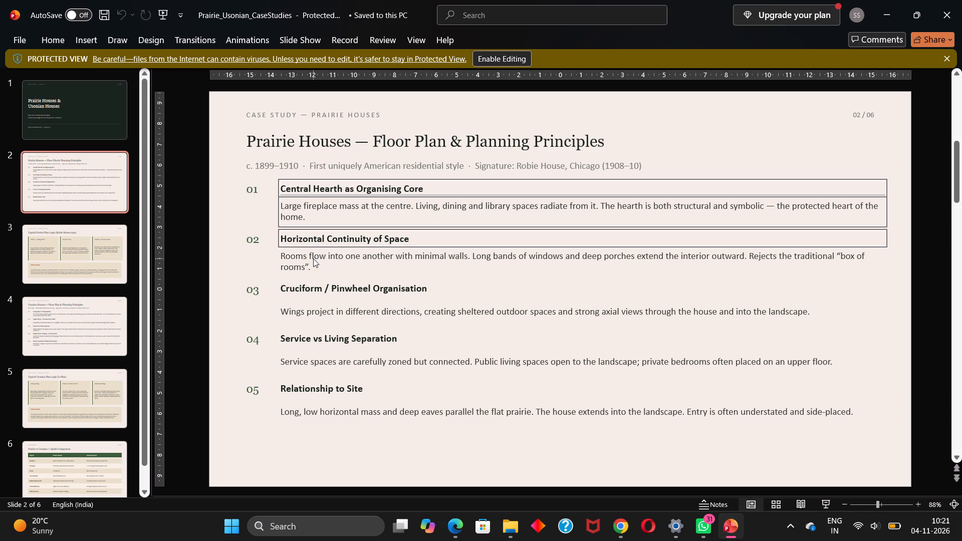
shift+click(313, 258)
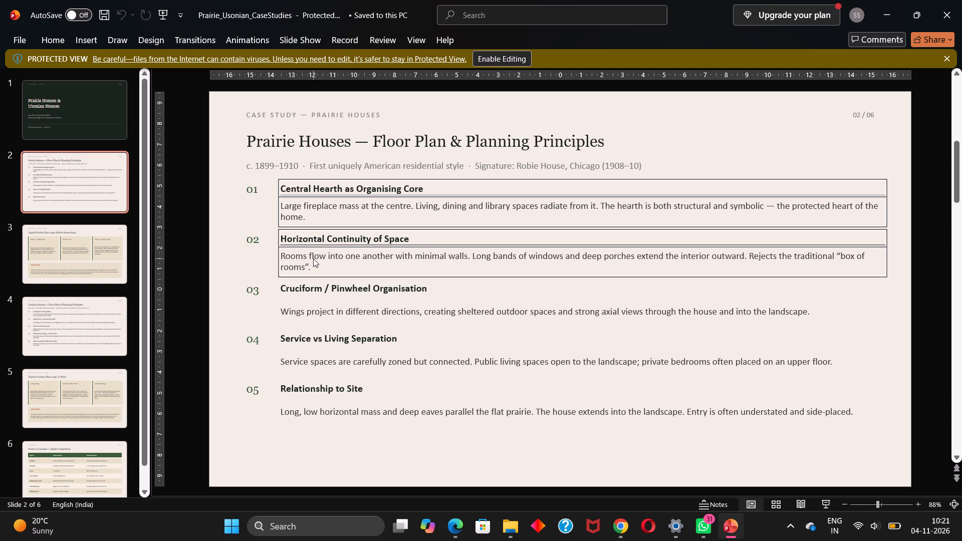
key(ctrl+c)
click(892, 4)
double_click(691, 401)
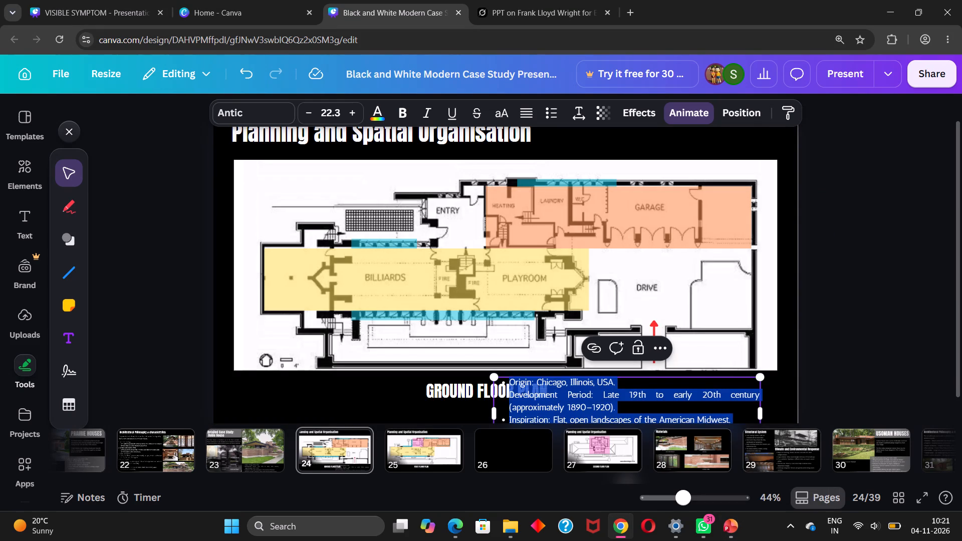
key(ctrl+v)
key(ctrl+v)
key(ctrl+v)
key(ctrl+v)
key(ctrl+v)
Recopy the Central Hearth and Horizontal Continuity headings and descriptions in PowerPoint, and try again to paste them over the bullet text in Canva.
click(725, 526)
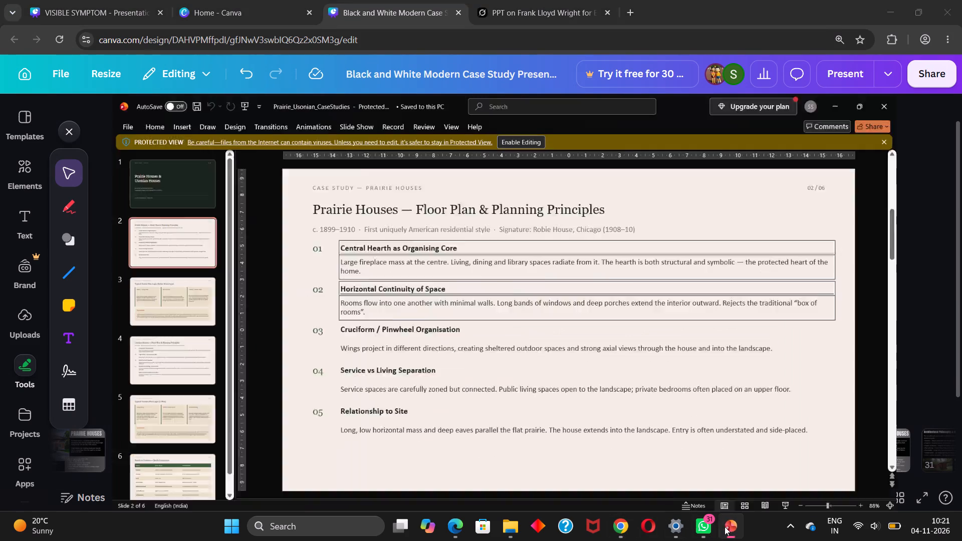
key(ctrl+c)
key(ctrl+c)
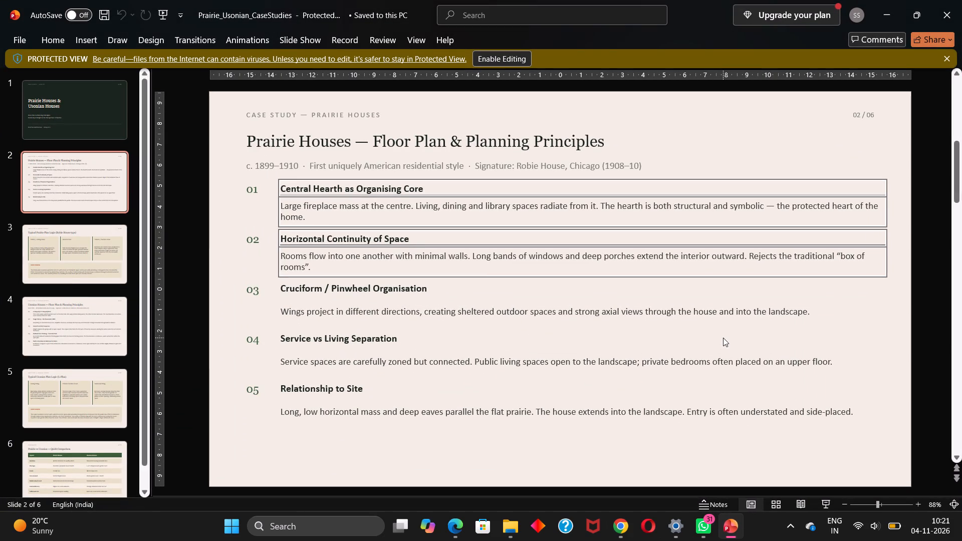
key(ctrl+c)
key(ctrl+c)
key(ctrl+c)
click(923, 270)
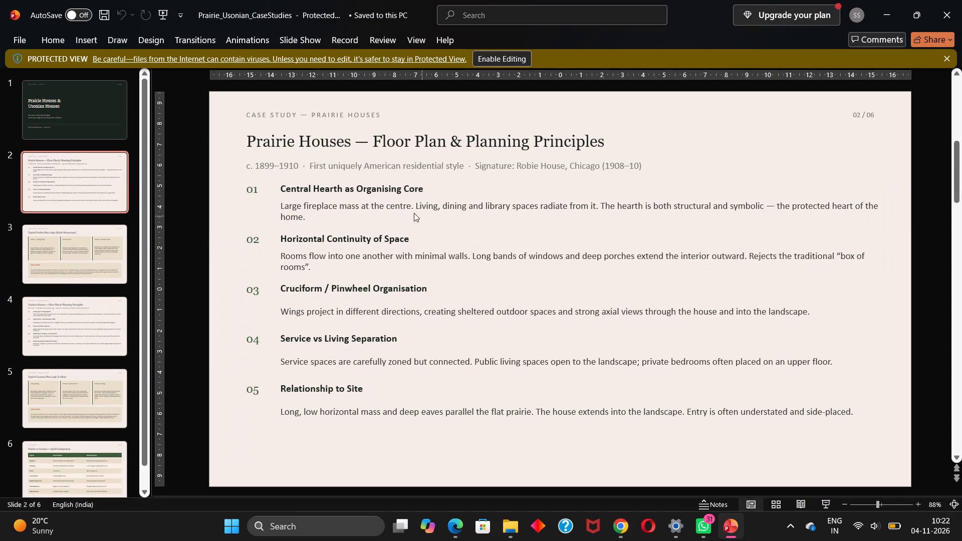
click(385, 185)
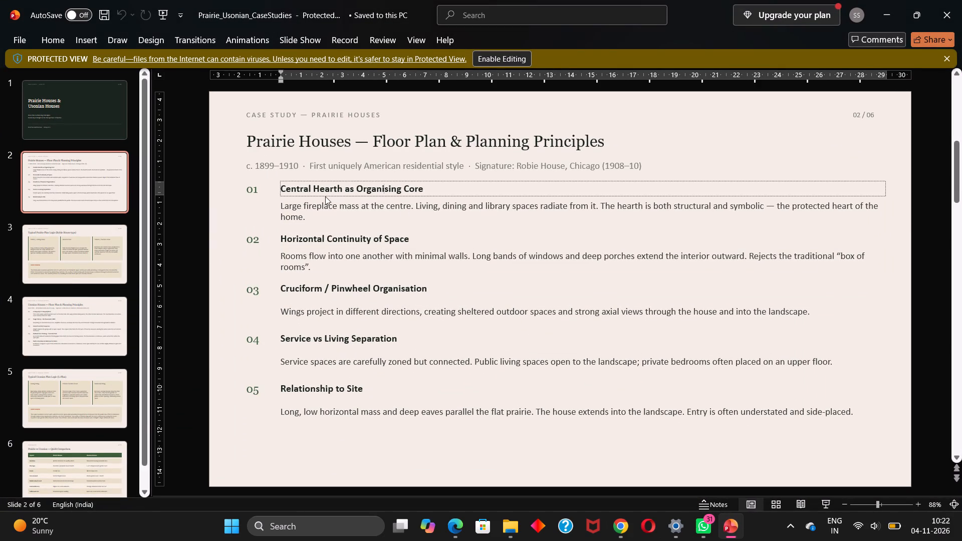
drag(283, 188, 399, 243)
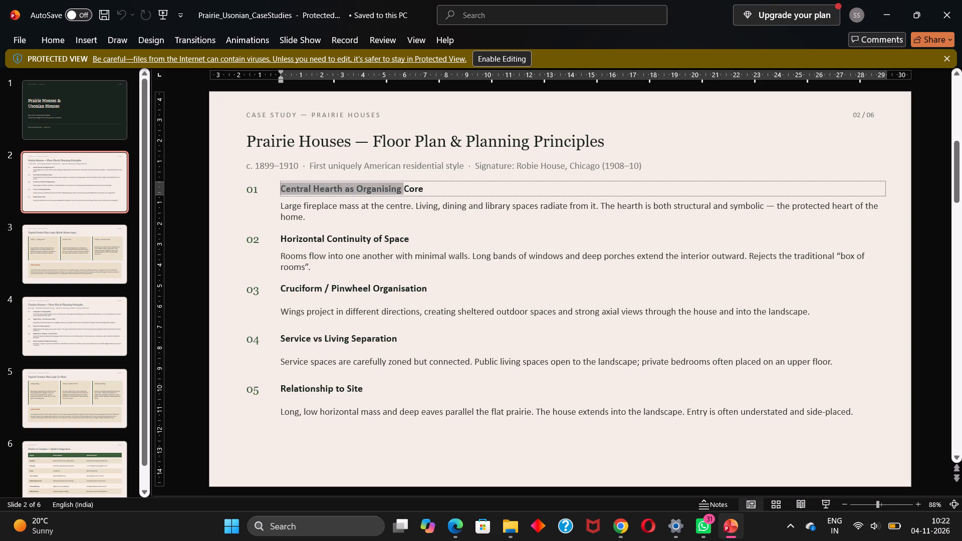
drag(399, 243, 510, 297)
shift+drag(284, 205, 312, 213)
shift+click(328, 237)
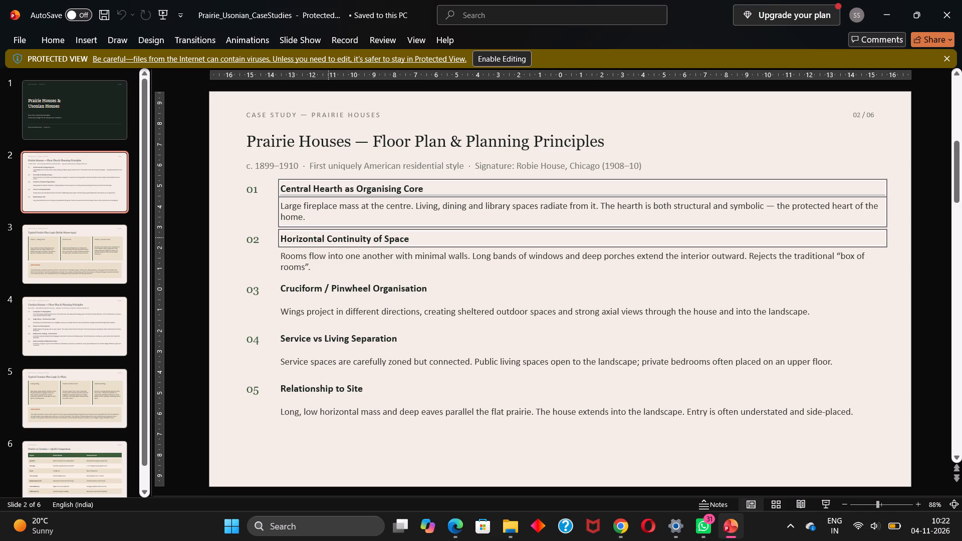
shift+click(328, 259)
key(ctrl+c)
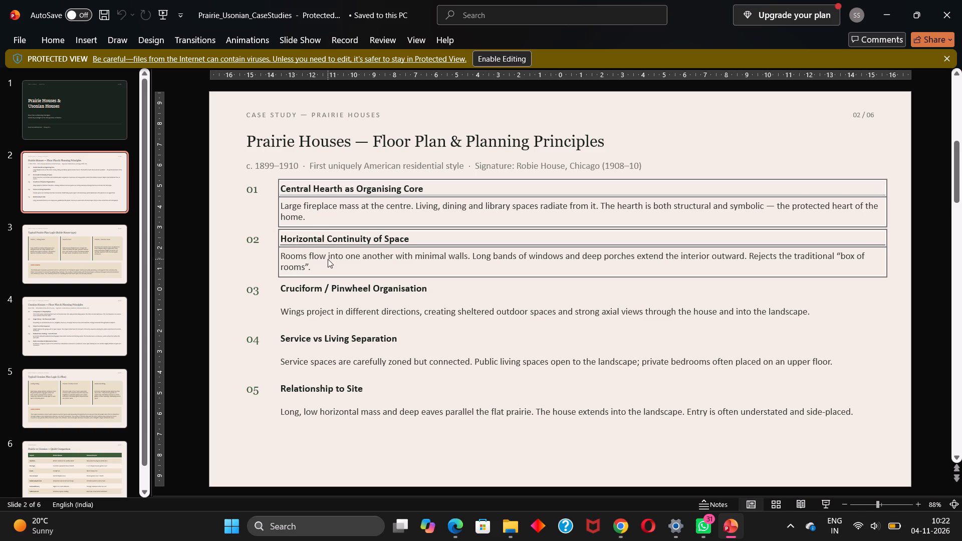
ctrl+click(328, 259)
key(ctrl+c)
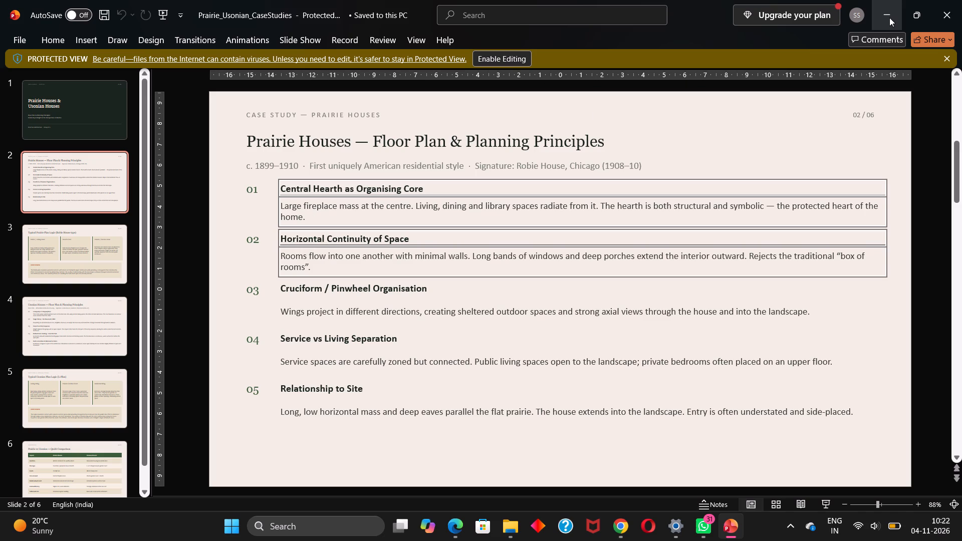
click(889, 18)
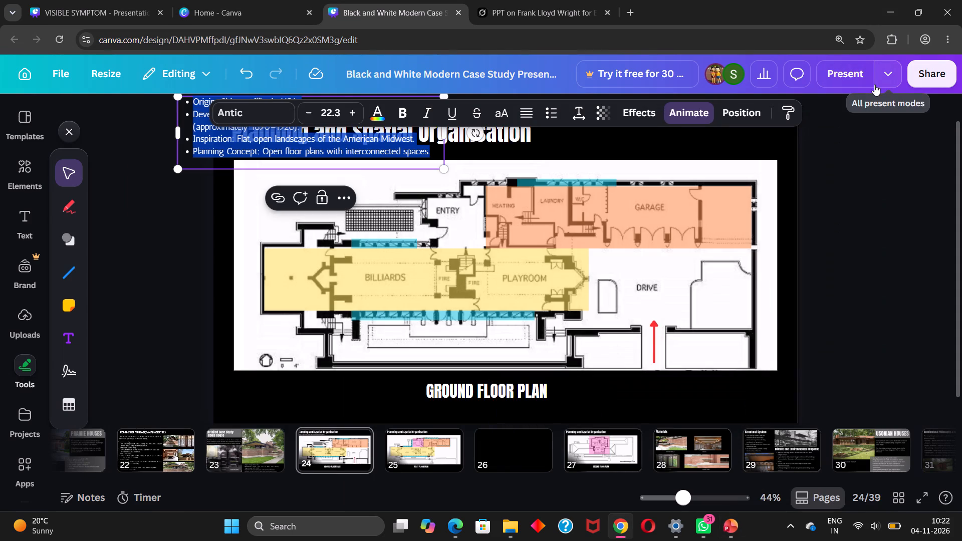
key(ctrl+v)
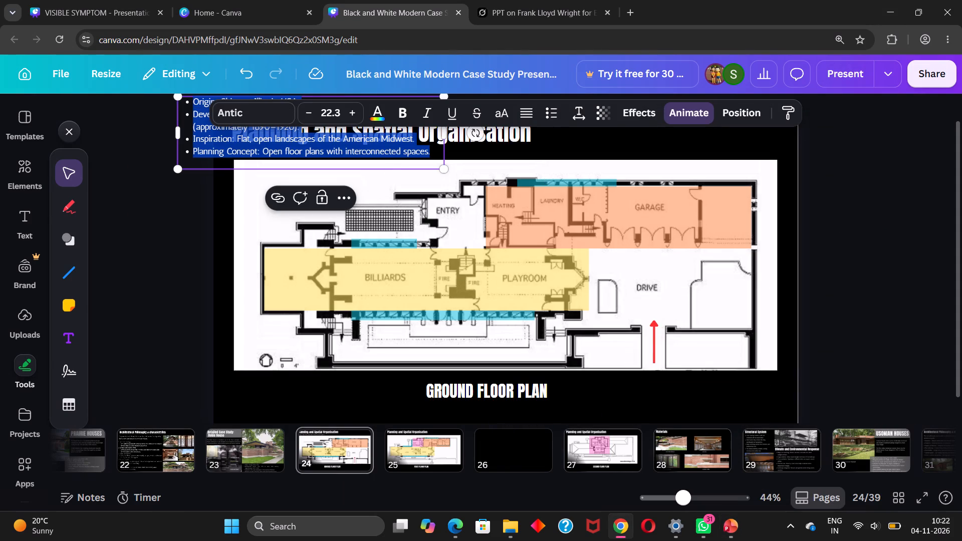
Move the bullet text box to the lower part of page 24, beside the GROUND FLOOR PLAN caption.
scroll(399, 159, left, 1)
drag(376, 170, 567, 293)
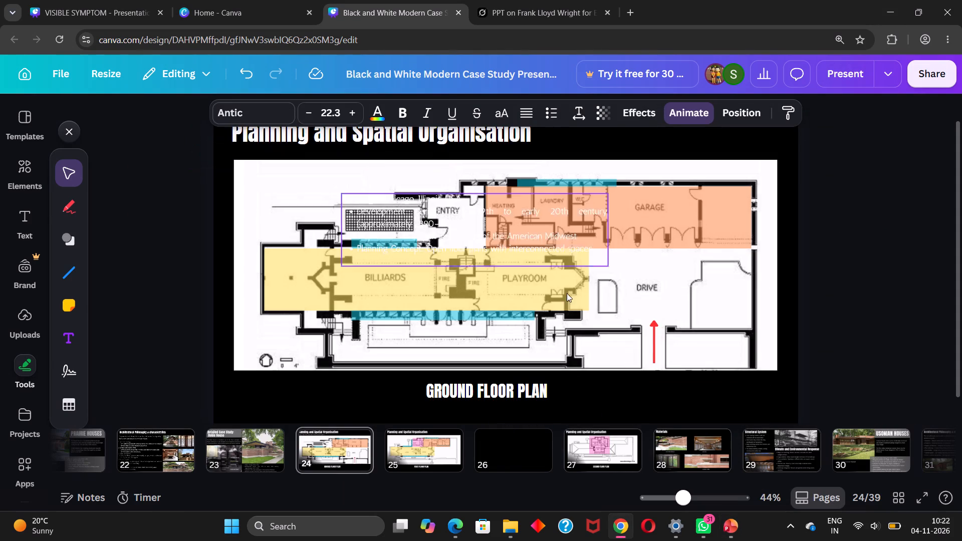
drag(567, 293, 750, 434)
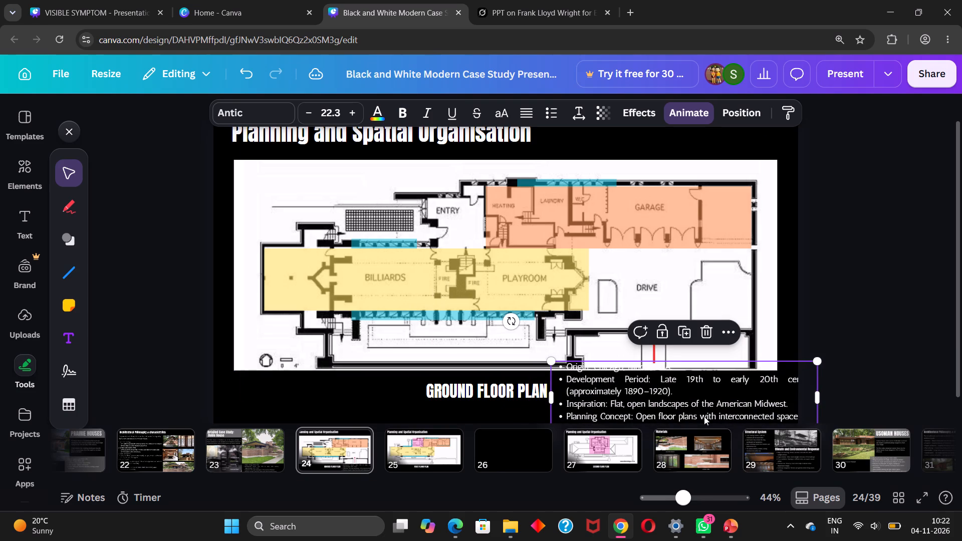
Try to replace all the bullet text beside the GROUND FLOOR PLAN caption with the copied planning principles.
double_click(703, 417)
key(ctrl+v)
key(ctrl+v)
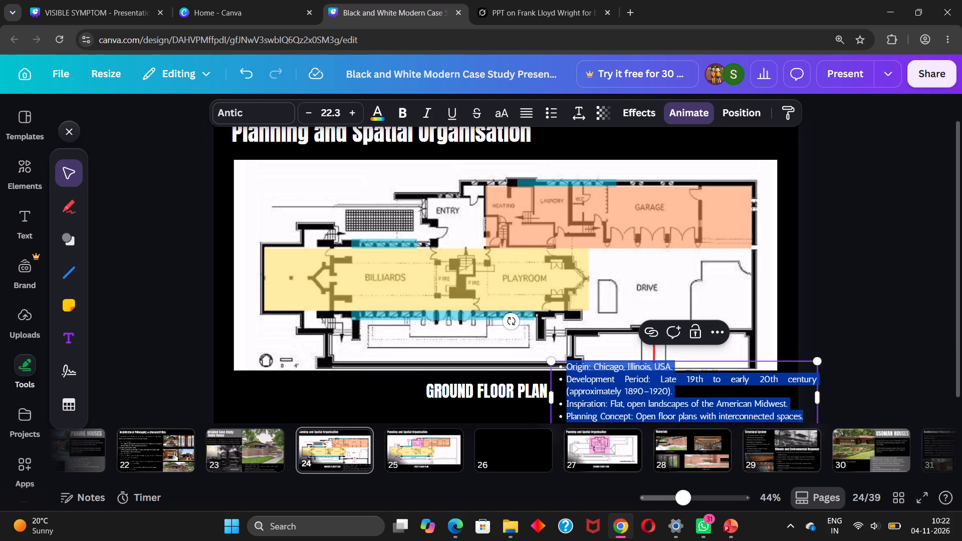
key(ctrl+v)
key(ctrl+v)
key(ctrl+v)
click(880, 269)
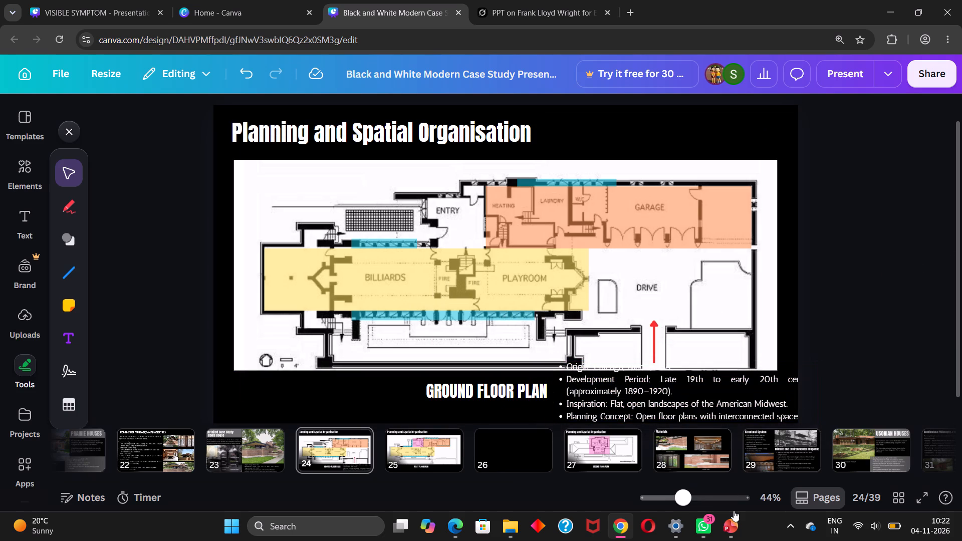
Switch back to the Prairie_Usonian_CaseStudies presentation in PowerPoint.
click(732, 520)
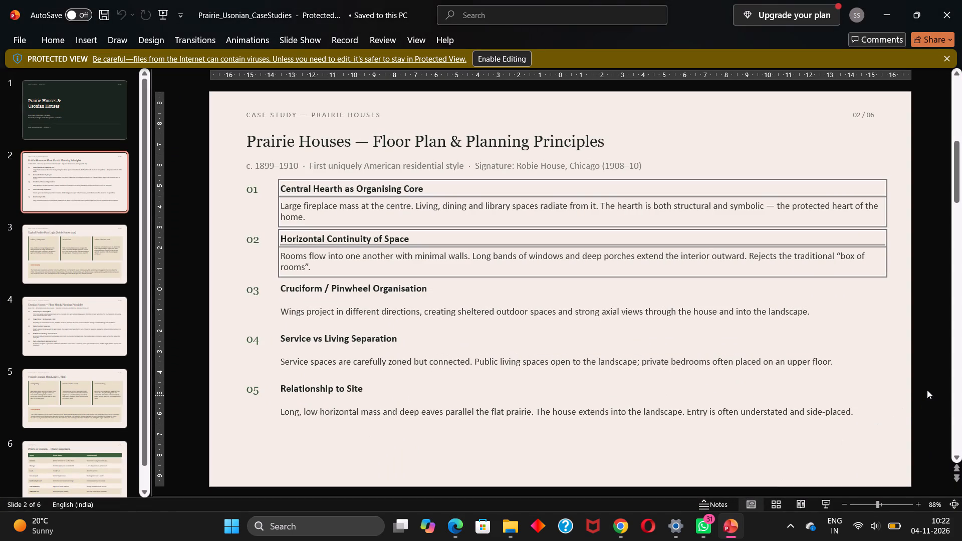
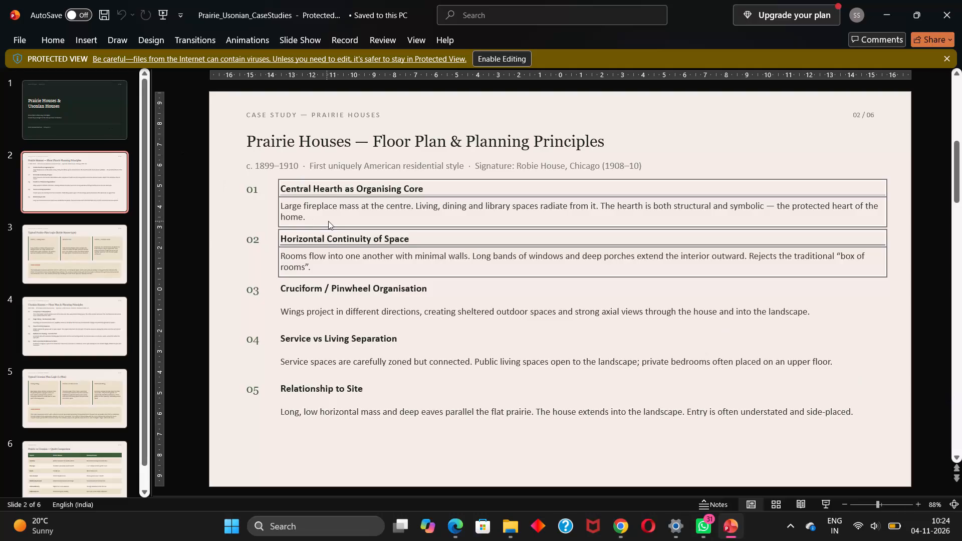
Copy the heading "Central Hearth as Organising Core" from PowerPoint, paste it over the bullet text beside the GROUND FLOOR PLAN caption in Canva, and start another bullet line.
click(363, 189)
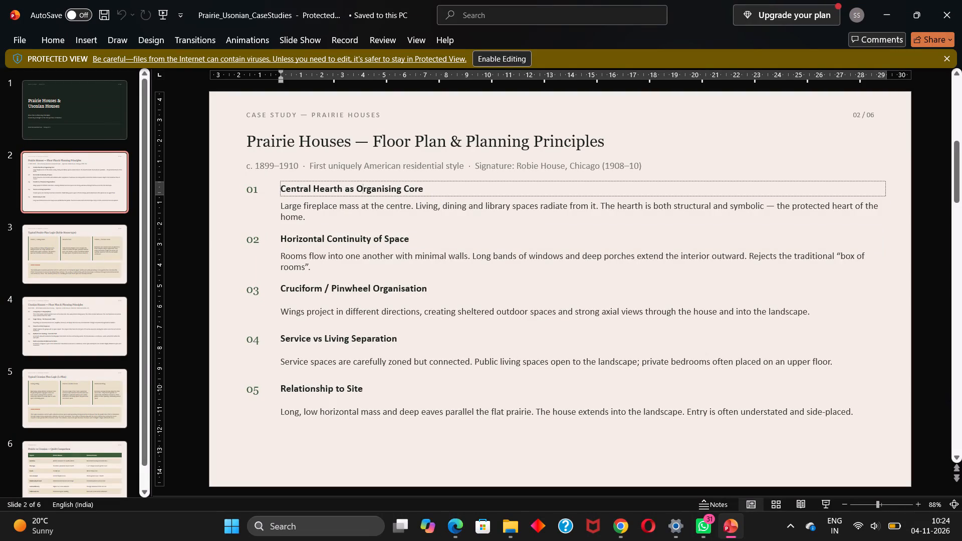
click(422, 187)
drag(422, 188, 259, 198)
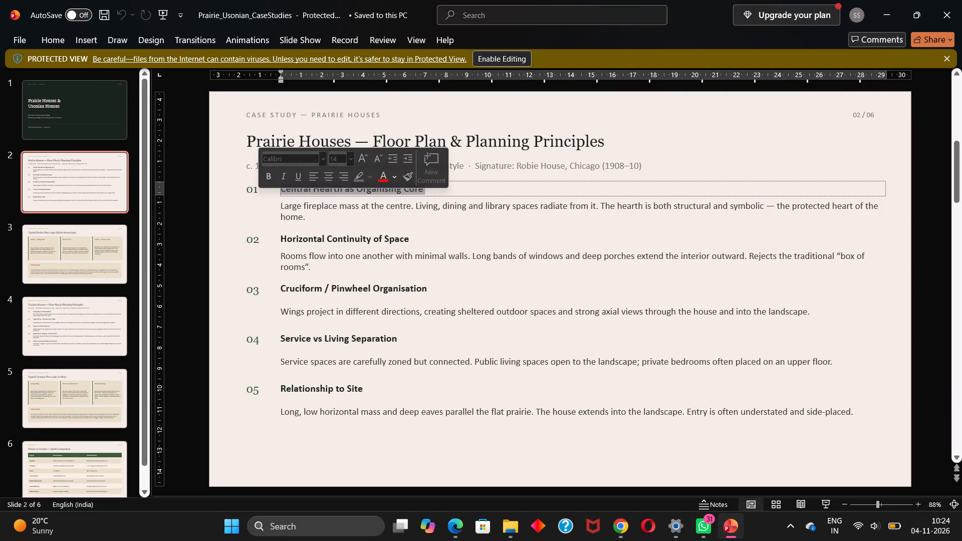
key(ctrl+c)
click(619, 539)
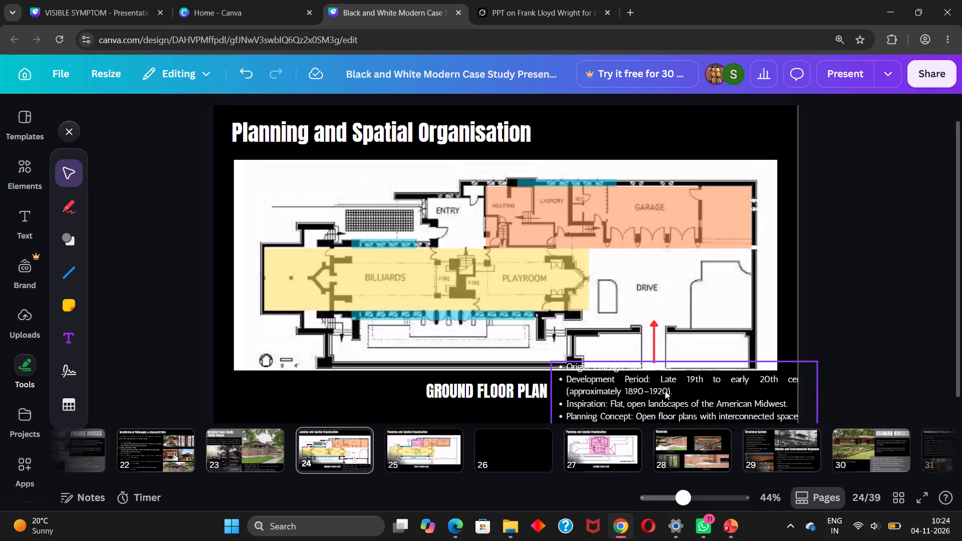
click(665, 391)
click(661, 391)
key(ctrl+v)
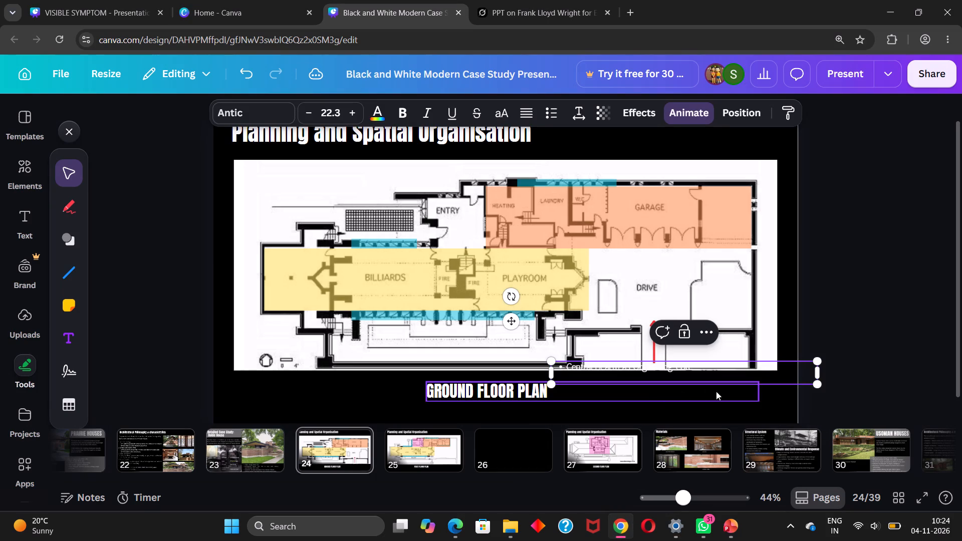
click(785, 370)
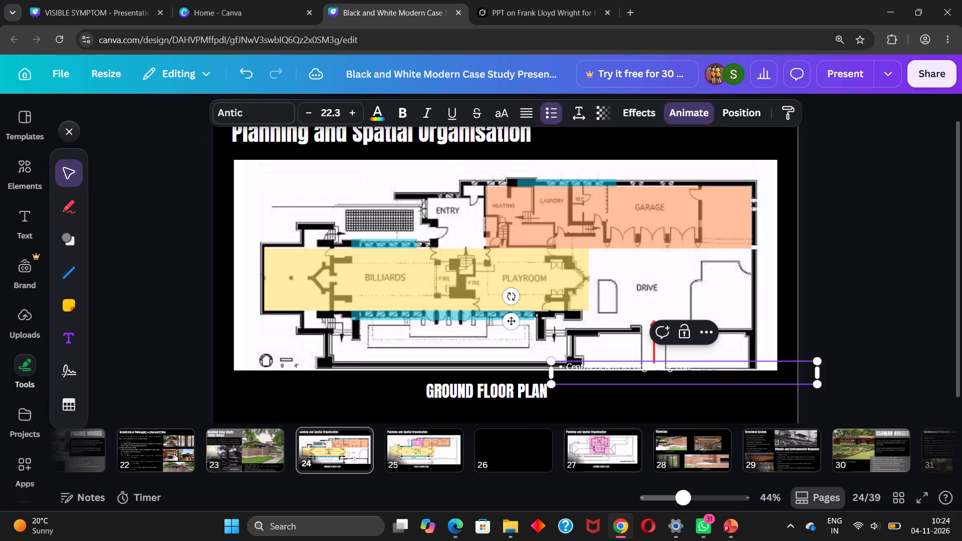
key(Return)
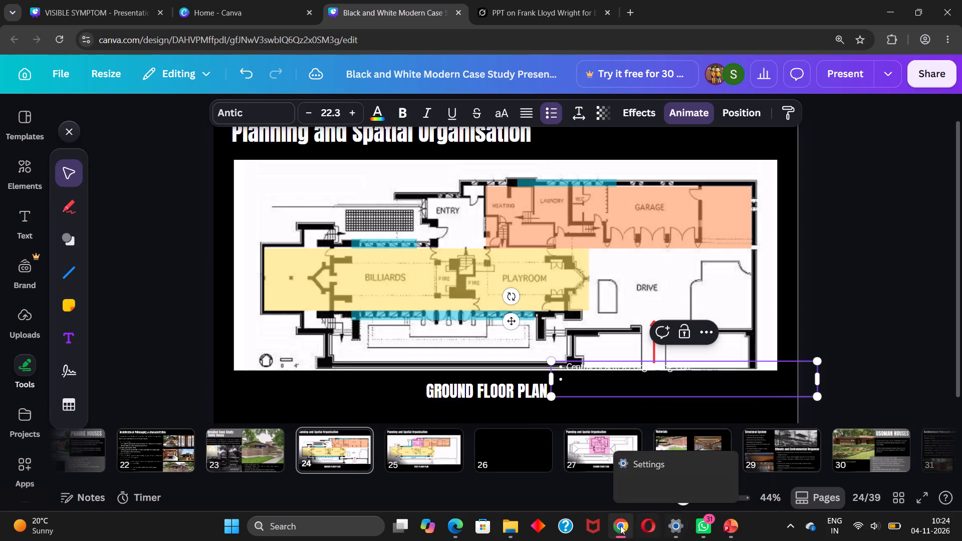
Copy the "Large fireplace mass at the centre" description from PowerPoint and paste it as the bullet under the Central Hearth heading in Canva.
click(728, 528)
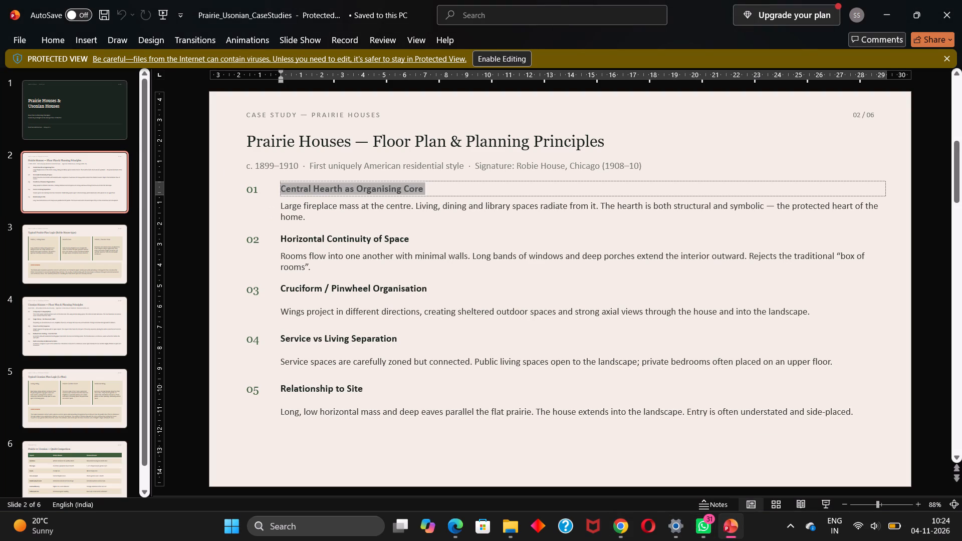
click(288, 205)
drag(310, 219, 289, 207)
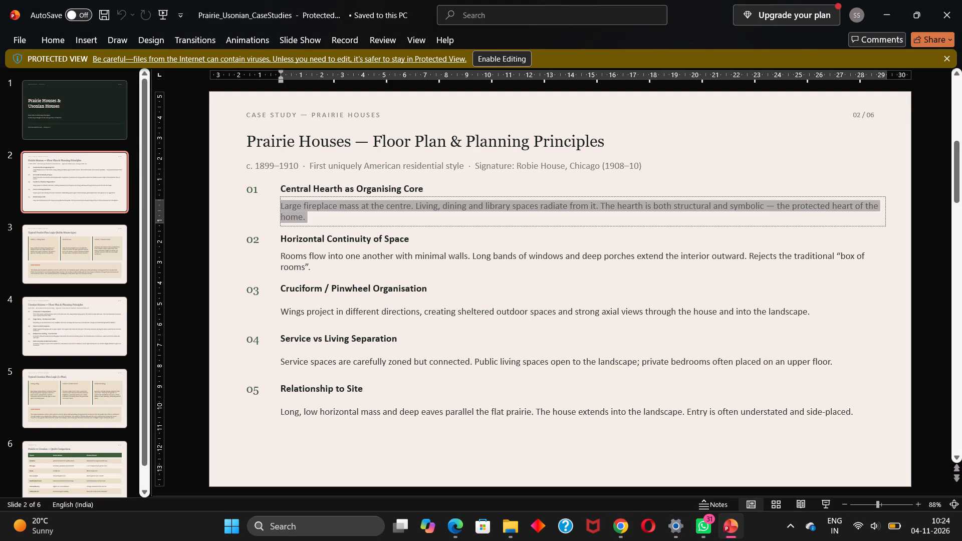
drag(289, 207, 287, 201)
key(ctrl+c)
click(883, 21)
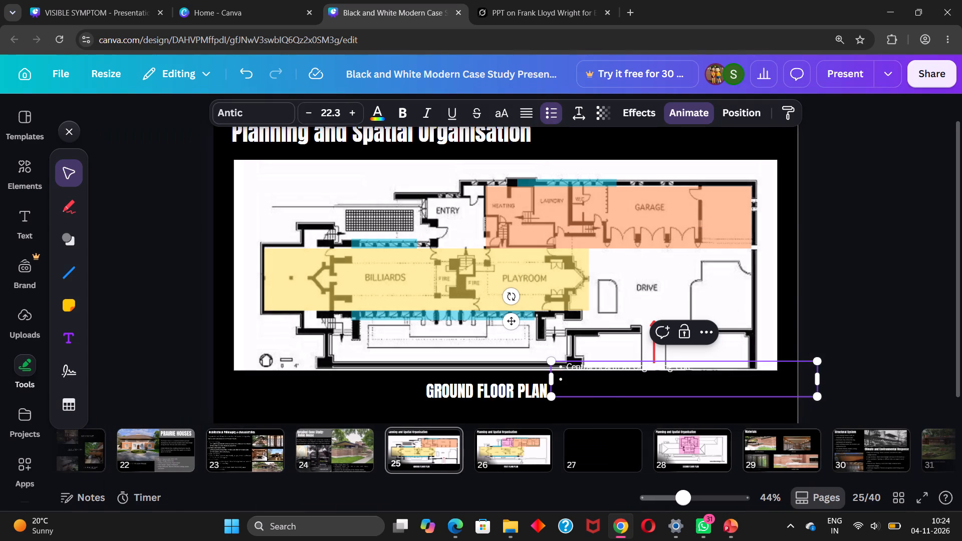
click(584, 381)
key(ctrl+v)
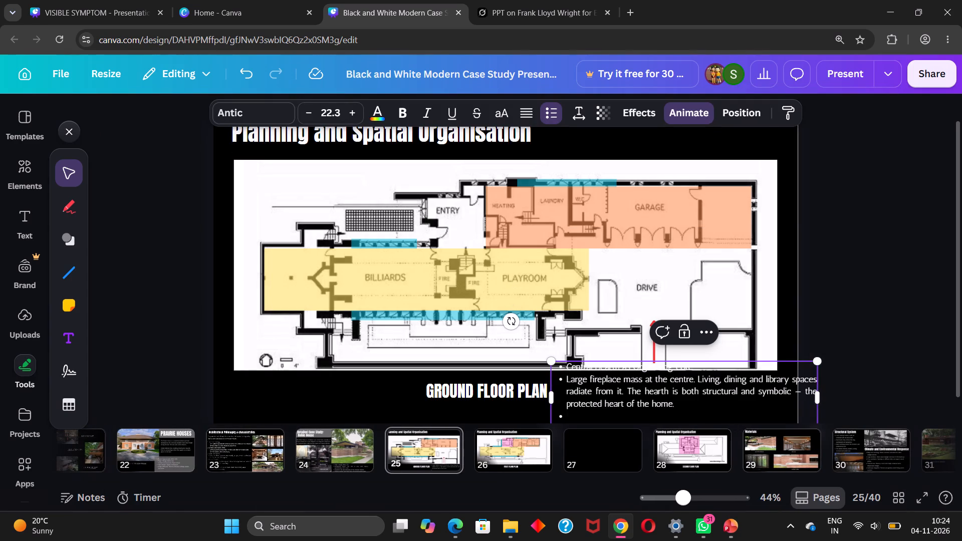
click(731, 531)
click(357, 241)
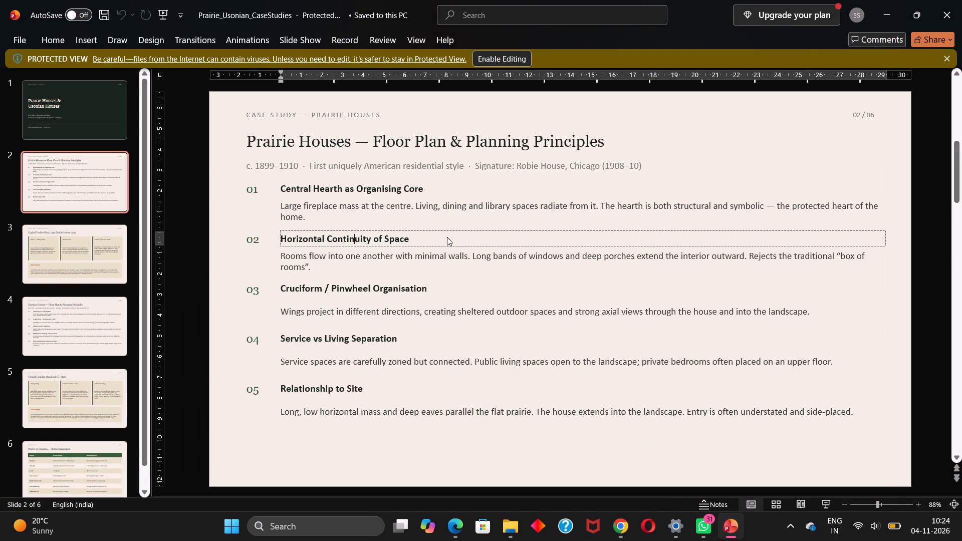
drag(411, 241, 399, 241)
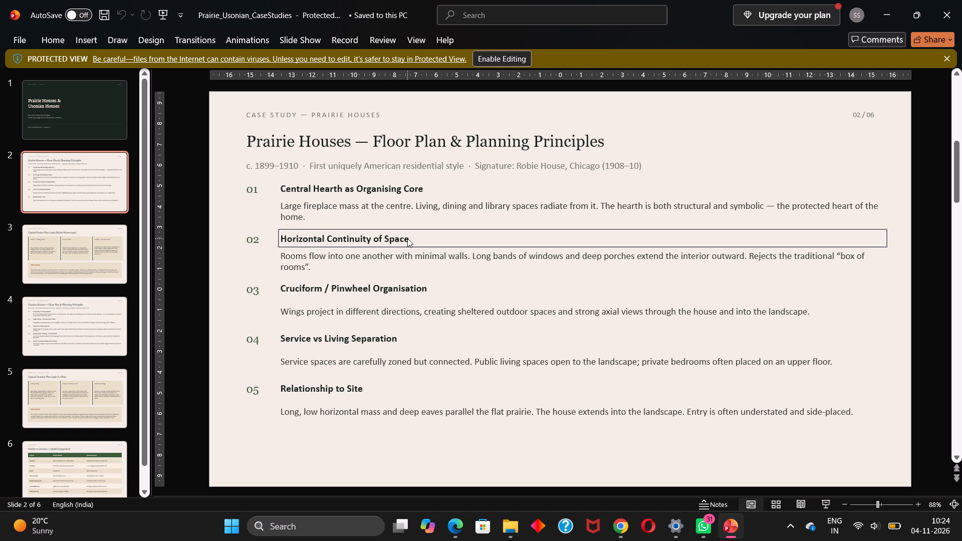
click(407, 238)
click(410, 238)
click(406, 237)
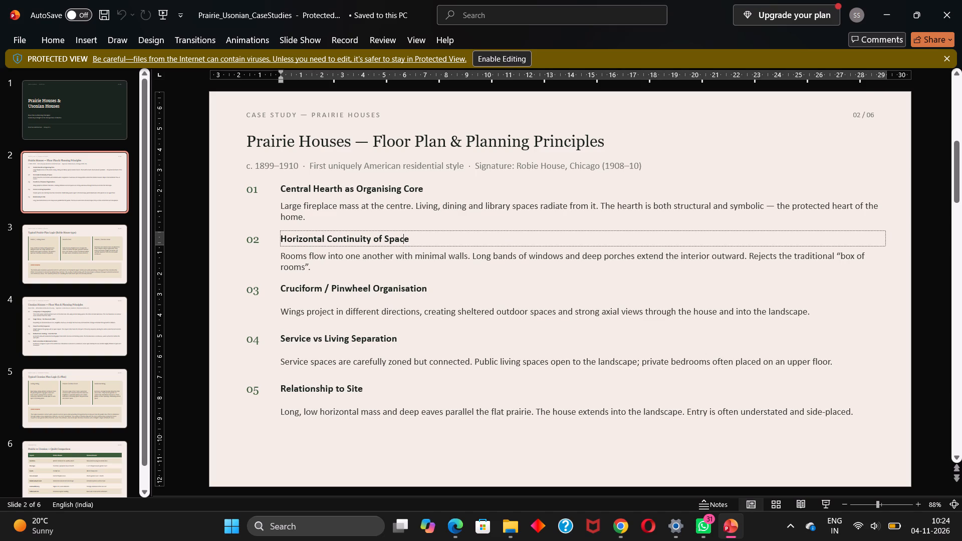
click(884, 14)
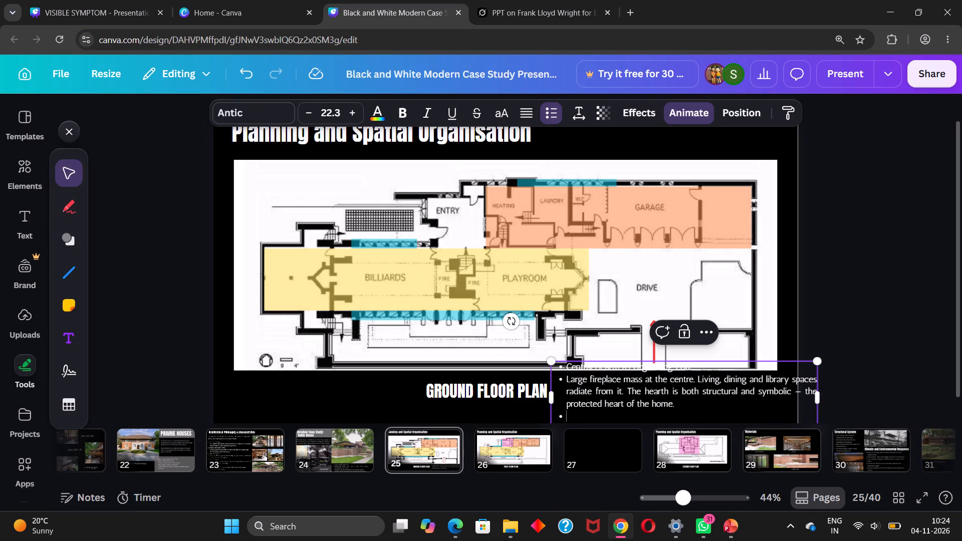
Delete the empty bullet after the fireplace description and move the text box down, clear of the floor plan image.
key(BackSpace)
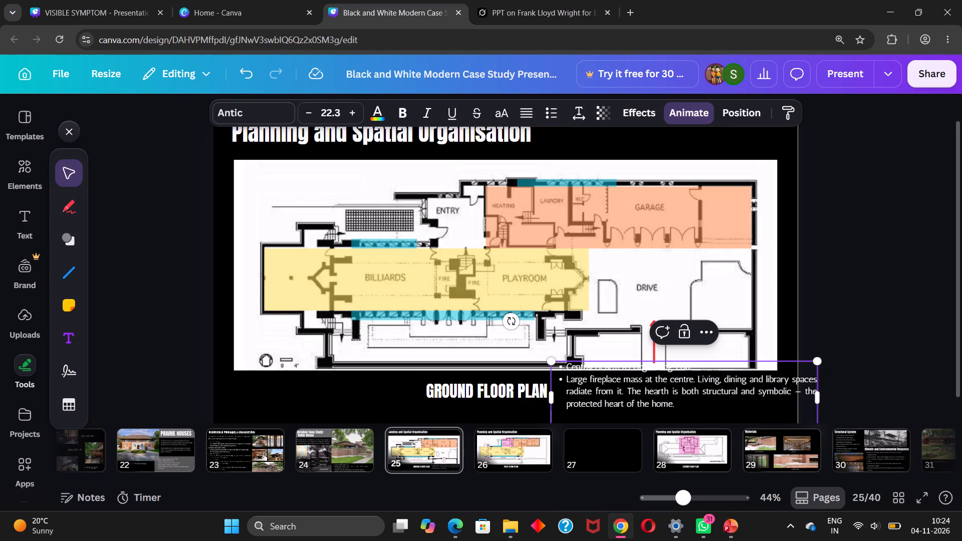
click(873, 303)
scroll(873, 303, down, 2)
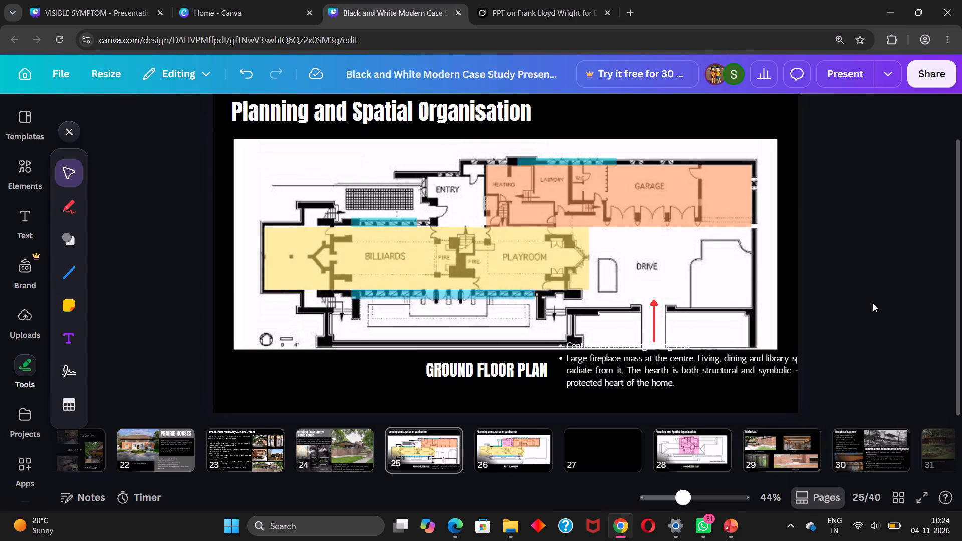
drag(689, 380, 688, 399)
Make the "Central Hearth as Organising Core" line bold and remove its bullet so it reads as a heading.
click(688, 367)
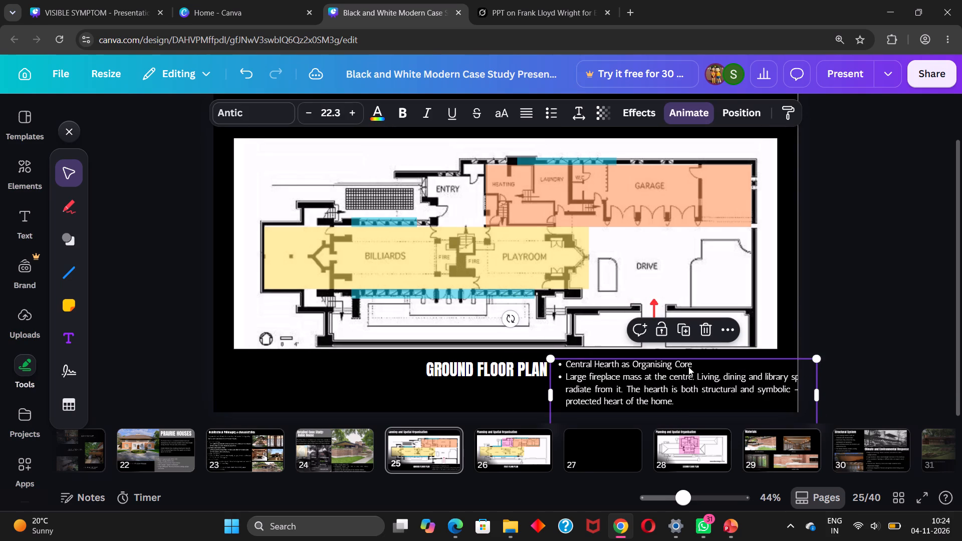
drag(696, 361, 554, 366)
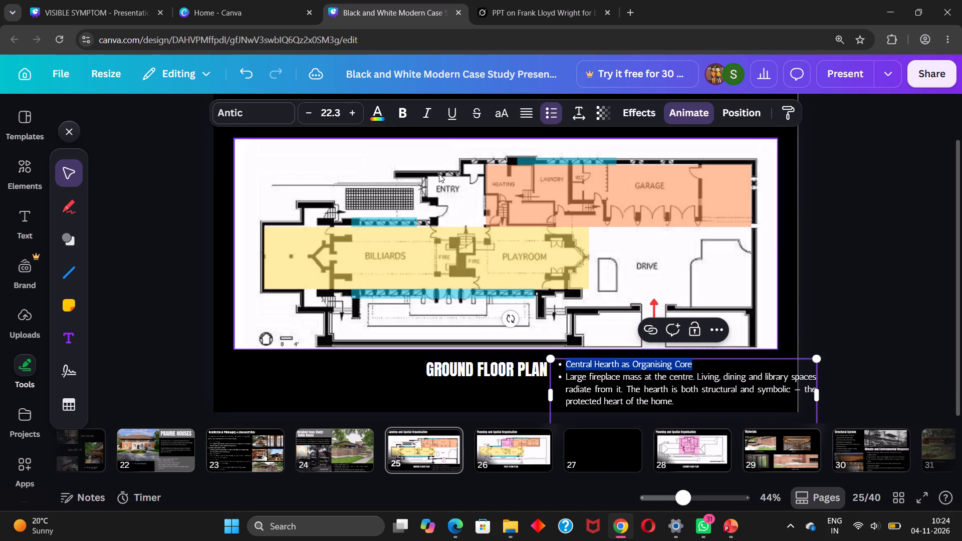
click(407, 122)
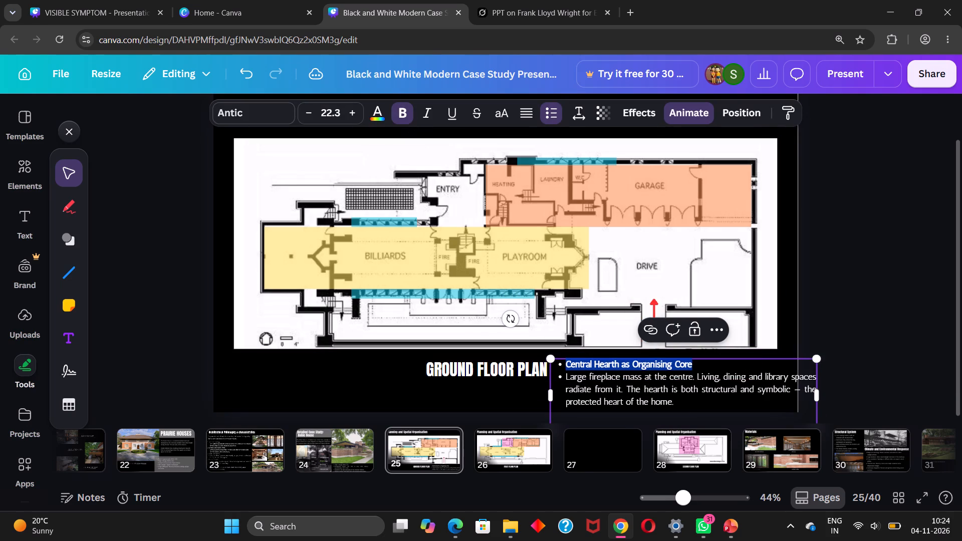
click(566, 365)
key(BackSpace)
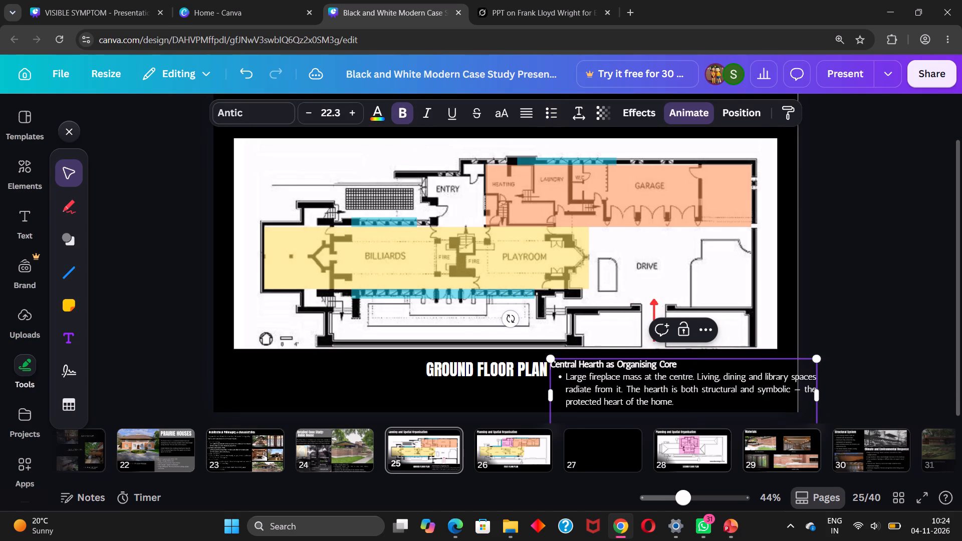
click(851, 370)
Scale the Central Hearth text box down to font size 20.8, narrow it, and position it within the page's right edge below the plan.
click(726, 389)
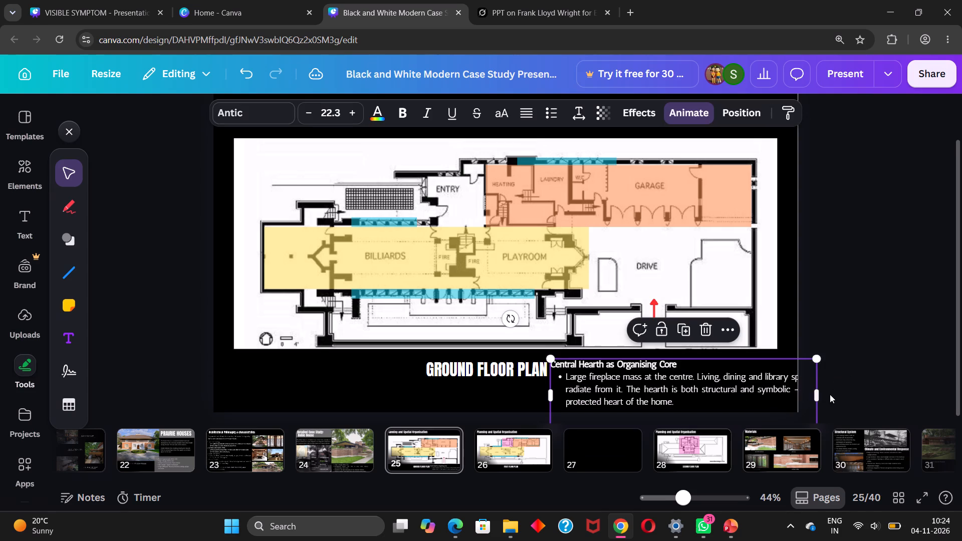
drag(818, 358, 801, 370)
drag(683, 400, 691, 390)
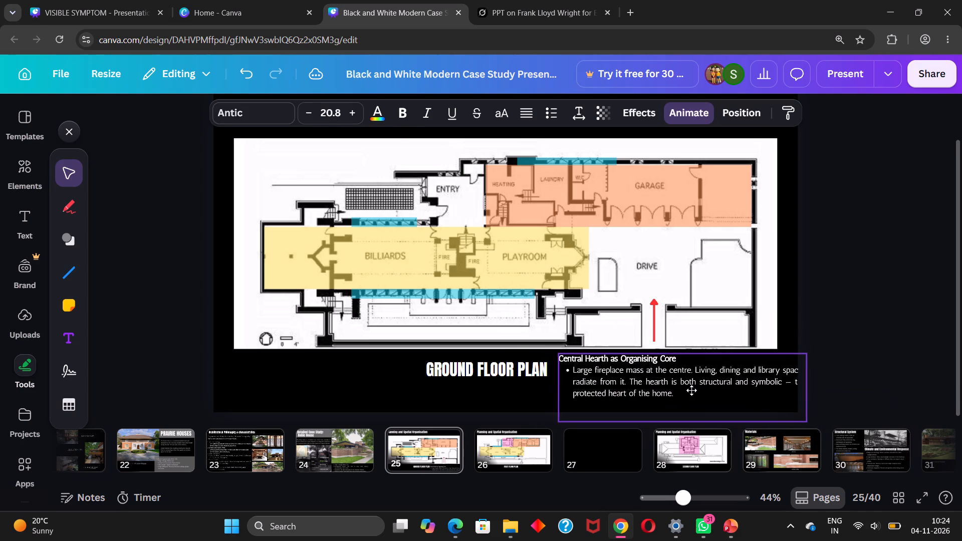
drag(691, 390, 689, 391)
drag(806, 393, 793, 387)
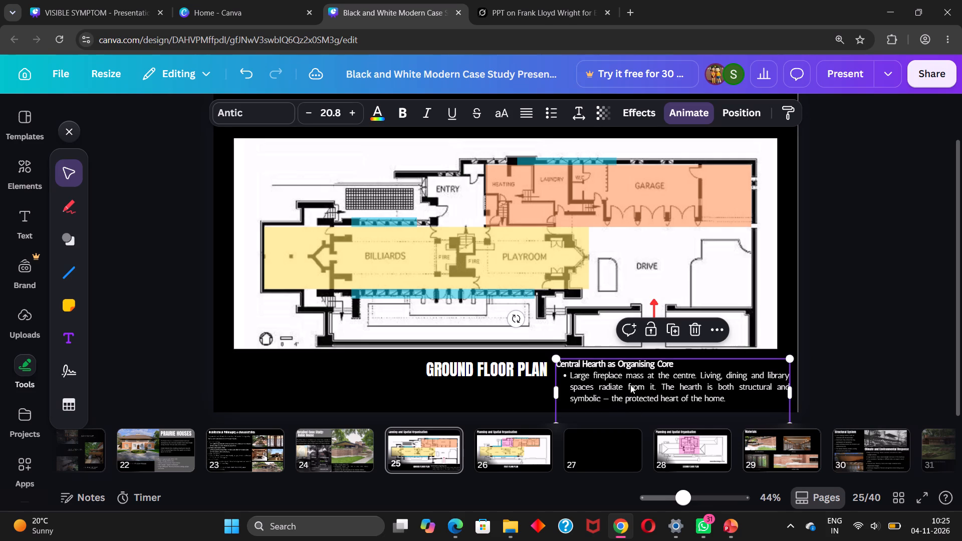
drag(639, 382, 653, 378)
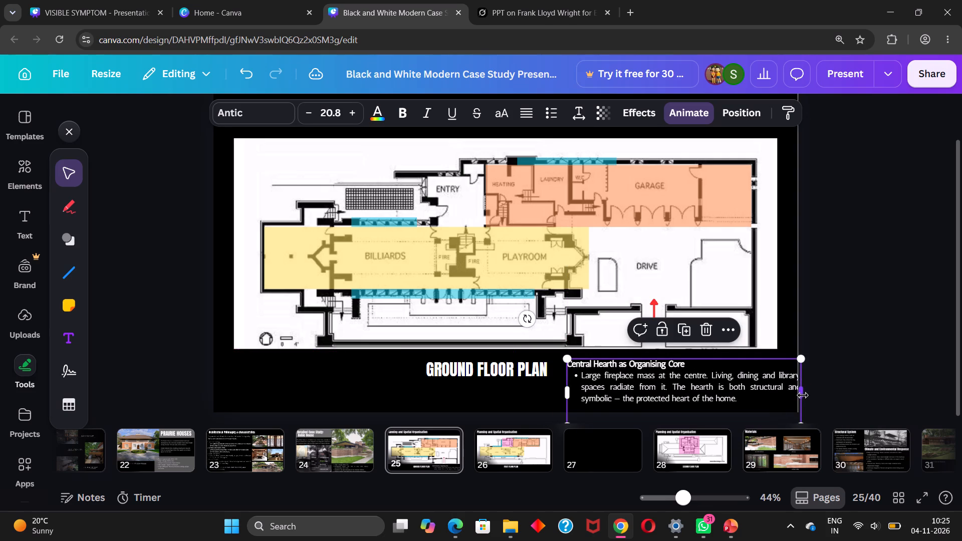
drag(803, 394, 784, 381)
scroll(694, 375, down, 1)
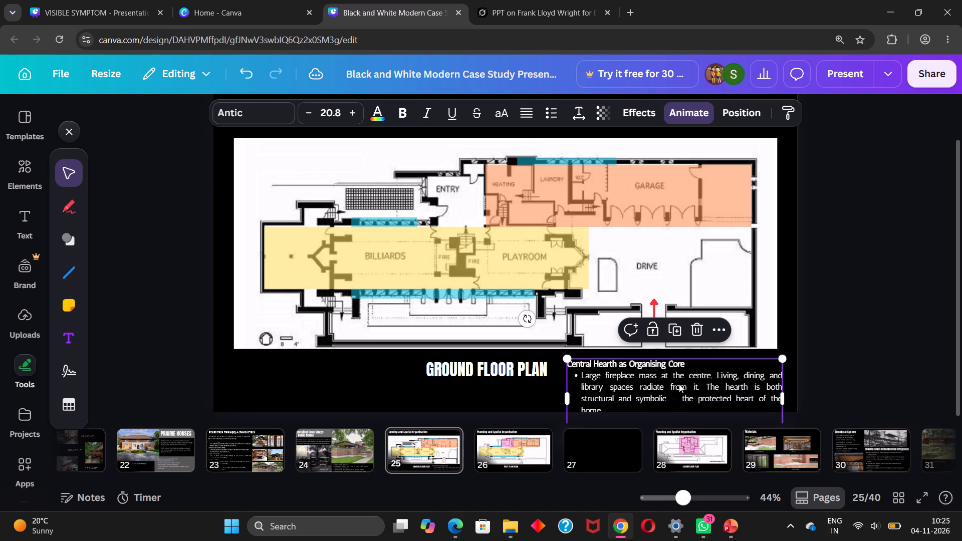
drag(679, 385, 681, 380)
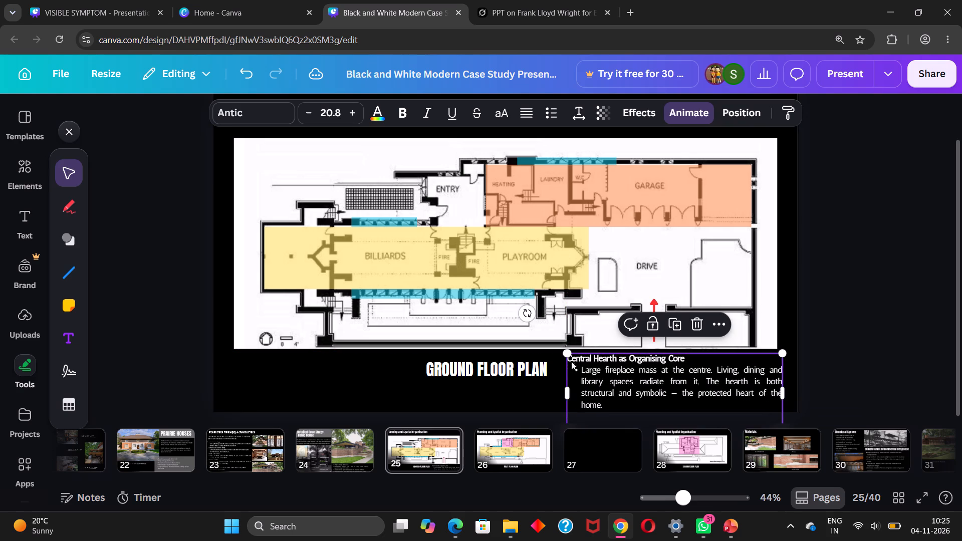
Scale the Central Hearth text box to font size 18.3, position it just under the plan, and widen it to fit the description on three lines.
drag(566, 352, 592, 365)
drag(650, 391, 641, 380)
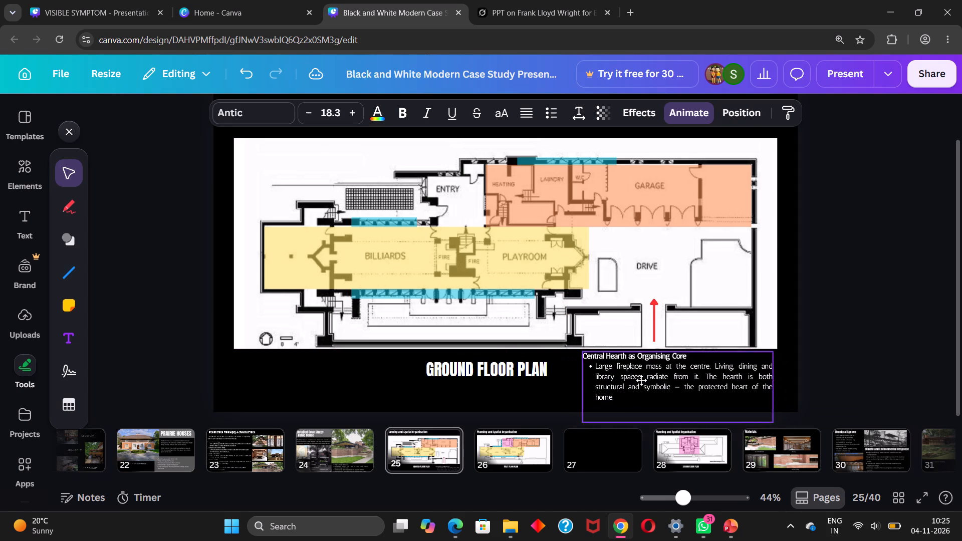
drag(641, 380, 634, 384)
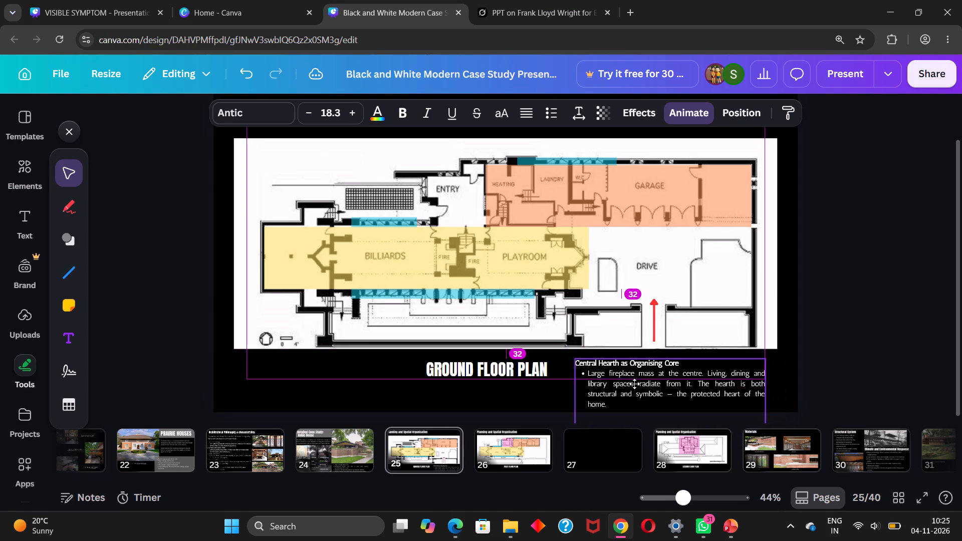
drag(634, 384, 633, 382)
click(764, 387)
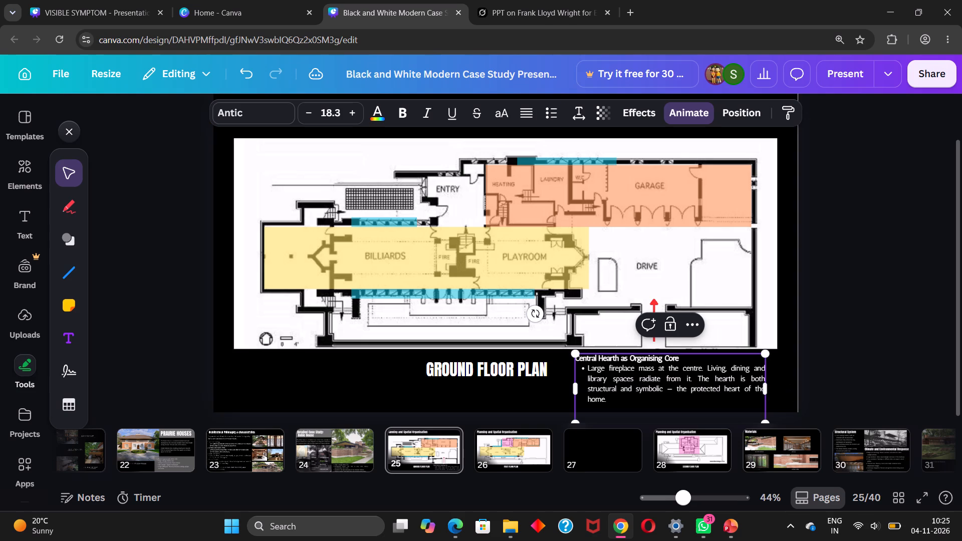
drag(766, 389, 779, 386)
Duplicate the Central Hearth text box and place the copy on the left side of the GROUND FLOOR PLAN caption, level with the original.
click(691, 326)
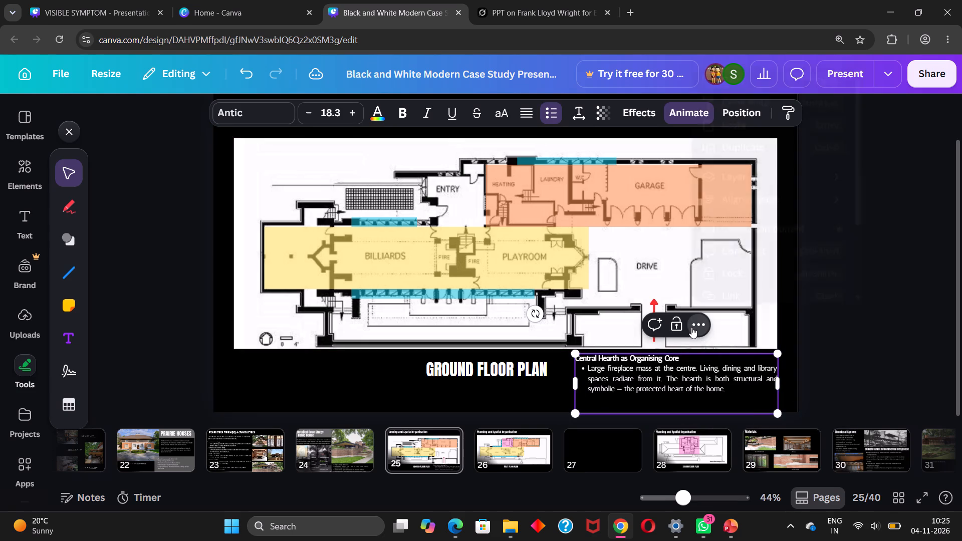
click(749, 145)
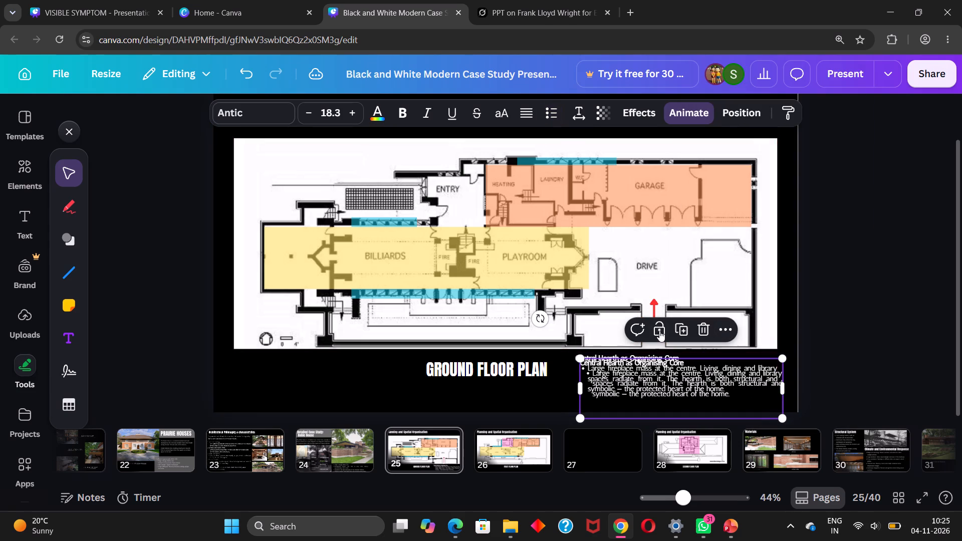
drag(647, 385, 290, 383)
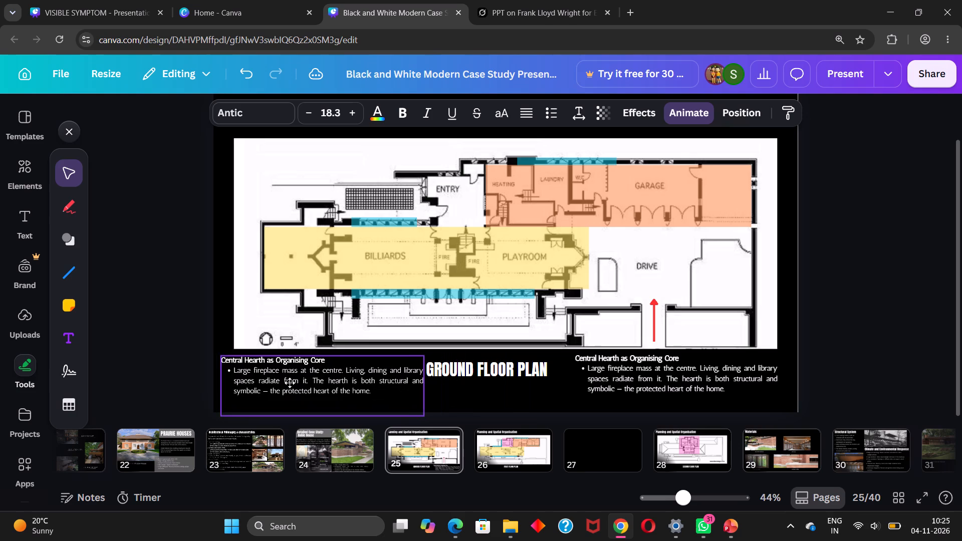
drag(290, 383, 293, 381)
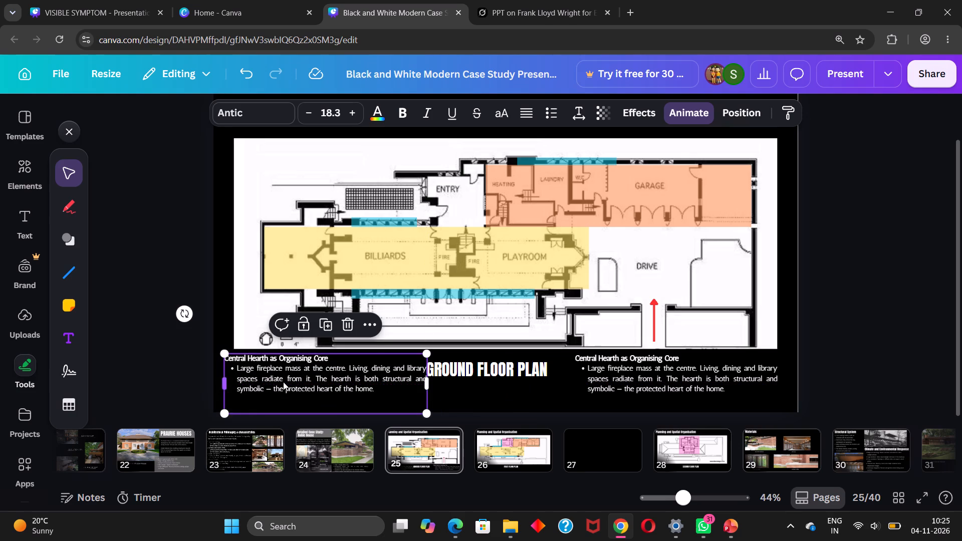
click(315, 379)
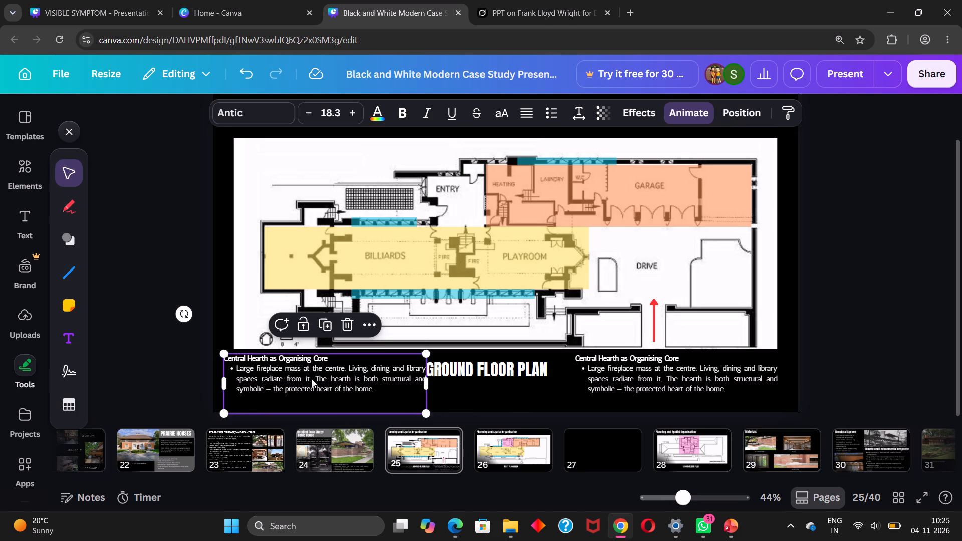
Replace the copied Central Hearth text with the heading "Horizontal Continuity of Space", copied from the PowerPoint planning principles slide.
click(727, 527)
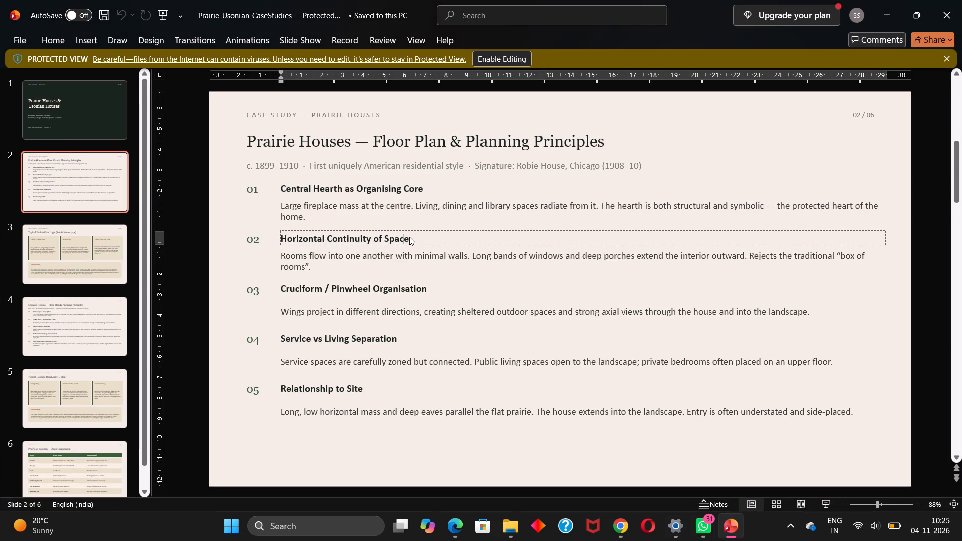
click(410, 240)
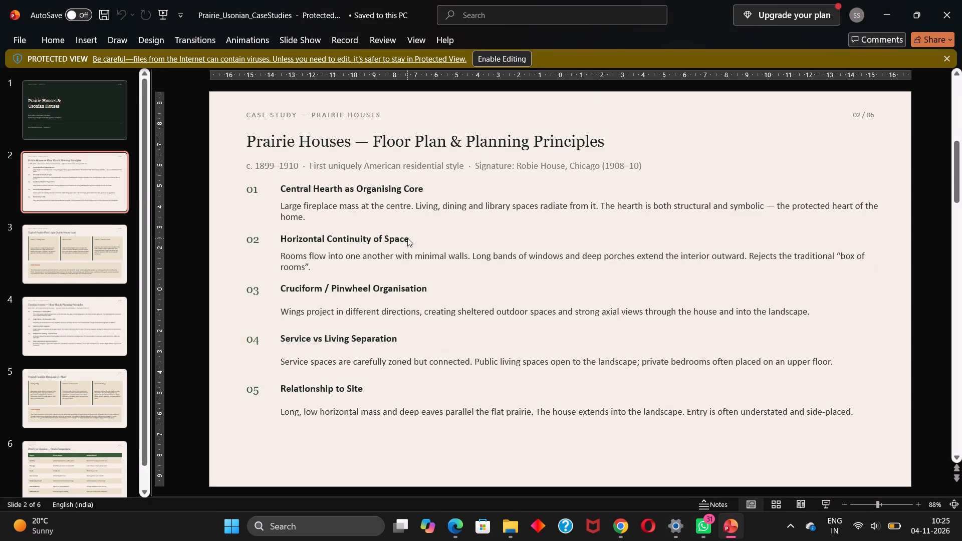
double_click(407, 238)
drag(407, 238, 269, 235)
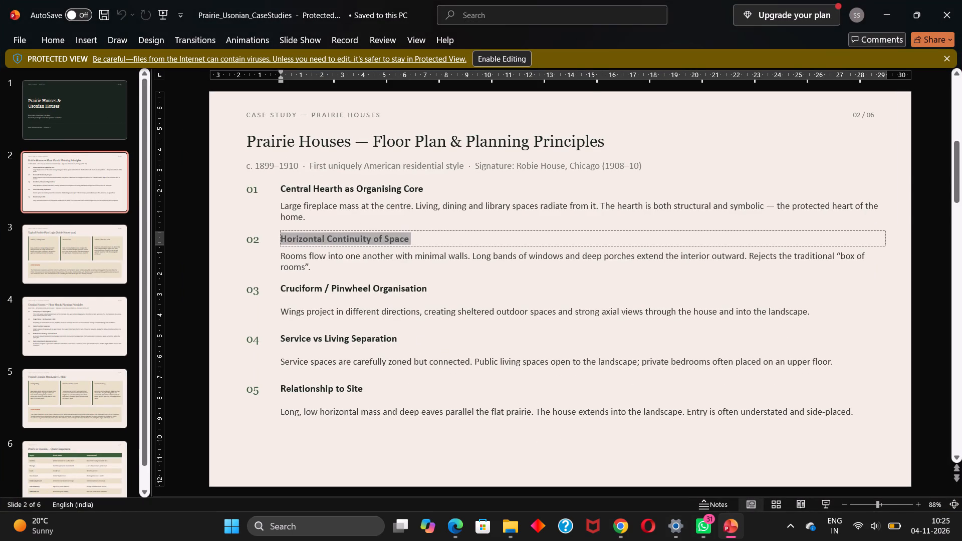
drag(269, 235, 260, 233)
key(ctrl+c)
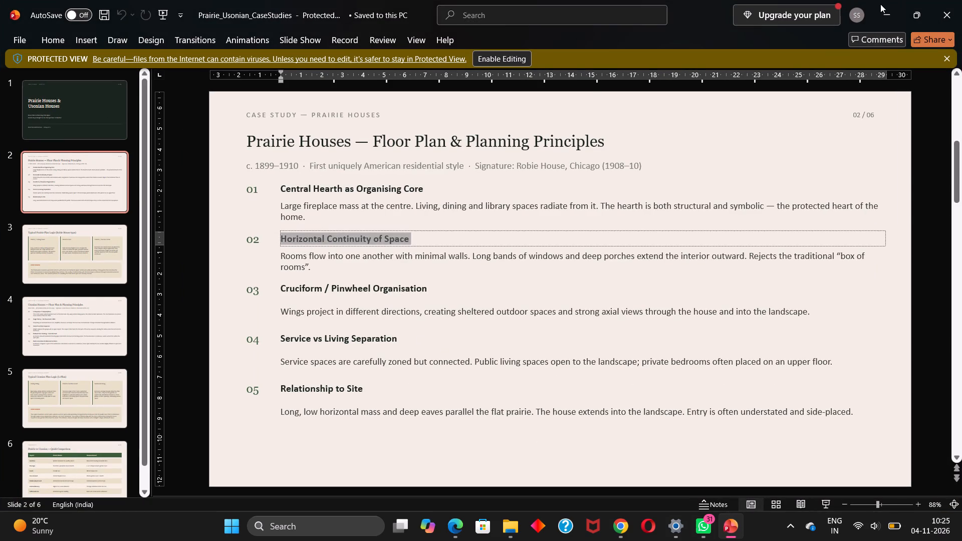
click(881, 4)
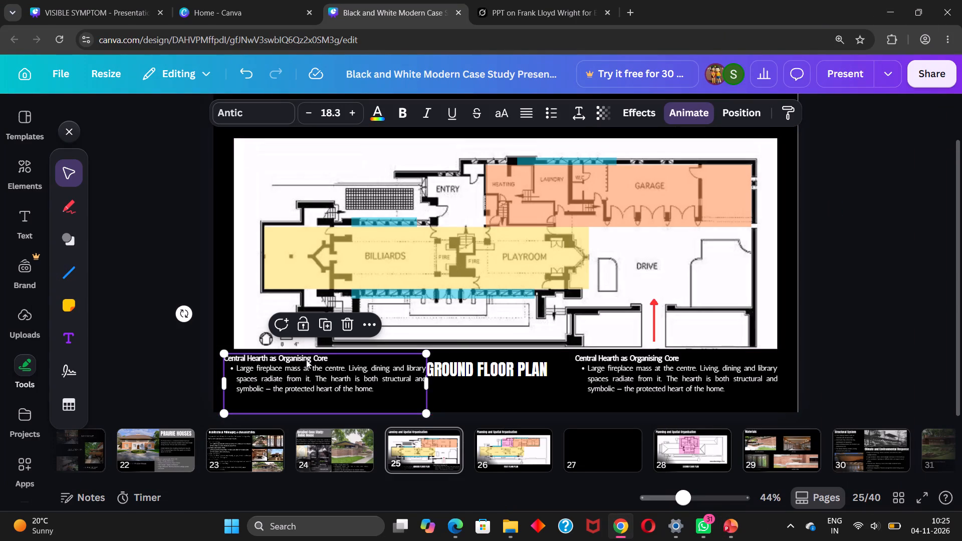
double_click(306, 360)
key(ctrl+v)
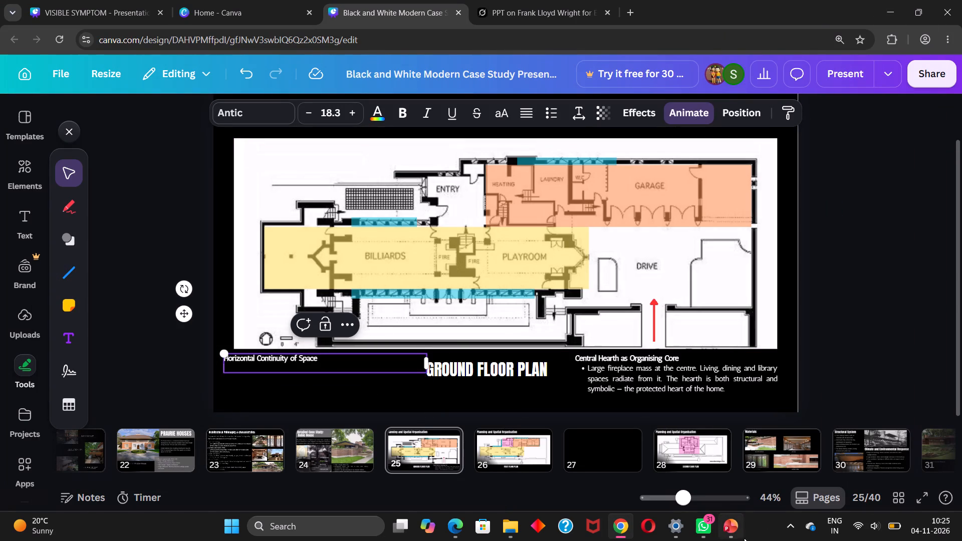
Copy the Horizontal Continuity description from PowerPoint and paste it on a new line beneath its heading in the Canva text box.
click(732, 530)
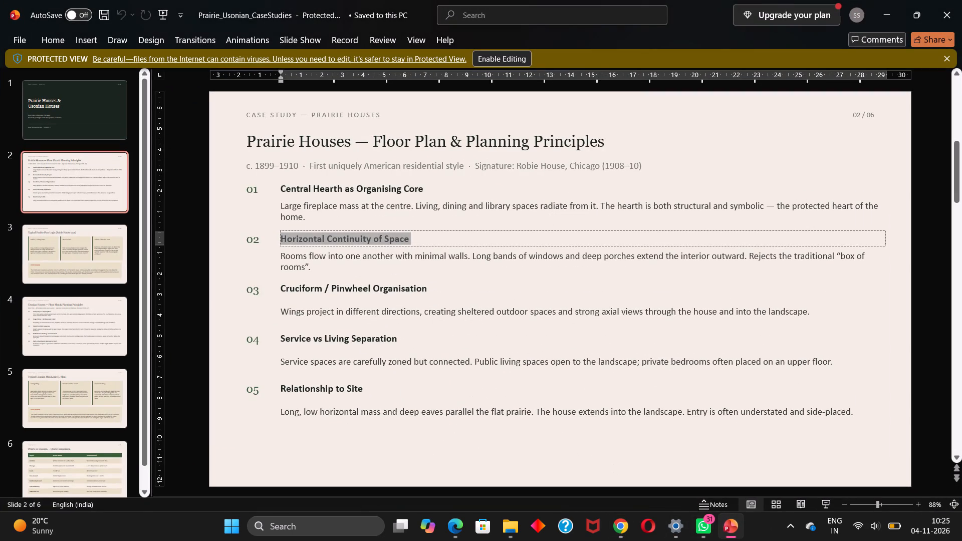
click(310, 267)
drag(310, 265, 265, 254)
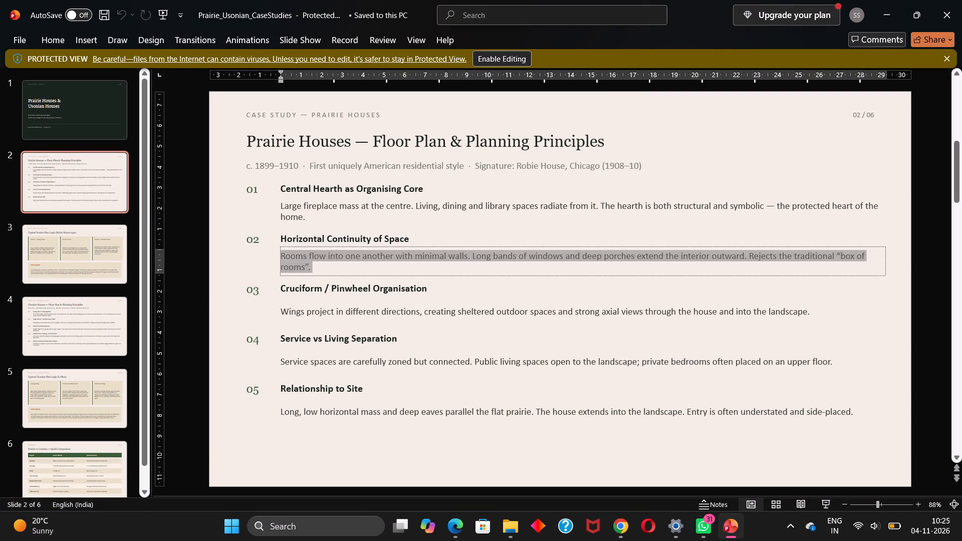
drag(265, 254, 266, 254)
key(ctrl+c)
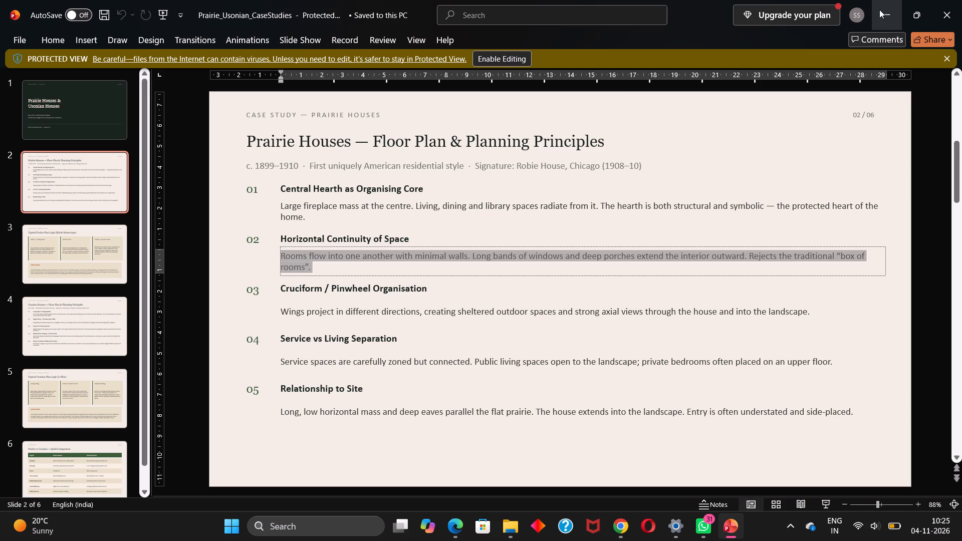
click(879, 10)
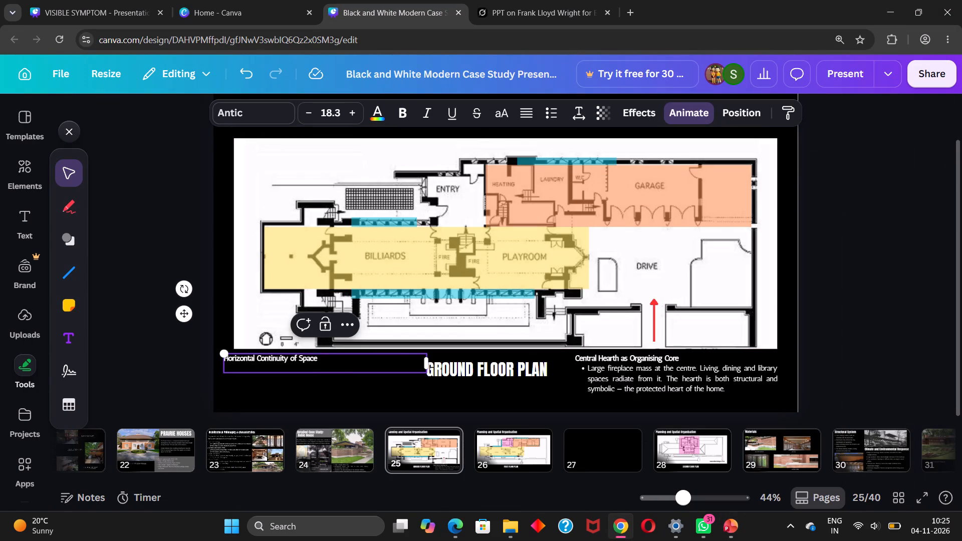
click(331, 361)
key(Return)
key(ctrl+v)
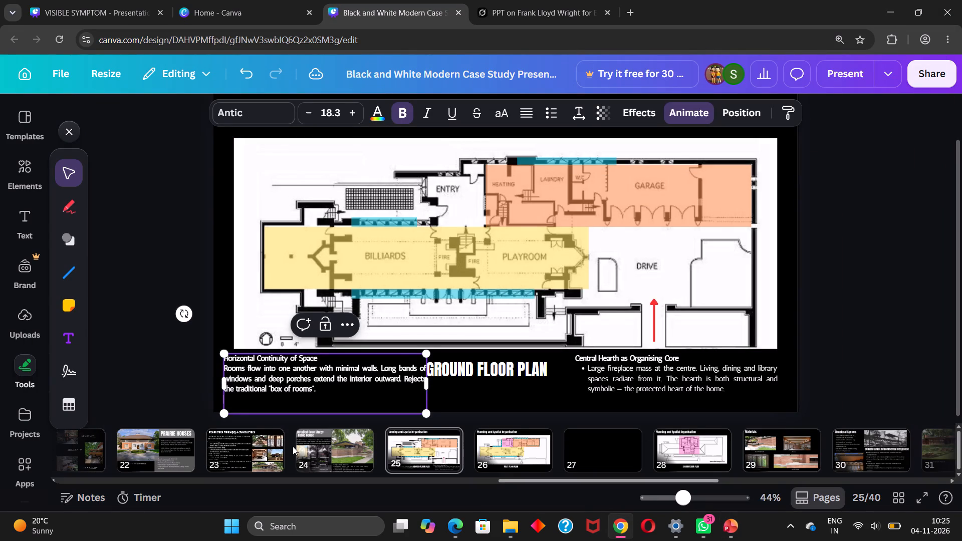
Remove bold from the Horizontal Continuity description and format it as a bullet point.
drag(319, 394, 224, 371)
click(404, 113)
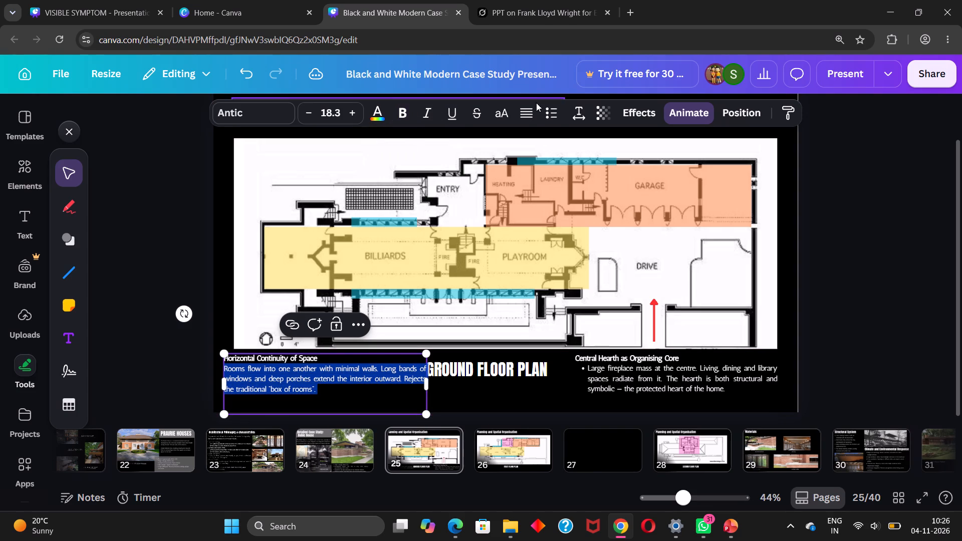
click(557, 105)
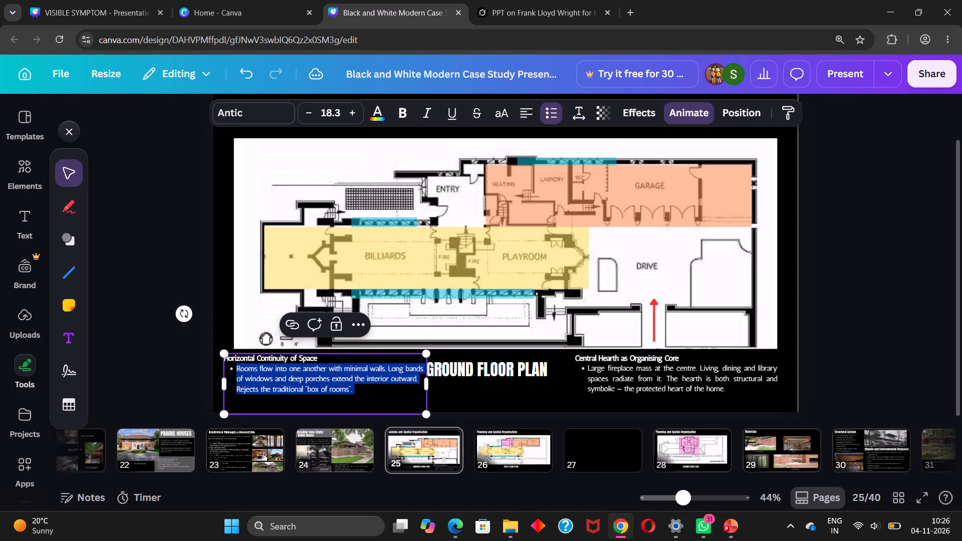
click(405, 399)
click(495, 393)
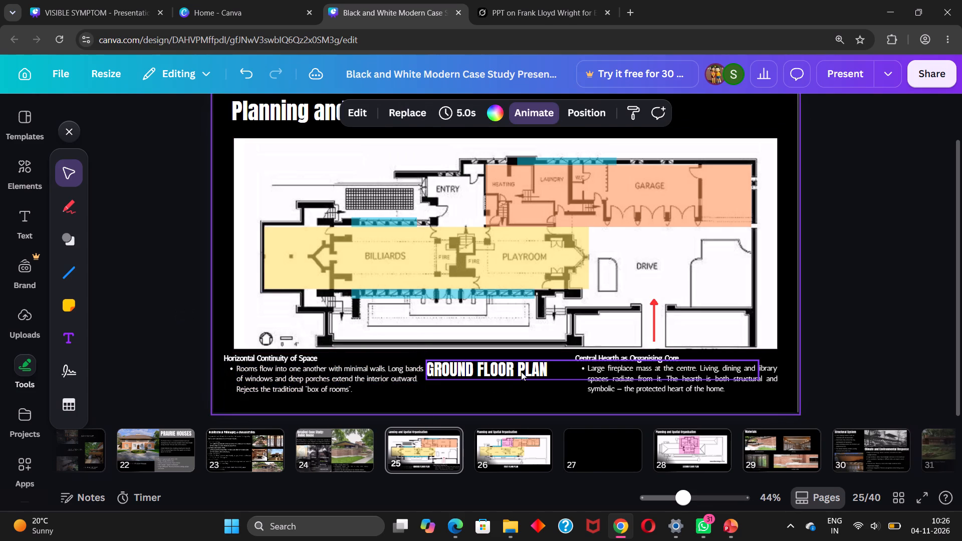
Nudge the GROUND FLOOR PLAN caption slightly up and to the right, clear of the Horizontal Continuity text.
drag(523, 367, 532, 363)
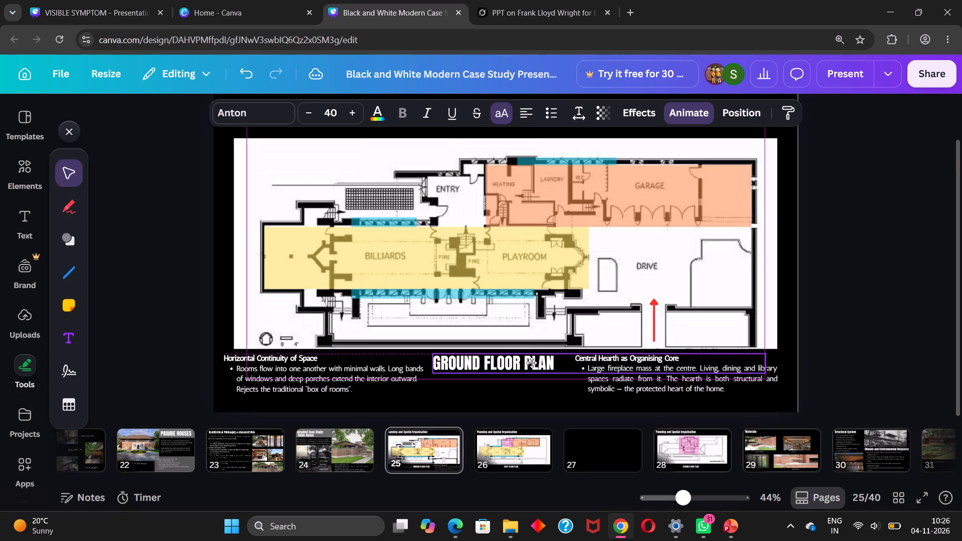
drag(532, 363, 532, 362)
click(552, 394)
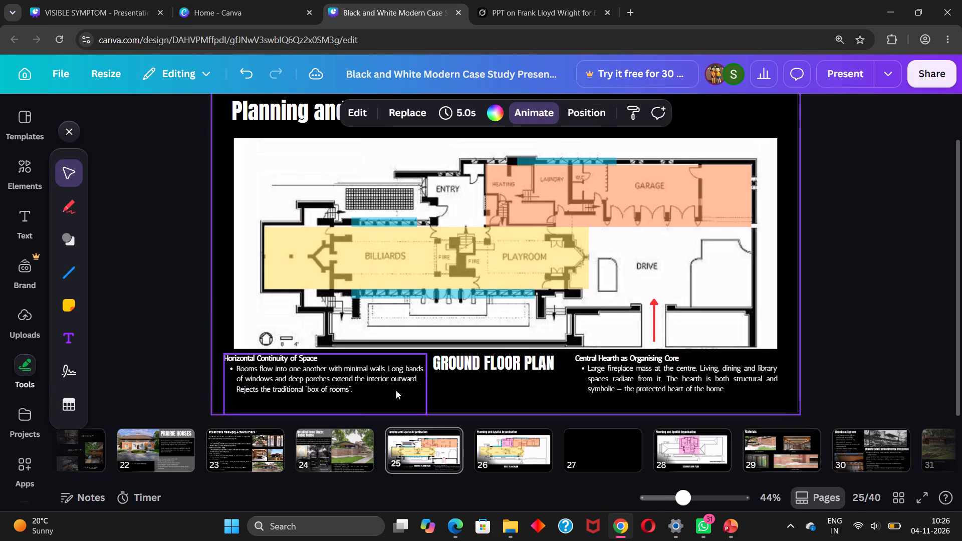
Narrow the Horizontal Continuity text box slightly, align it with the plan image's left edge, and lower it beneath the plan.
click(380, 382)
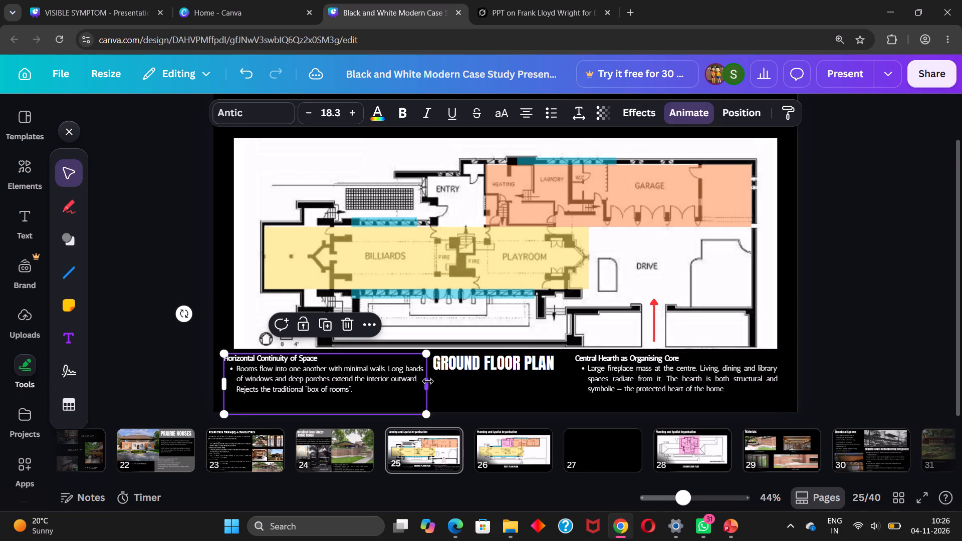
drag(428, 381, 419, 379)
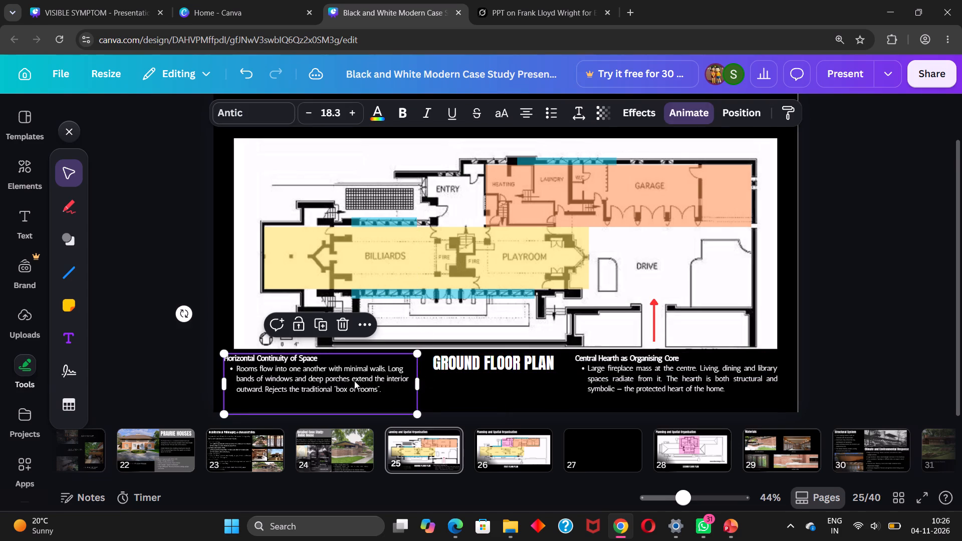
drag(354, 381, 362, 379)
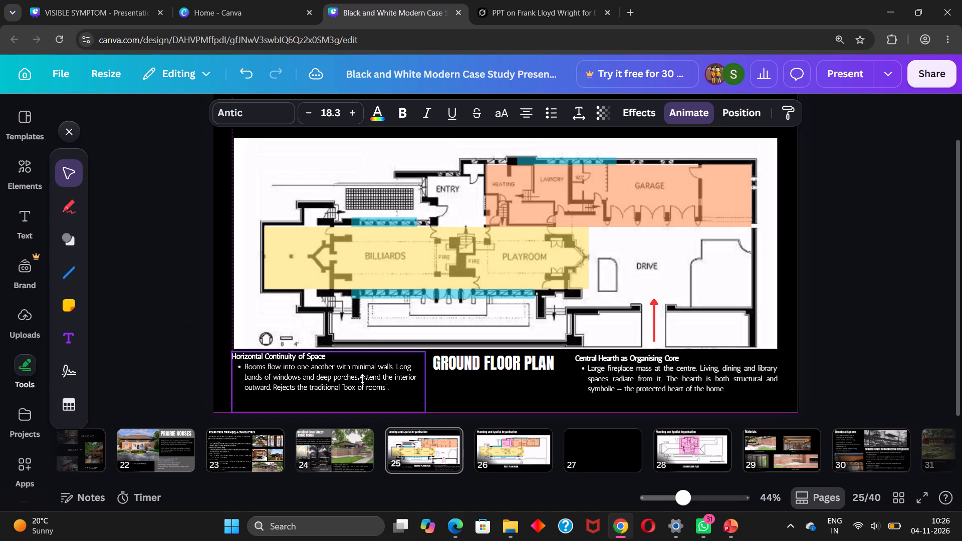
drag(362, 379, 362, 384)
drag(376, 386, 378, 394)
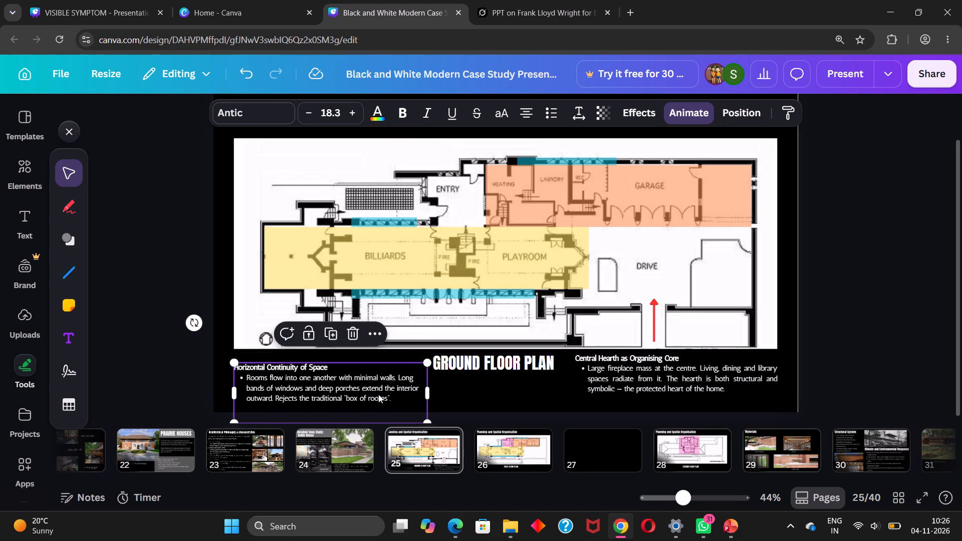
Lower the Central Hearth text box slightly below the plan and align the Horizontal Continuity text box level with it.
click(621, 375)
drag(621, 375, 622, 381)
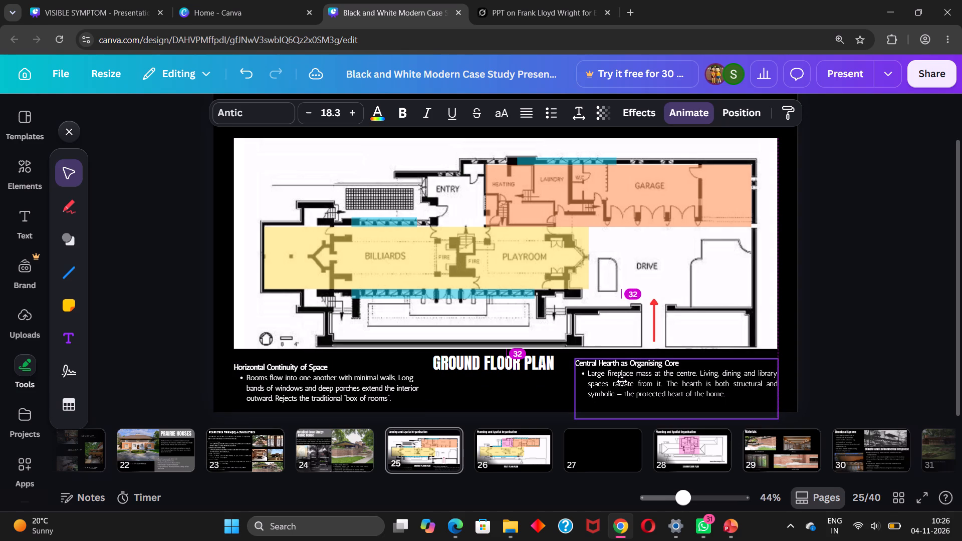
drag(622, 381, 623, 383)
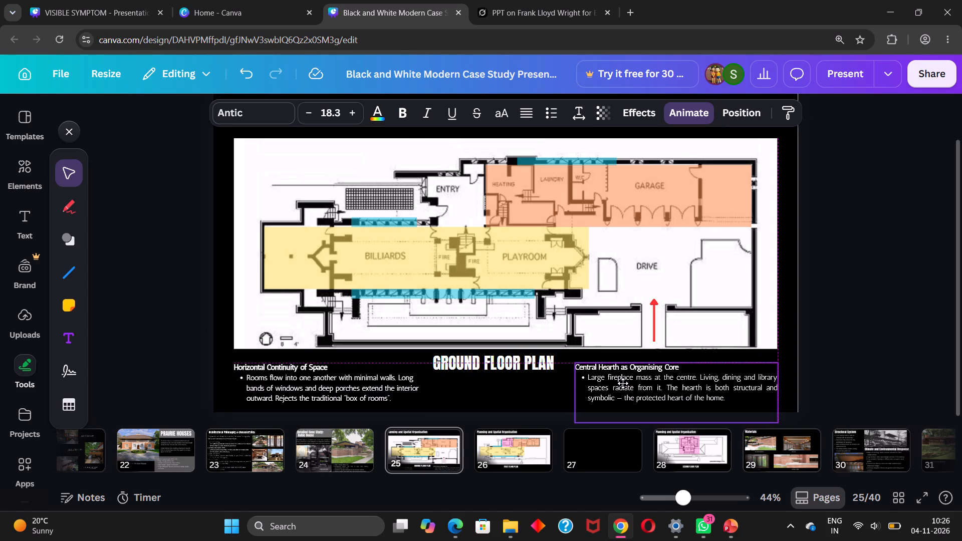
drag(623, 383, 622, 381)
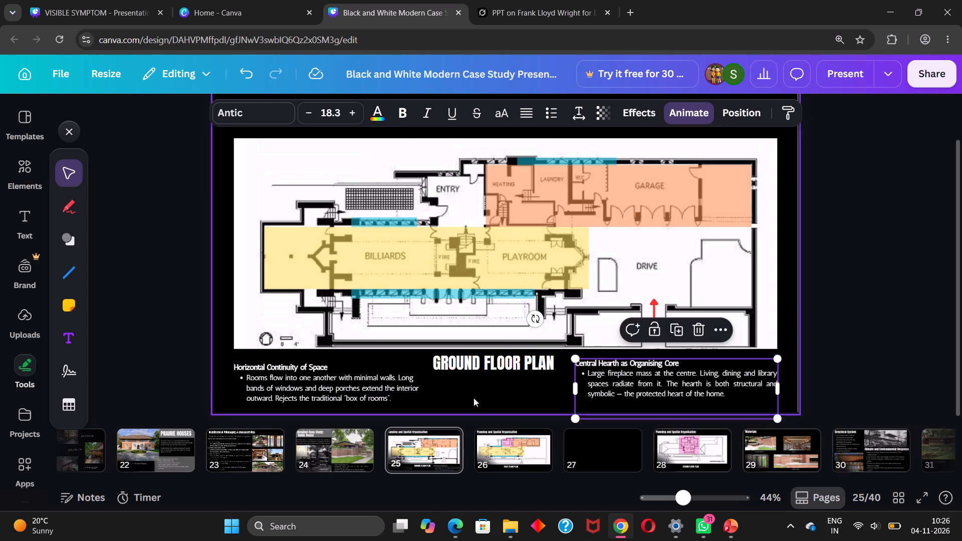
click(393, 390)
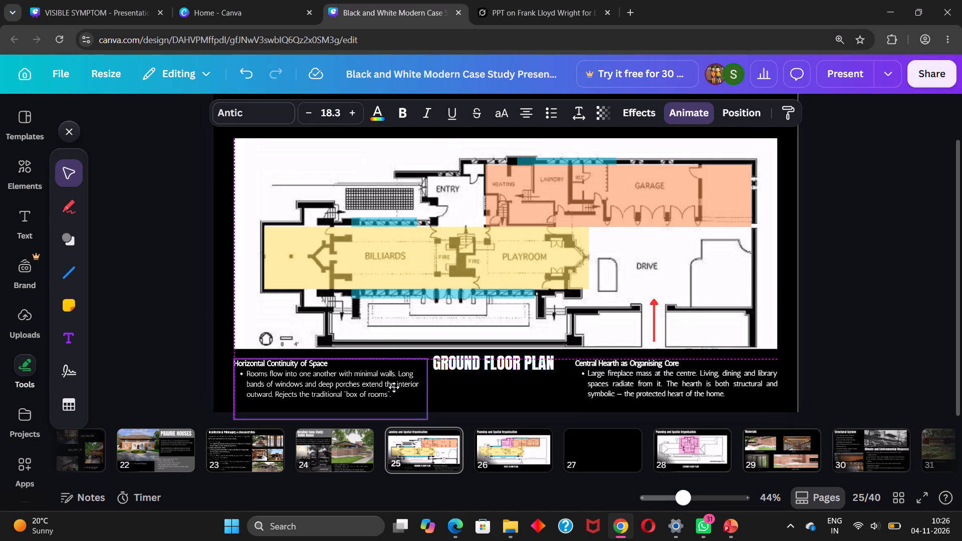
click(898, 343)
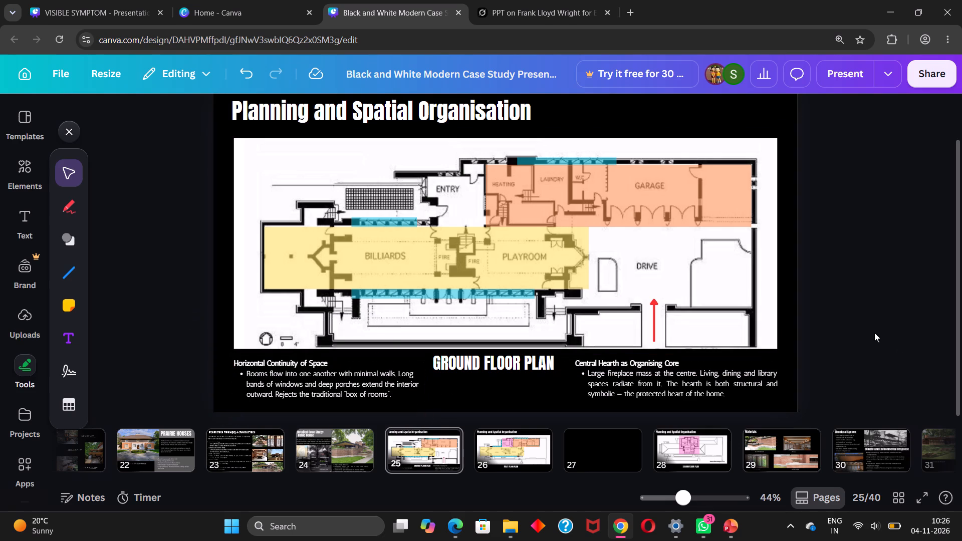
click(787, 287)
click(851, 242)
Check the FIRST FLOOR PLAN page, then copy the heading "Cruciform / Pinwheel Organisation" from the PowerPoint planning principles slide.
key(Right)
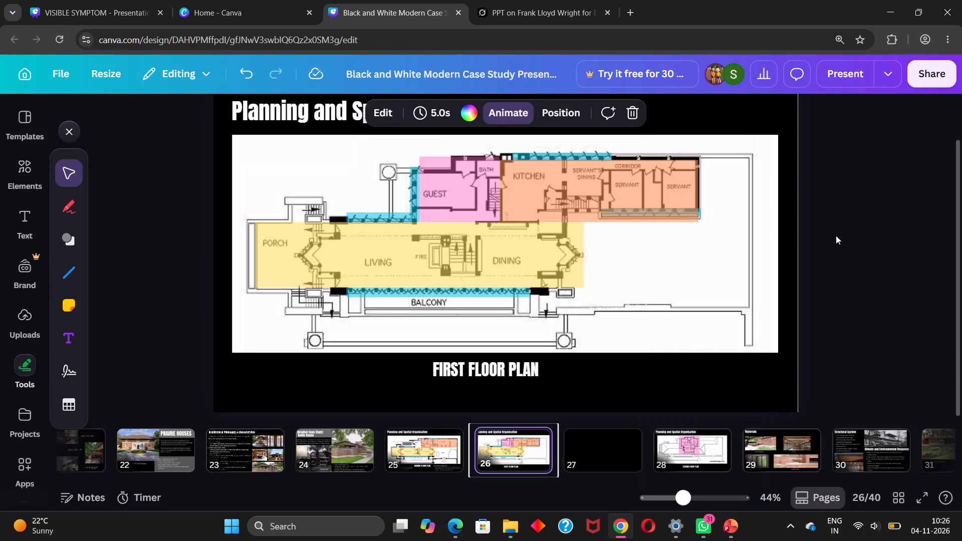
click(733, 524)
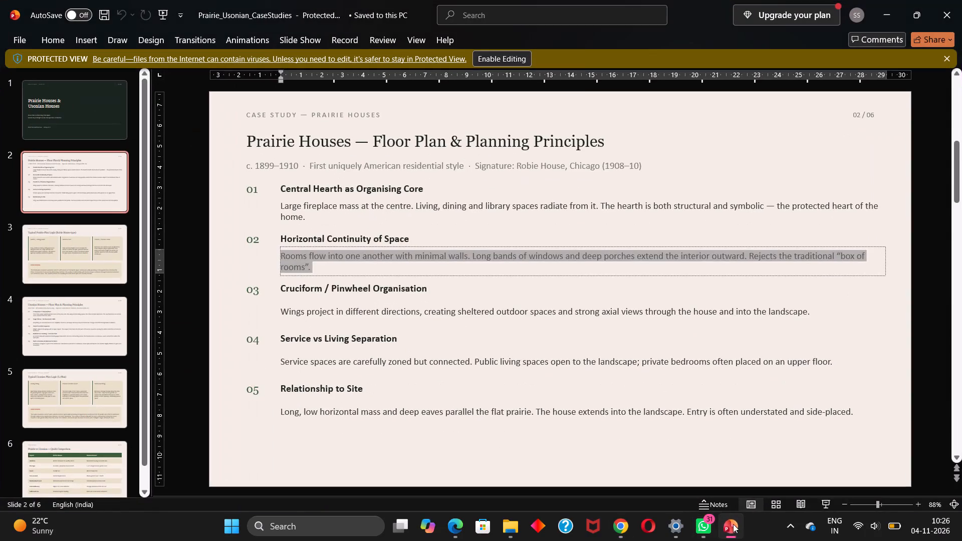
click(822, 342)
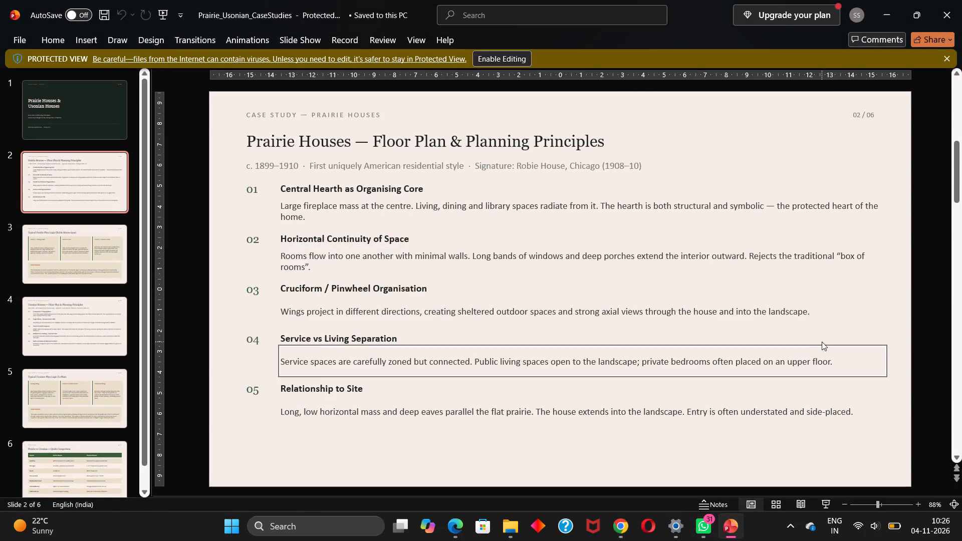
click(864, 318)
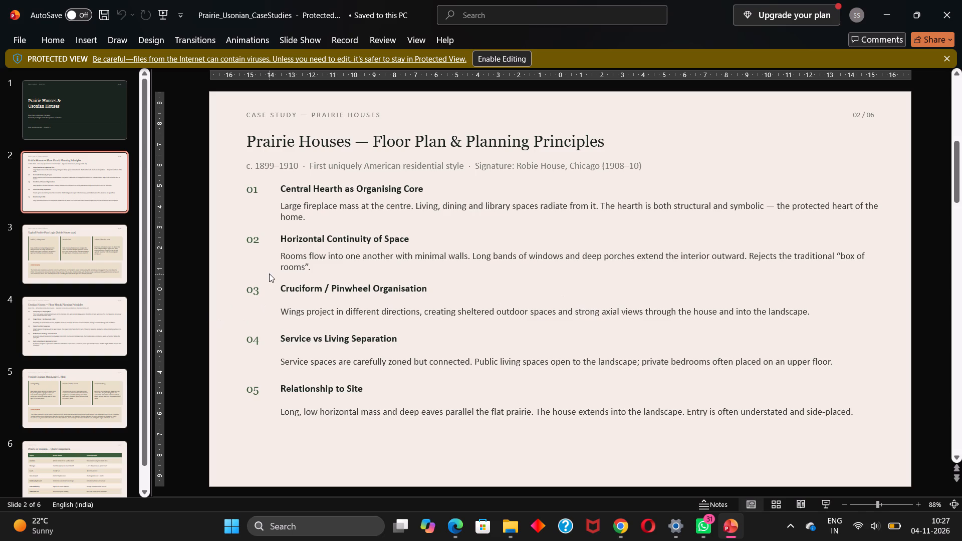
click(284, 289)
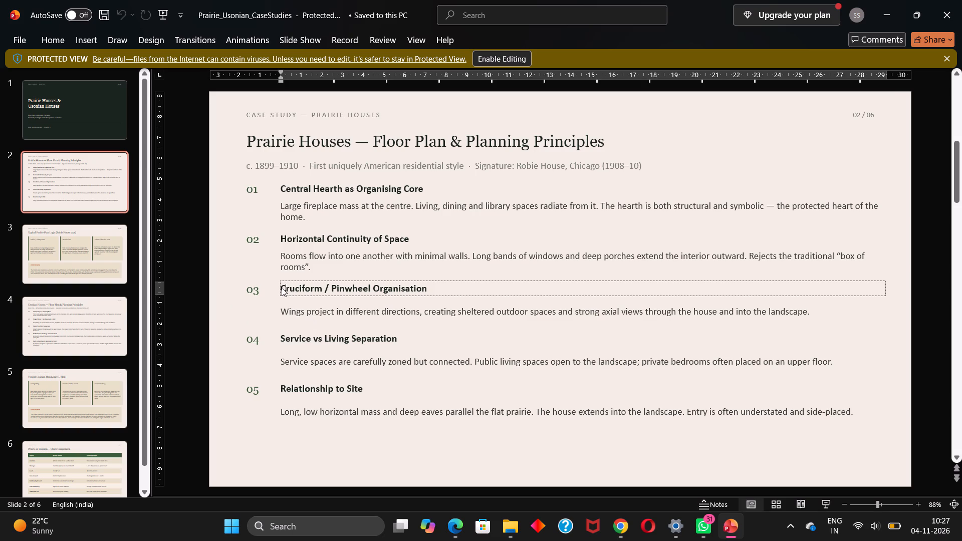
click(283, 288)
drag(283, 288, 429, 297)
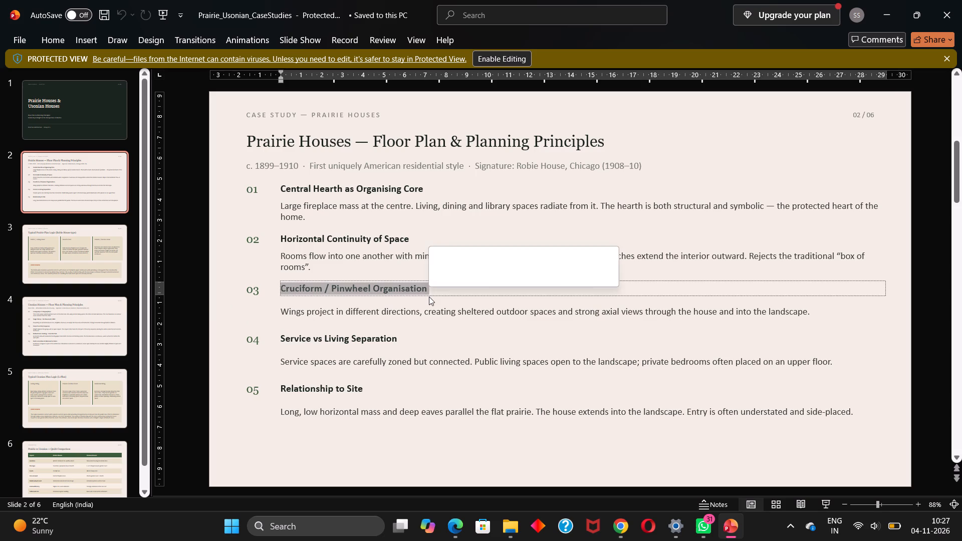
key(ctrl+c)
click(889, 10)
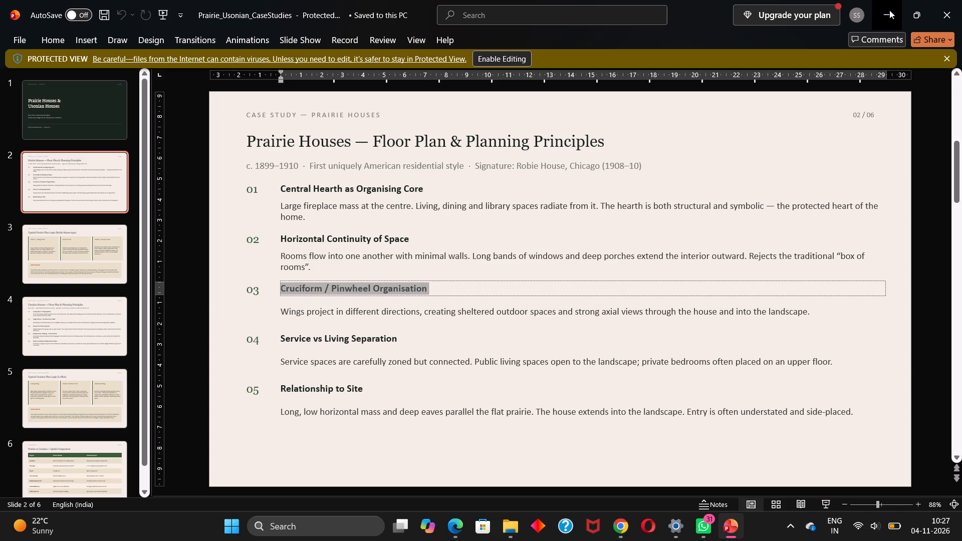
Copy the Horizontal Continuity and Central Hearth text boxes from the GROUND FLOOR PLAN page onto the FIRST FLOOR PLAN page.
click(423, 448)
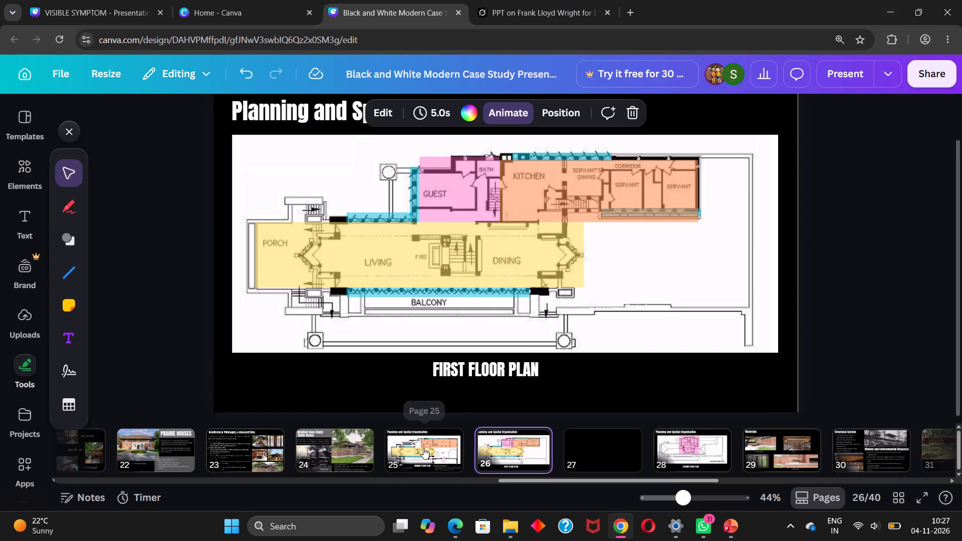
click(325, 385)
click(650, 371)
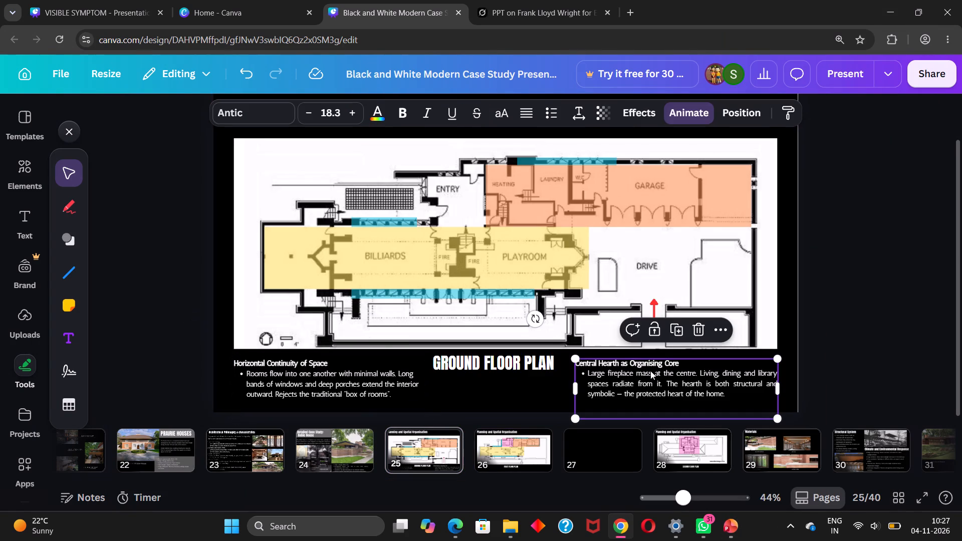
shift+click(338, 395)
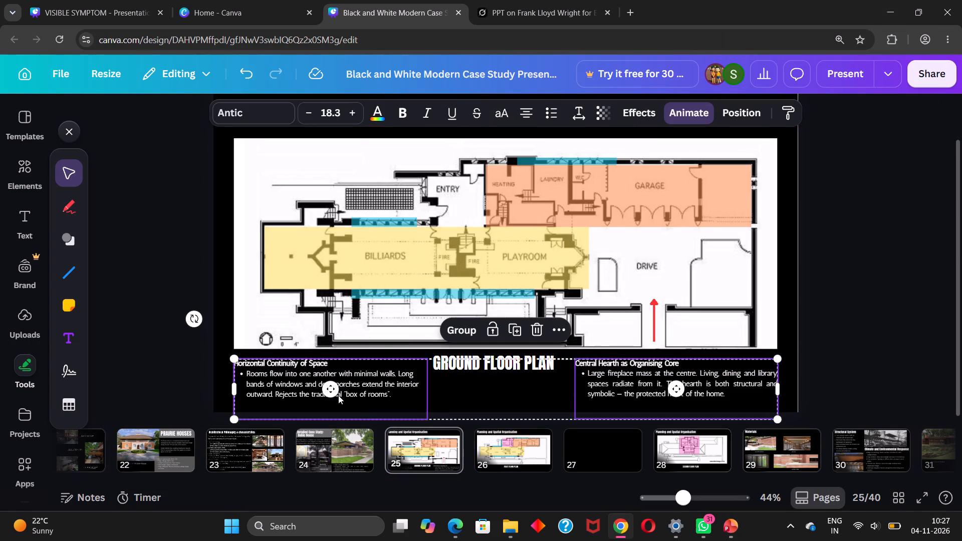
key(ctrl+c)
click(507, 454)
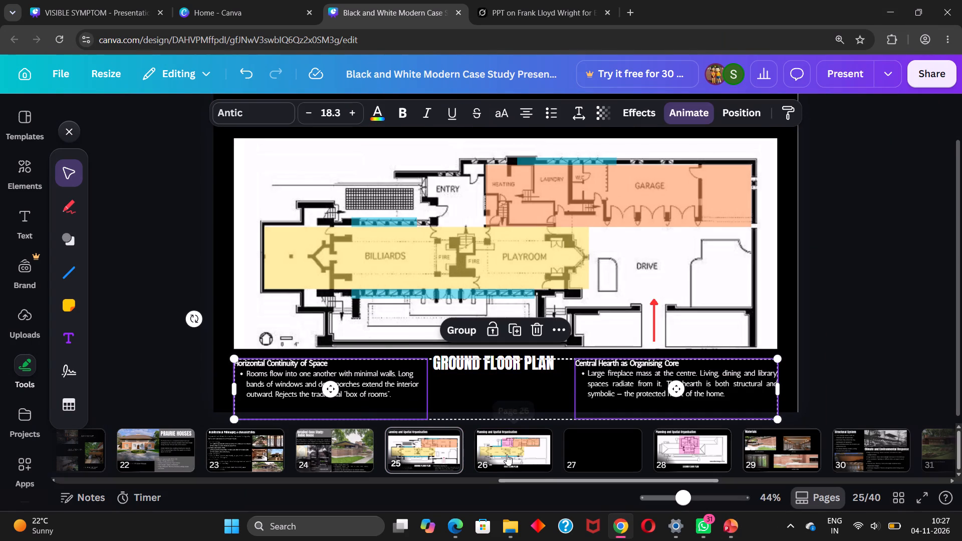
key(ctrl+v)
click(815, 378)
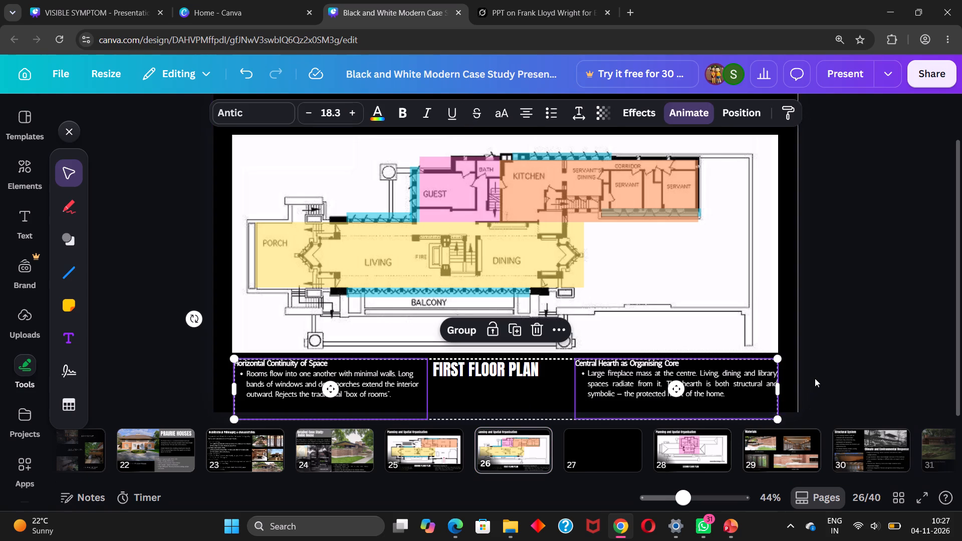
Replace the Central Hearth text on the FIRST FLOOR PLAN page with the PowerPoint heading "Cruciform / Pinwheel Organisation".
click(726, 530)
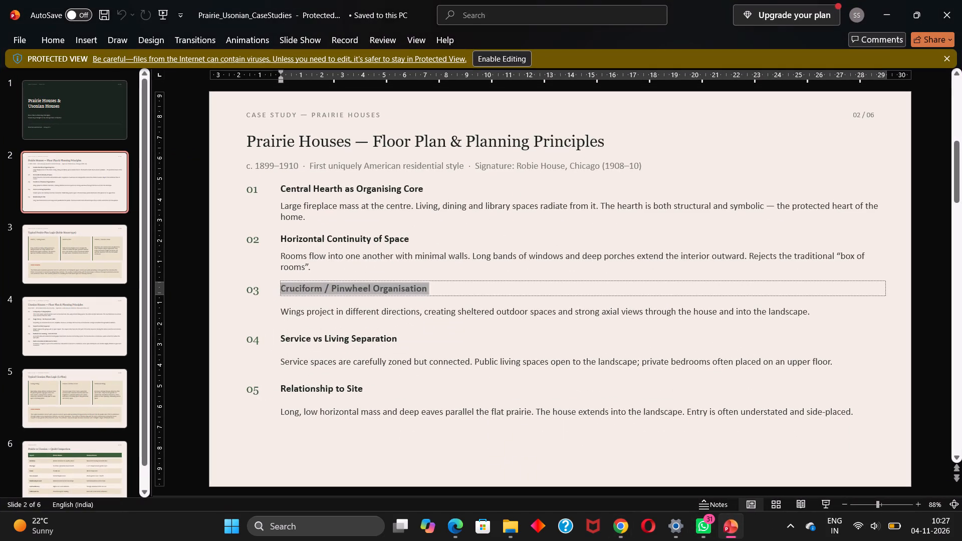
key(ctrl+c)
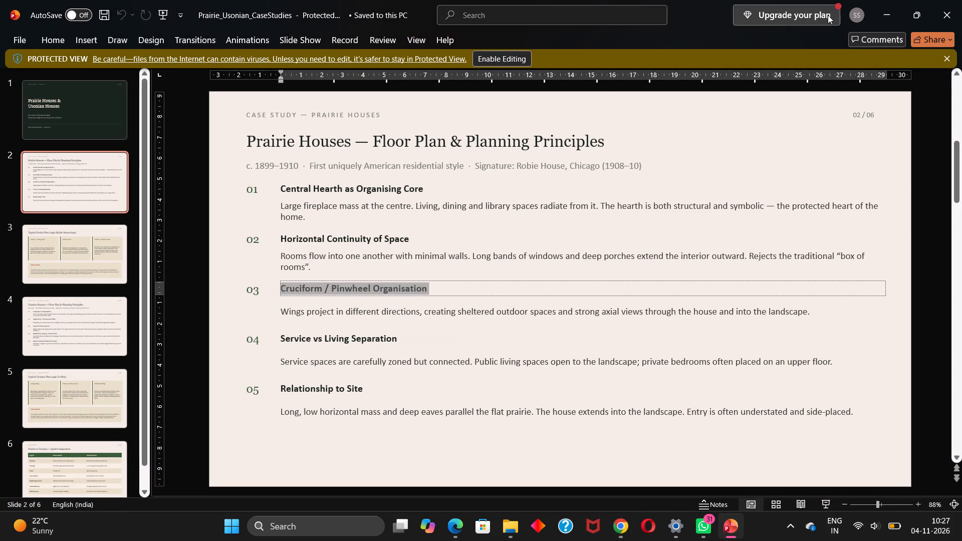
click(889, 15)
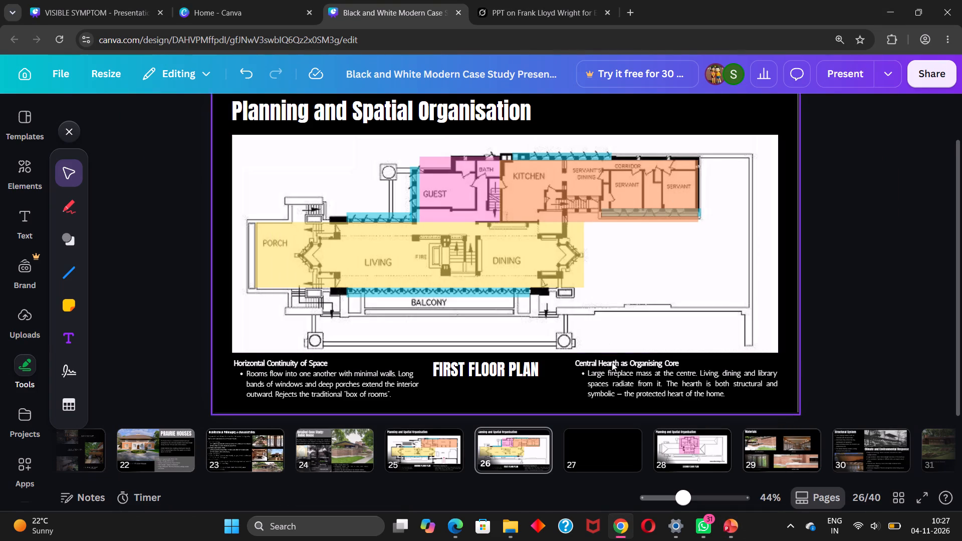
double_click(614, 369)
key(ctrl+v)
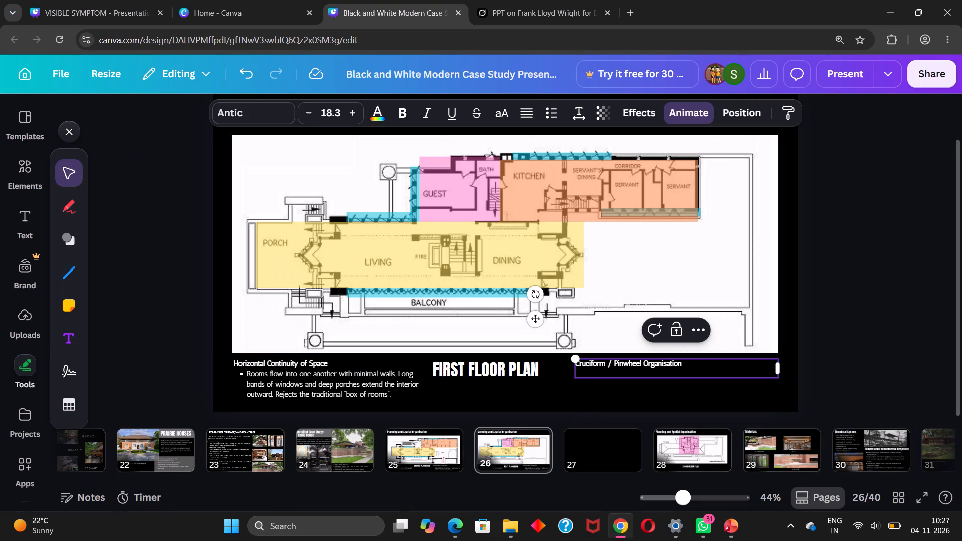
Add PowerPoint's "Wings project in different directions…" description directly beneath the Cruciform / Pinwheel Organisation heading as a bullet point, without a blank line.
click(692, 369)
key(Return)
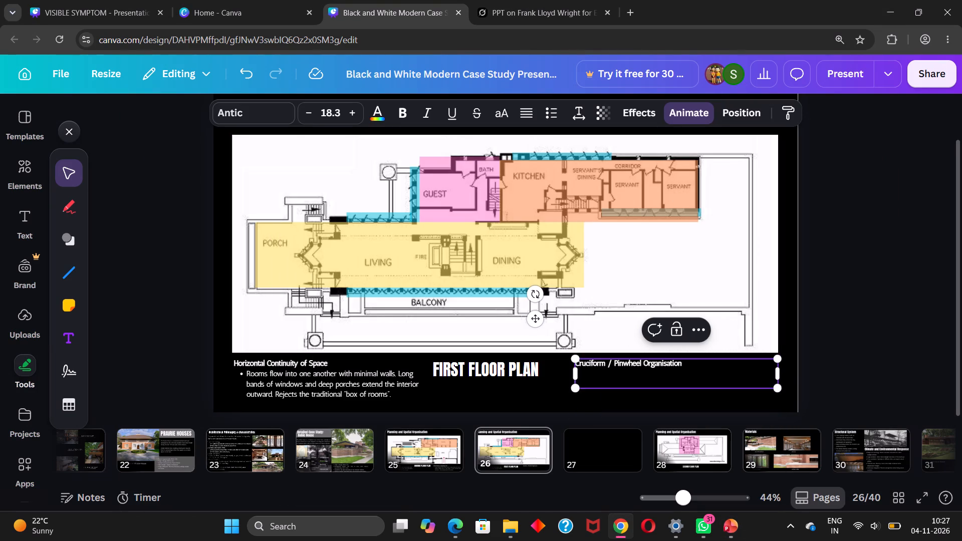
click(738, 526)
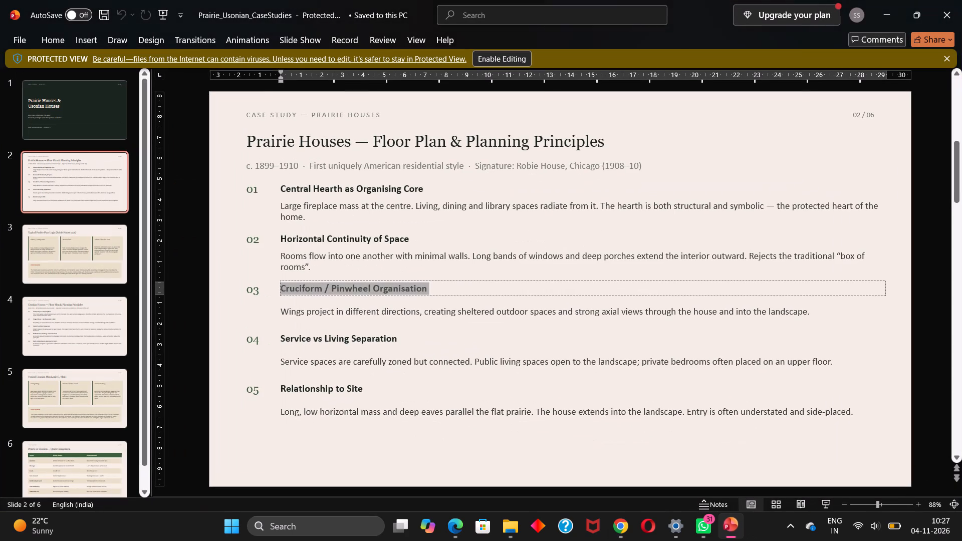
click(338, 317)
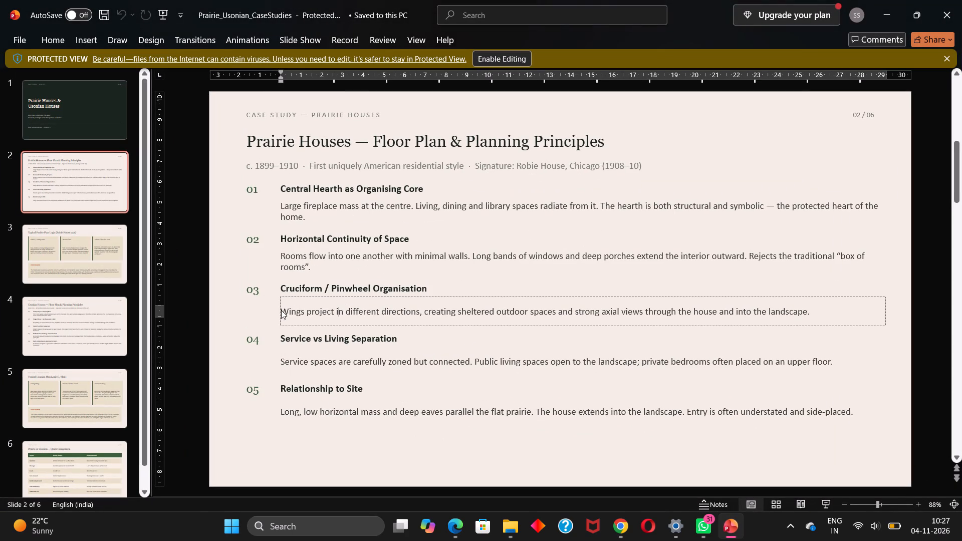
drag(283, 310, 813, 314)
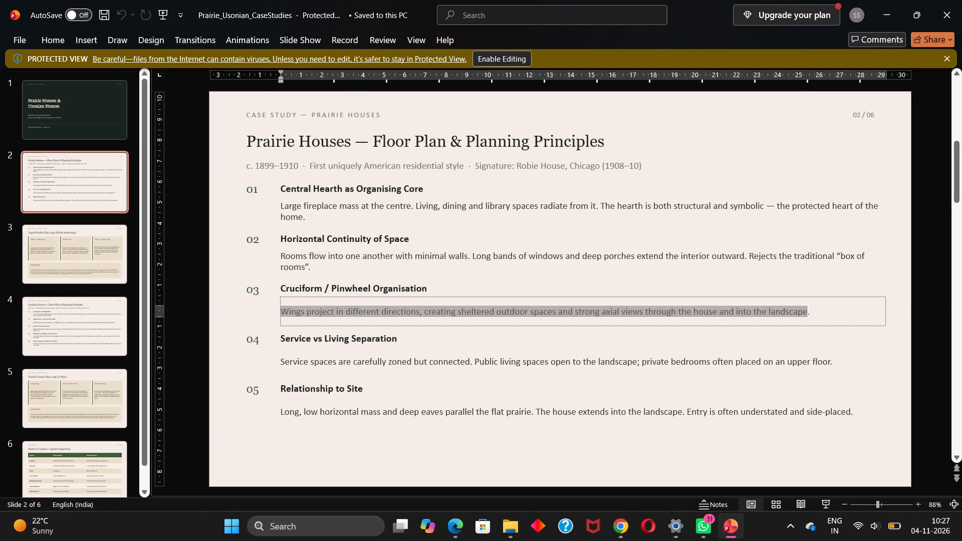
drag(813, 314, 817, 314)
key(ctrl+c)
click(622, 527)
key(ctrl+v)
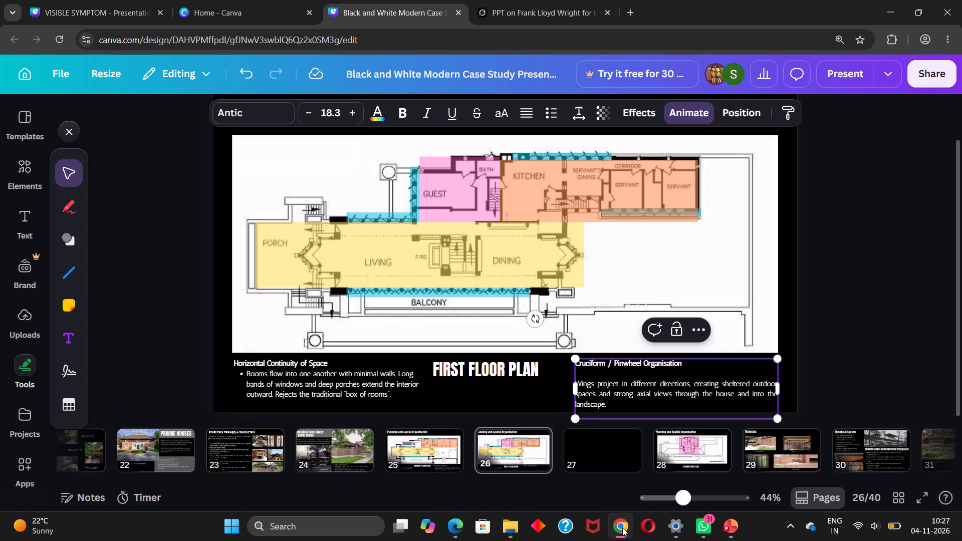
click(620, 374)
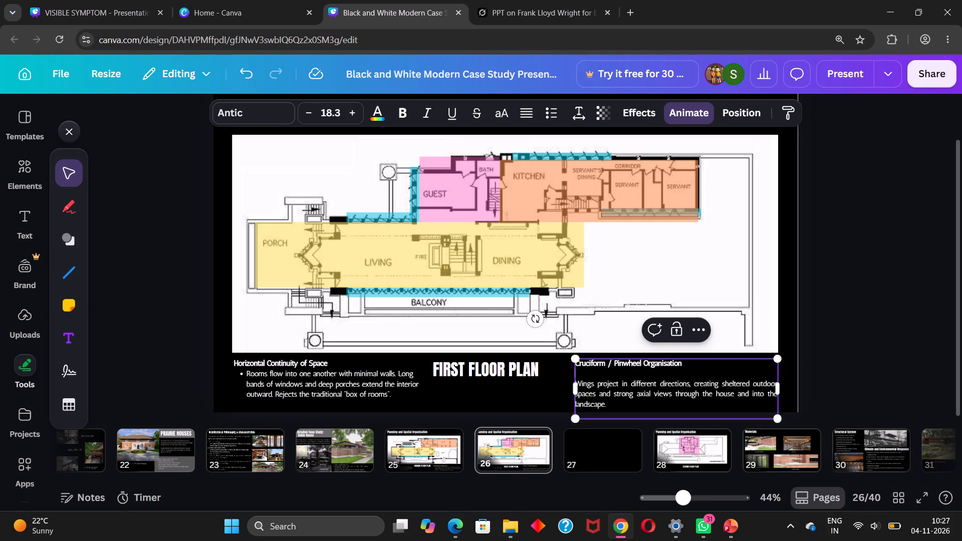
key(BackSpace)
click(612, 373)
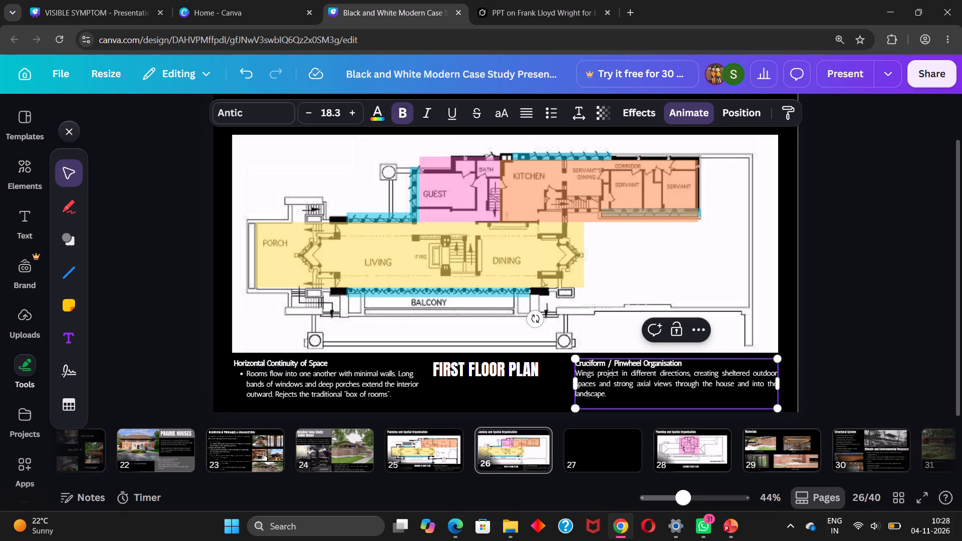
click(557, 110)
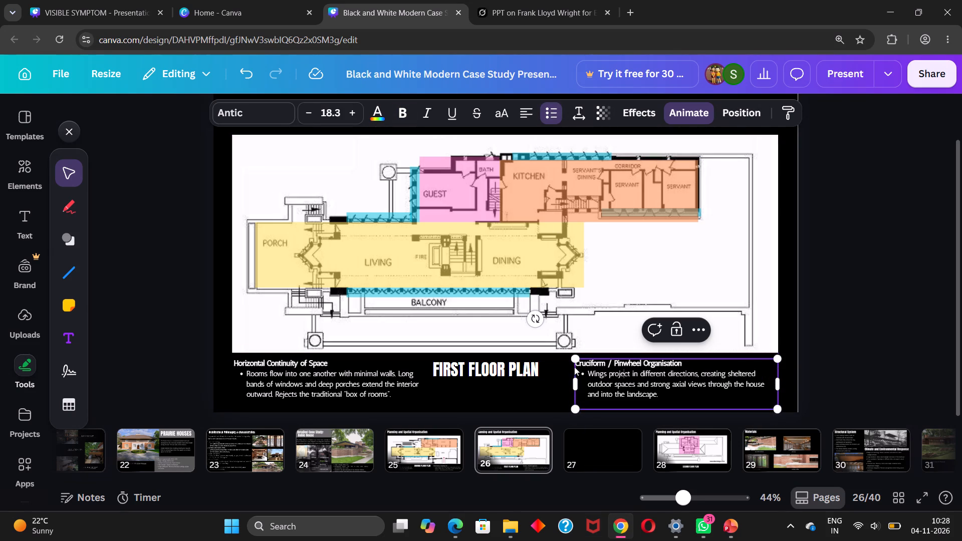
click(522, 395)
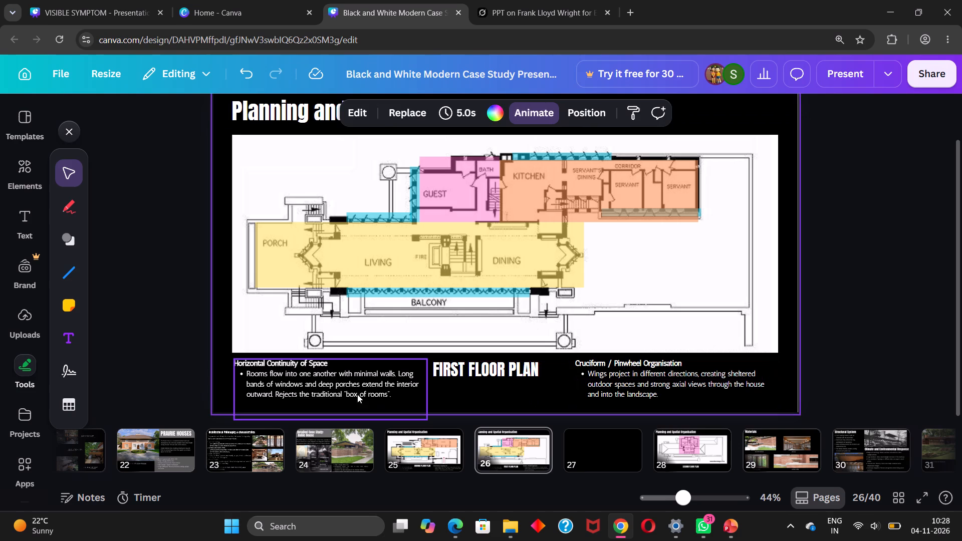
Replace the copied Horizontal Continuity text on the FIRST FLOOR PLAN page with the PowerPoint heading "Service vs Living Separation".
click(343, 394)
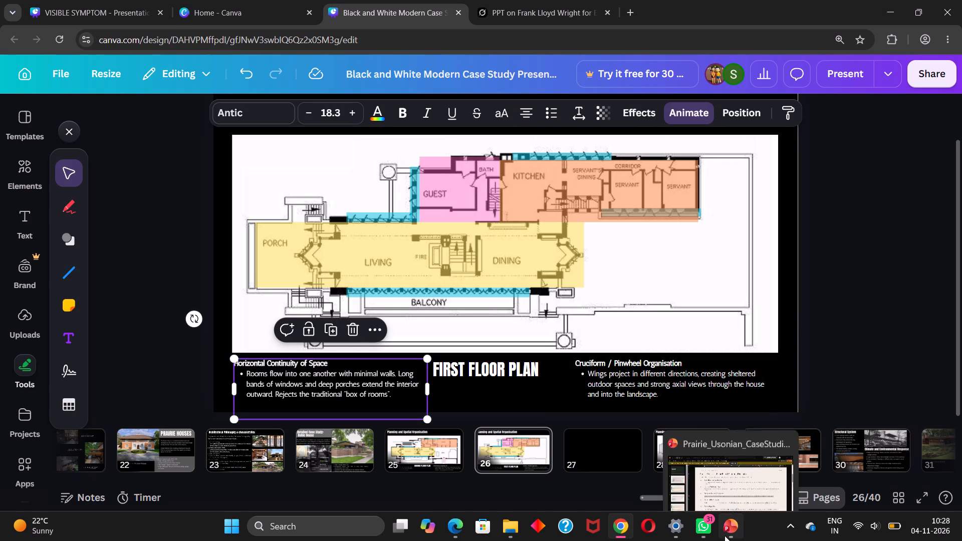
click(725, 535)
click(283, 338)
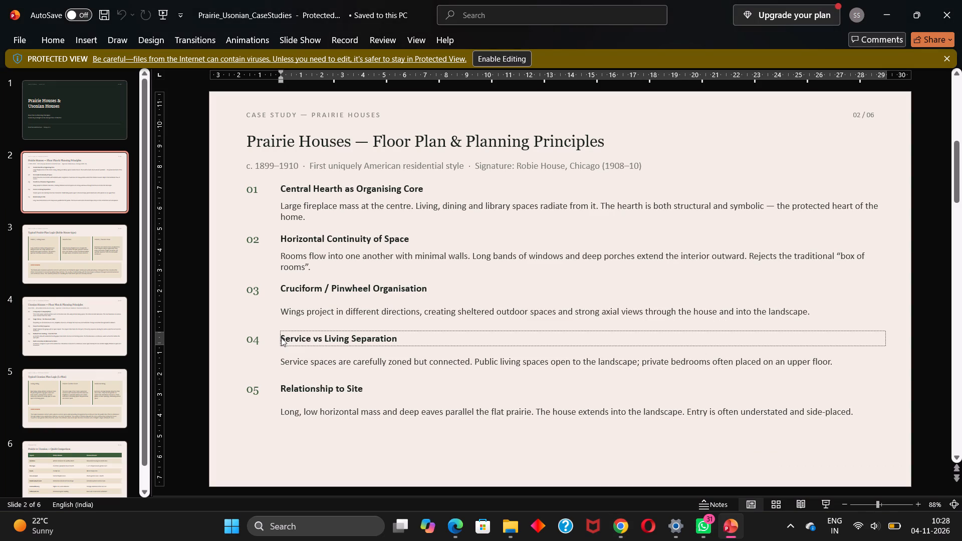
drag(281, 337, 390, 340)
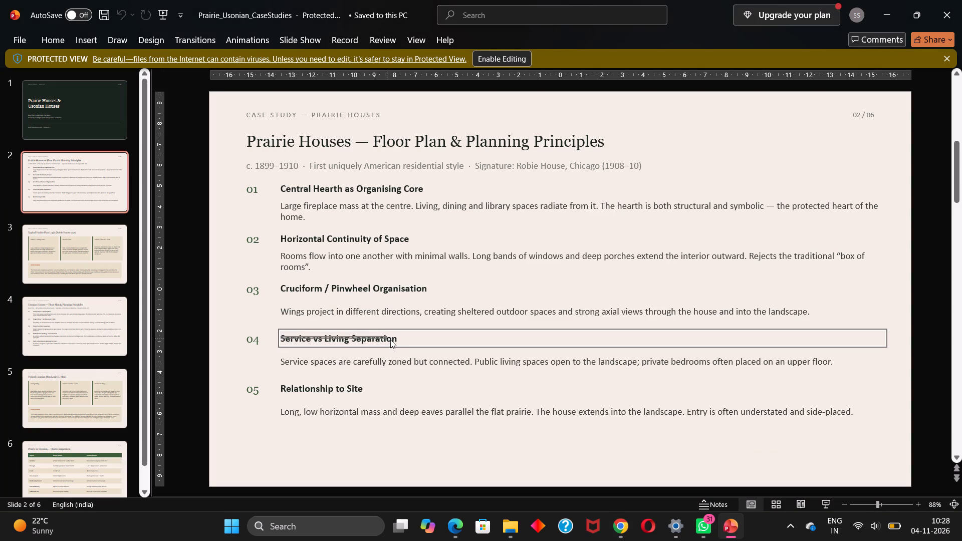
drag(390, 340, 393, 339)
click(405, 340)
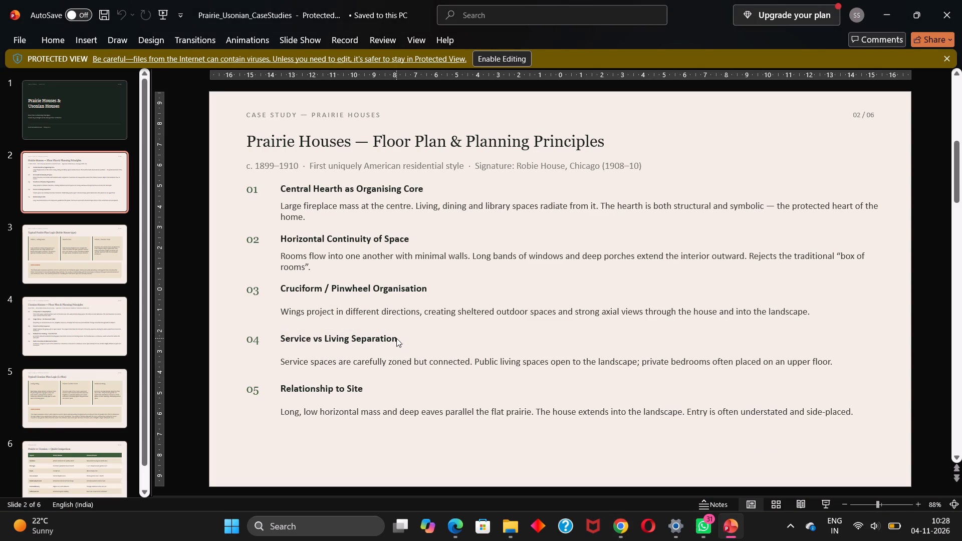
click(396, 338)
drag(396, 338, 291, 342)
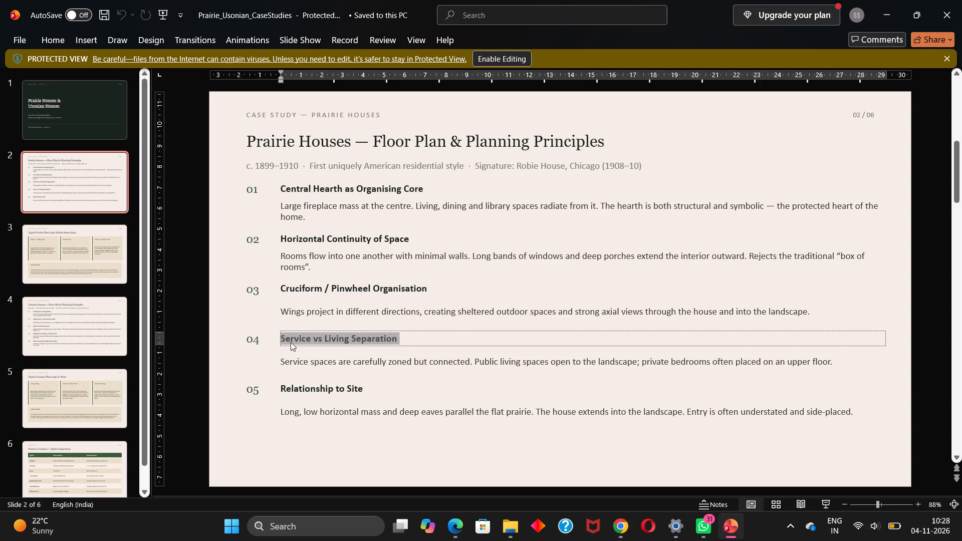
key(ctrl+c)
click(614, 533)
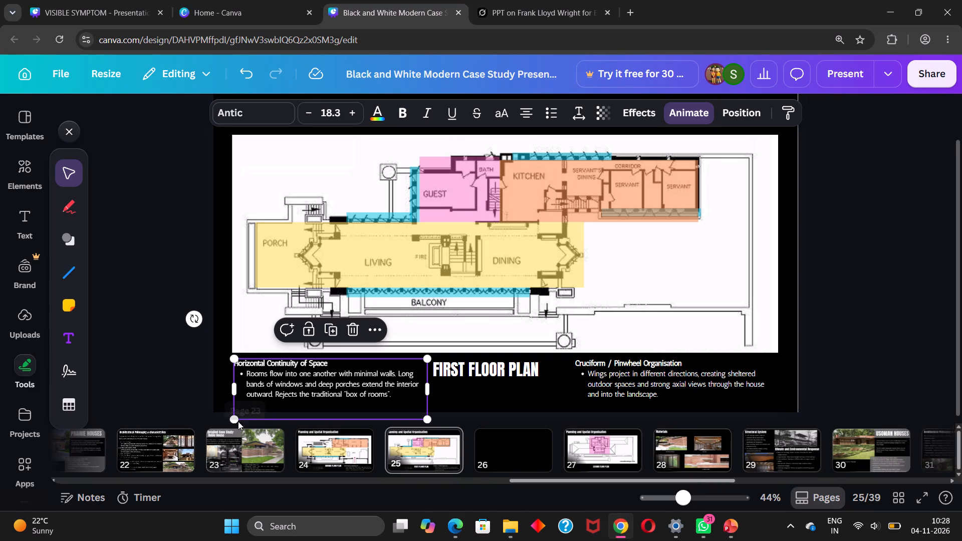
click(308, 384)
key(ctrl+v)
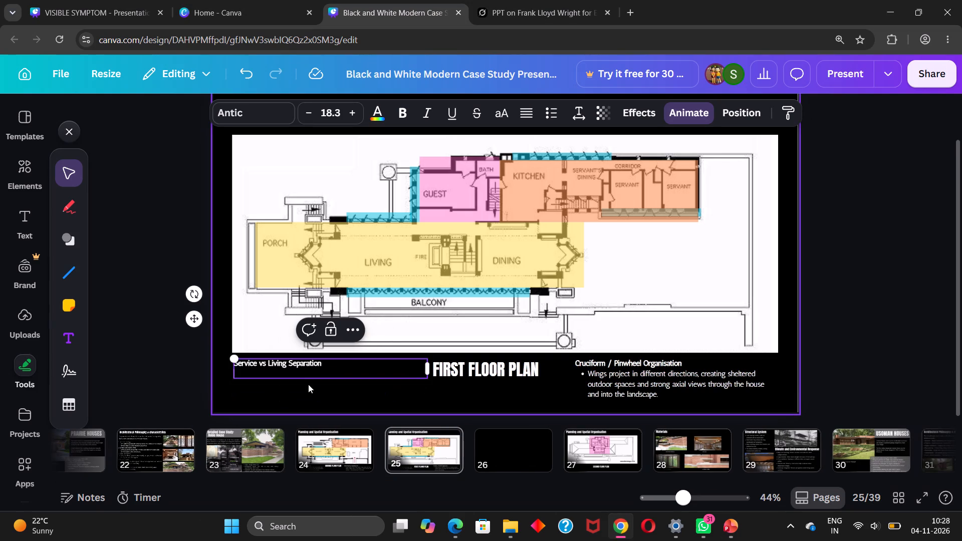
Add PowerPoint's "Service spaces are carefully zoned but connected…" description directly beneath the Service vs Living Separation heading as a bullet point, without a blank line.
key(Return)
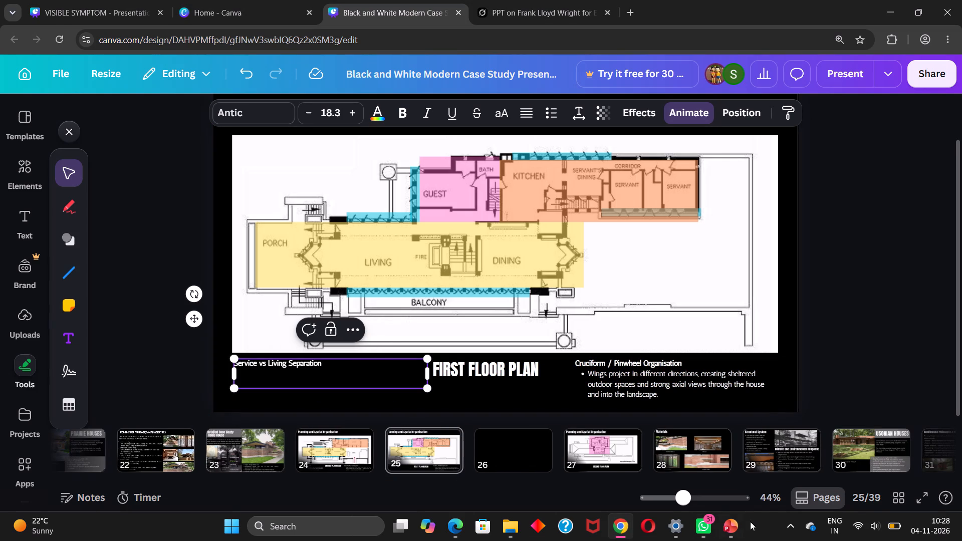
click(738, 523)
click(514, 369)
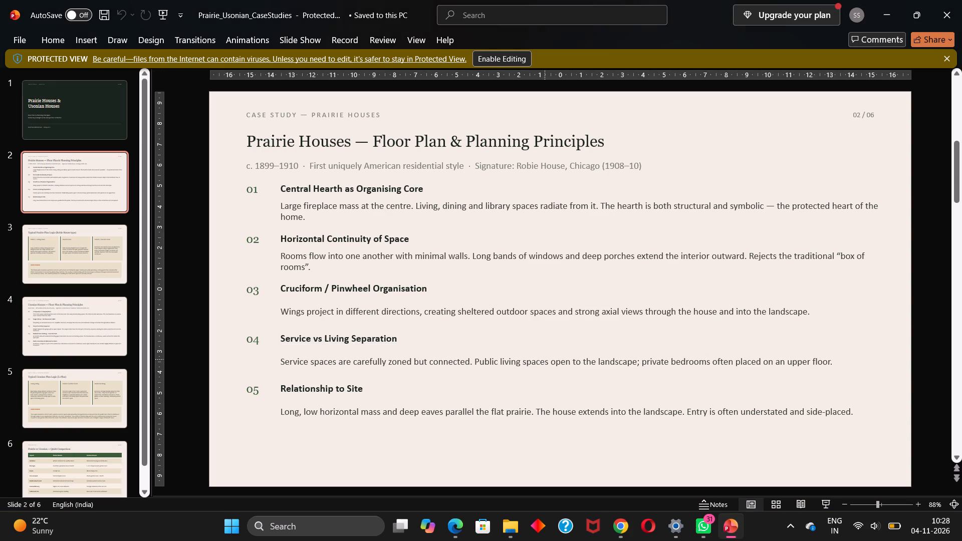
click(545, 359)
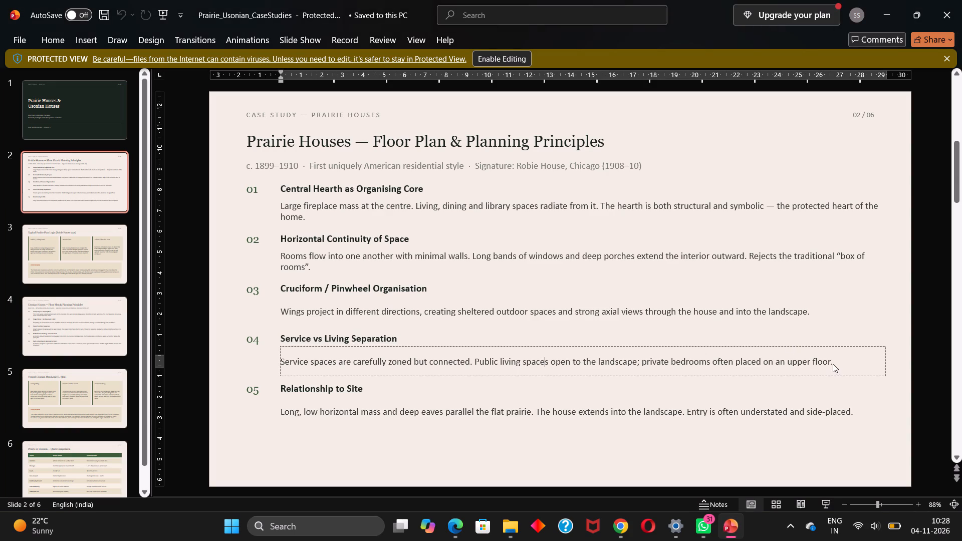
drag(831, 362, 256, 365)
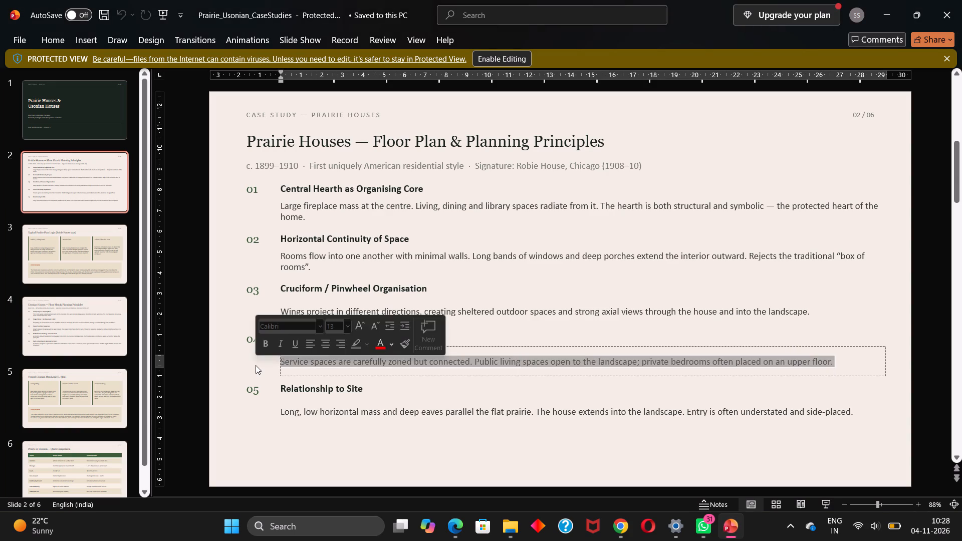
key(ctrl+c)
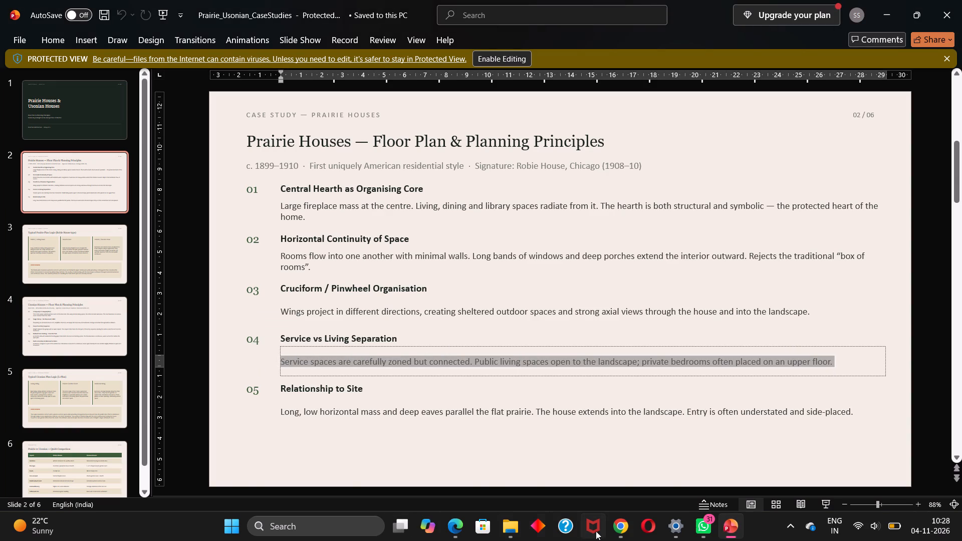
click(630, 525)
key(ctrl+v)
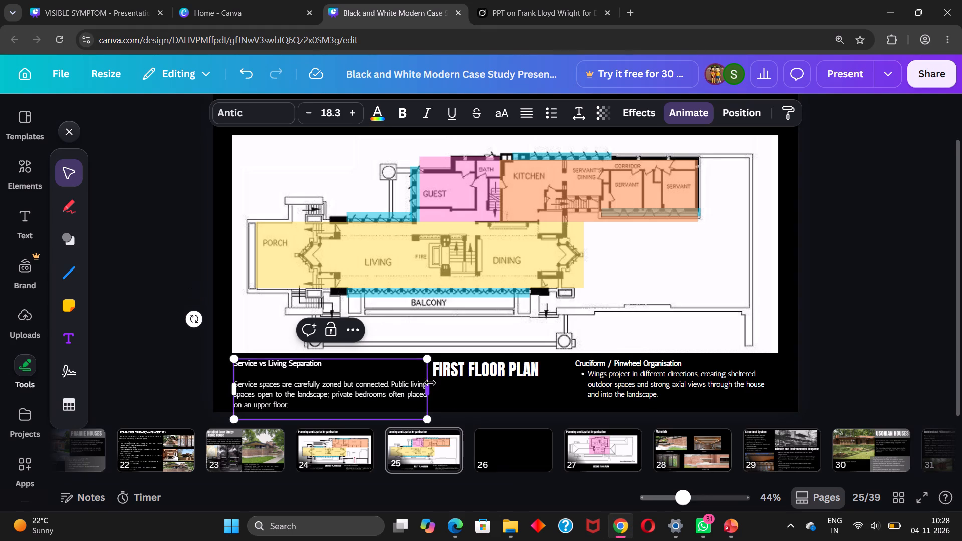
click(357, 371)
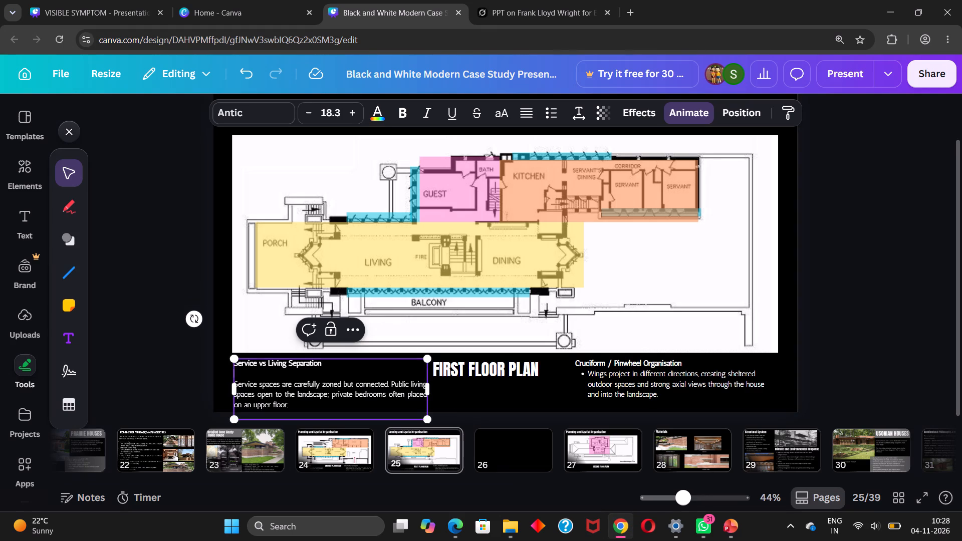
key(BackSpace)
click(358, 368)
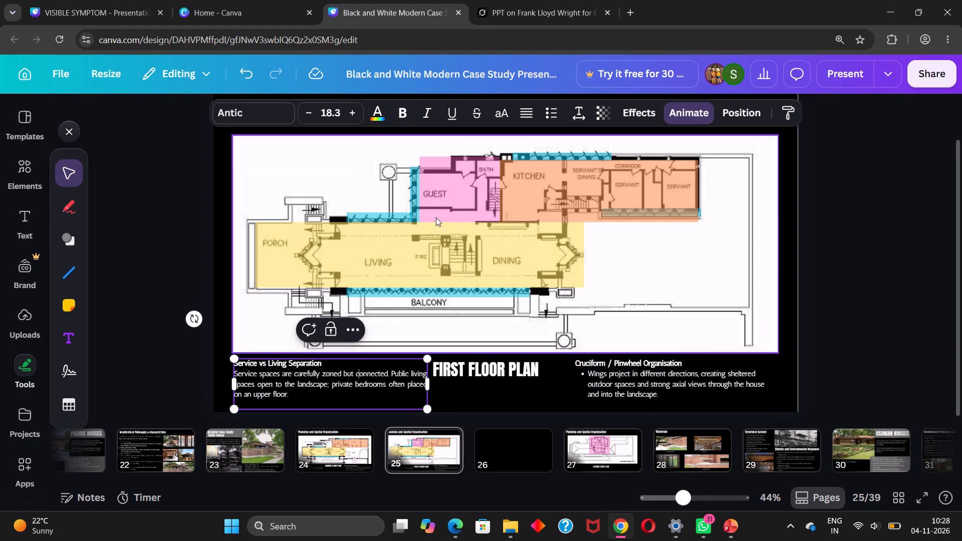
click(543, 111)
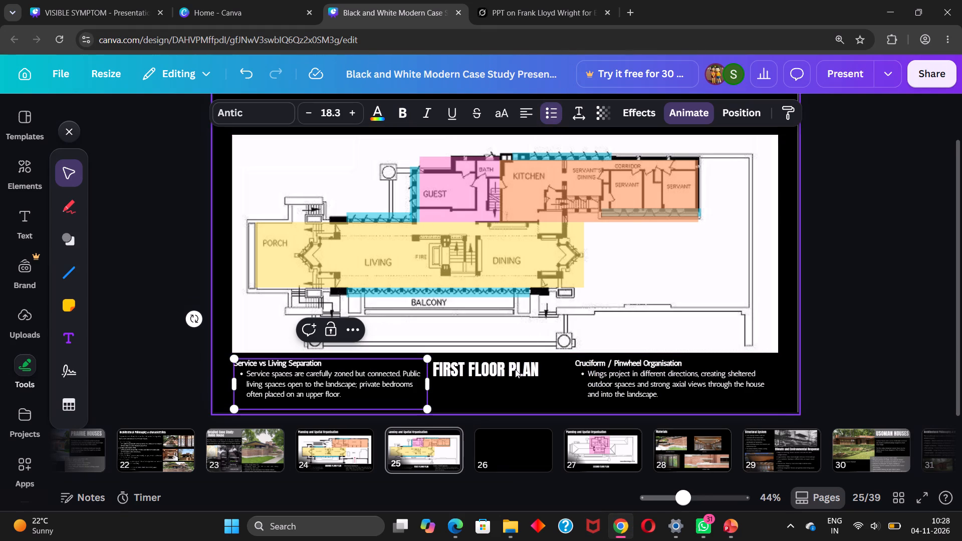
Move the FIRST FLOOR PLAN title slightly to the right so it sits between the two planning-principle text blocks.
drag(515, 369, 530, 370)
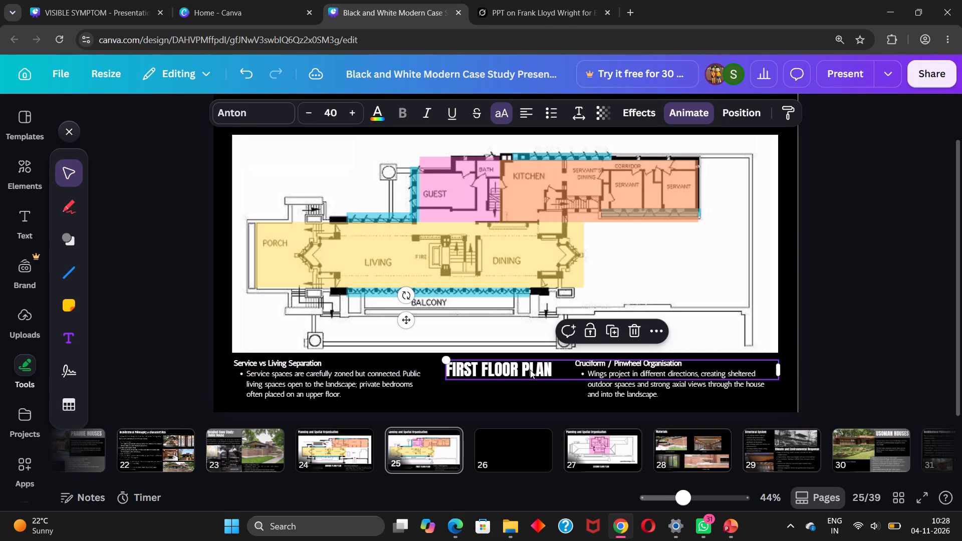
click(523, 405)
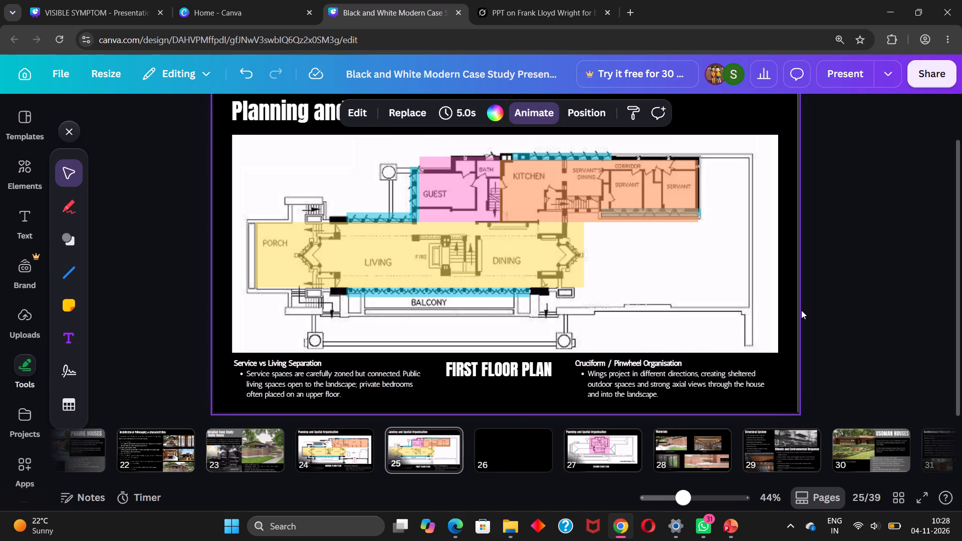
click(877, 273)
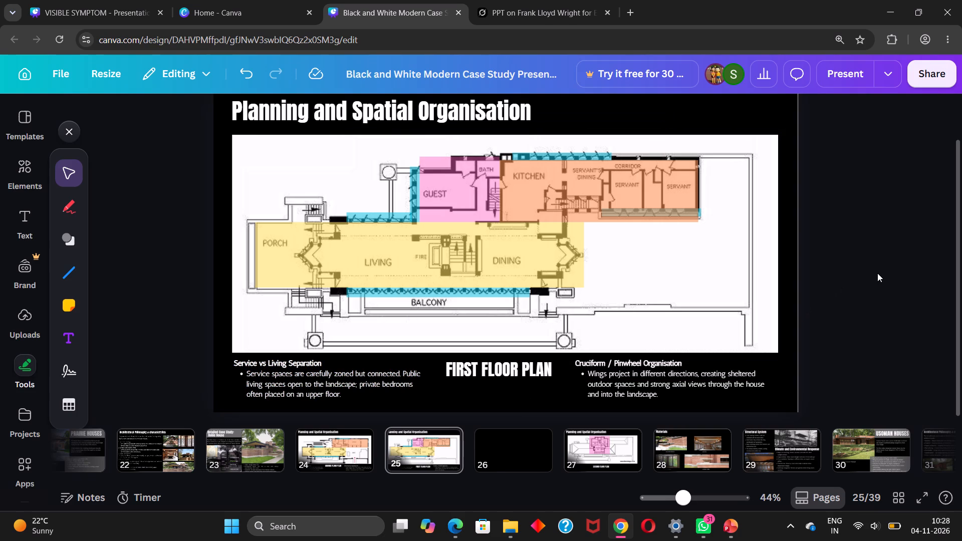
Delete the blank page 26 that follows the FIRST FLOOR PLAN page.
key(Right)
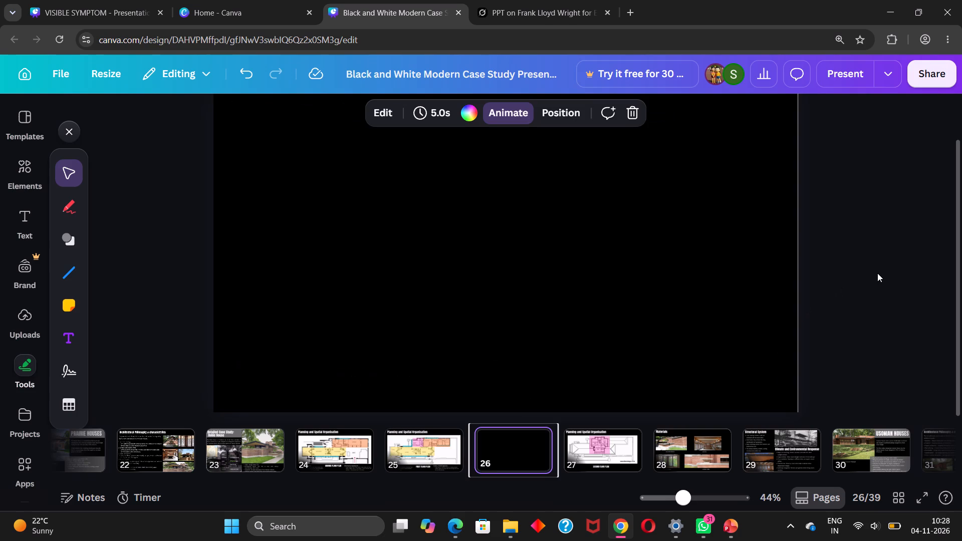
key(Delete)
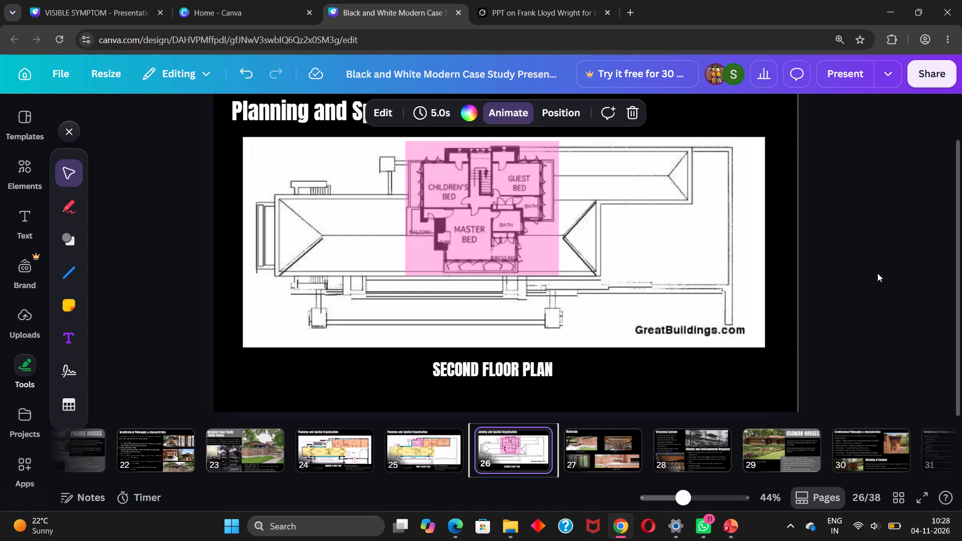
Review the pages after the SECOND FLOOR PLAN through to the Herbert Jacobs House SITE PLAN page.
key(Right)
key(Right)
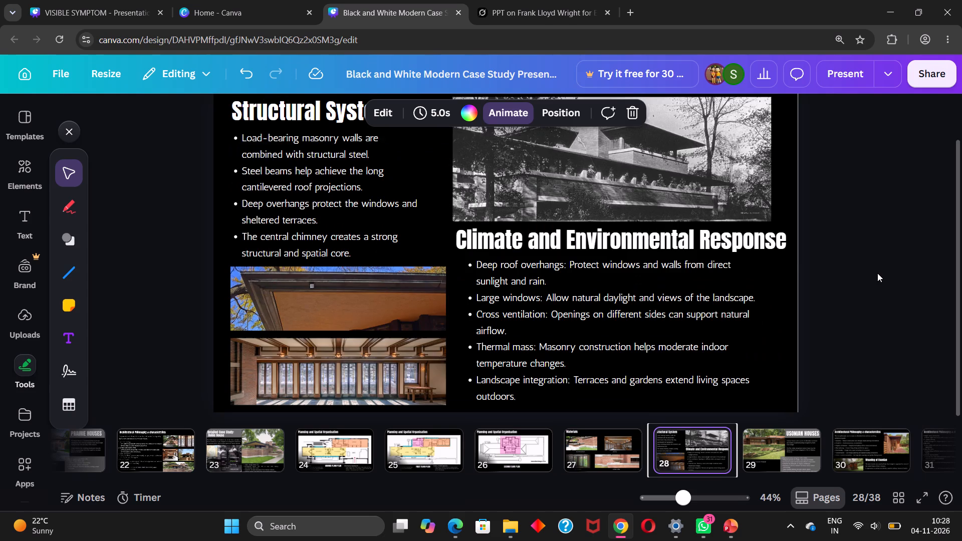
key(Right)
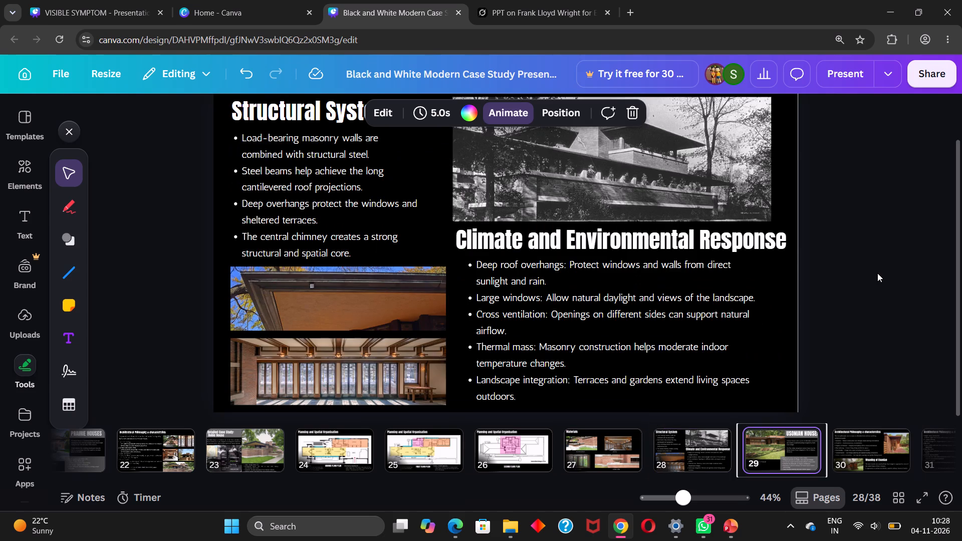
key(Right)
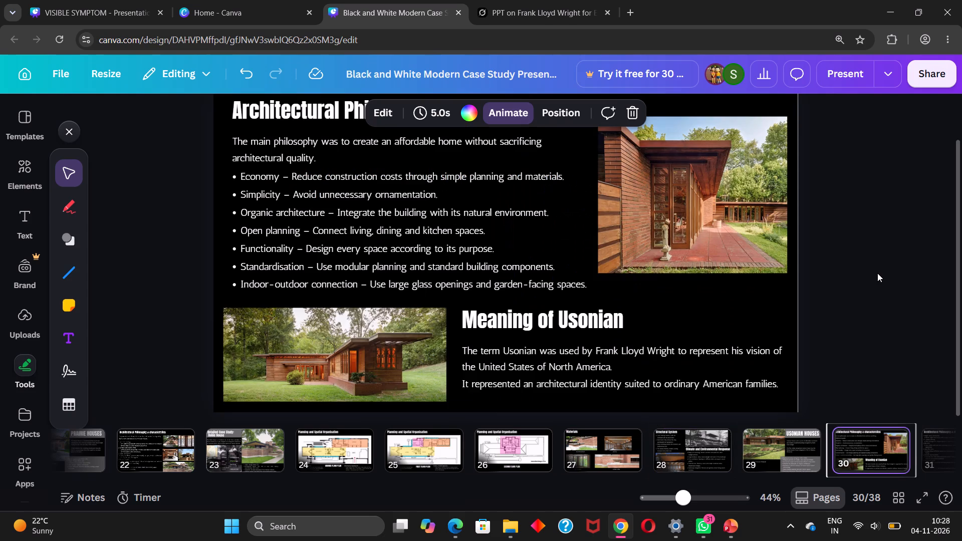
key(Right)
key(Right)
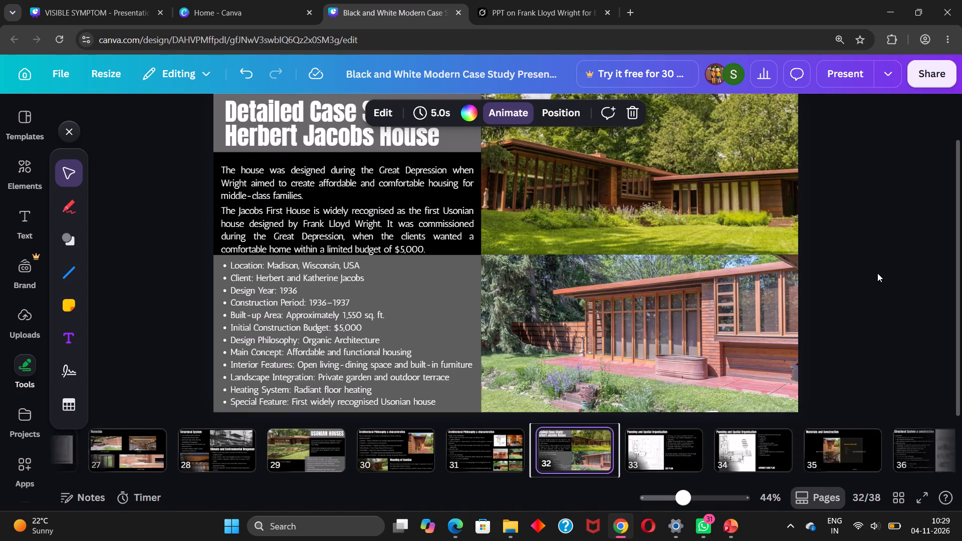
key(Right)
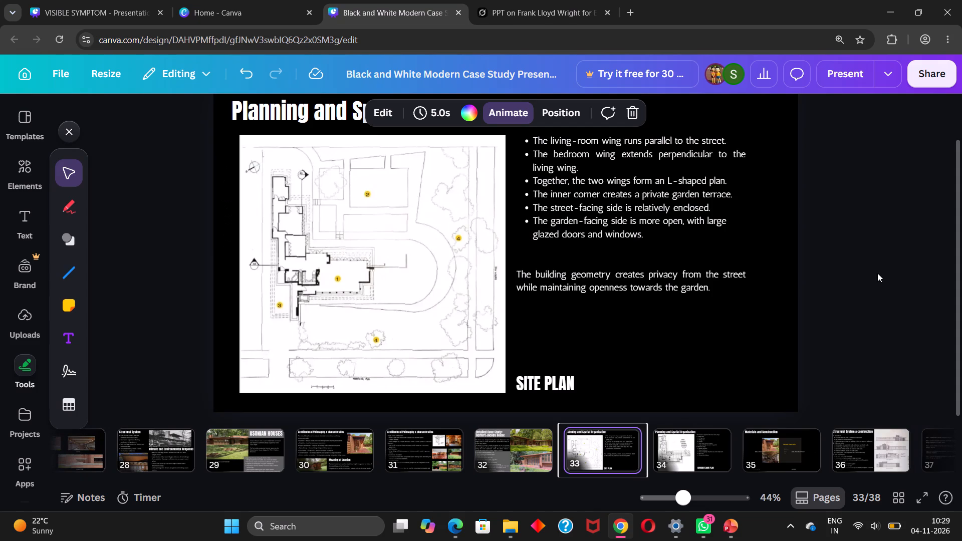
Switch to Edge and look through the Scribd Herbert Jacobs House document for the site plan information.
click(458, 527)
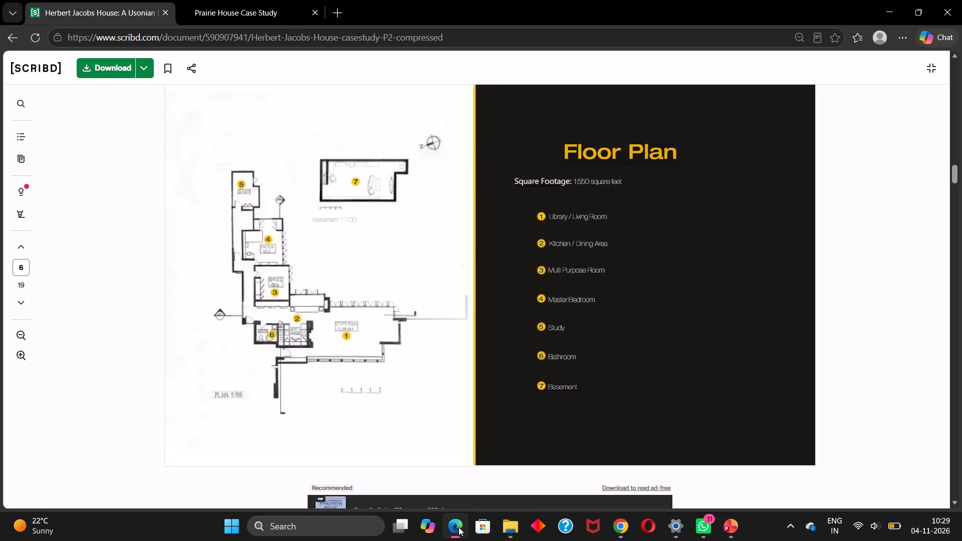
scroll(612, 262, down, 10)
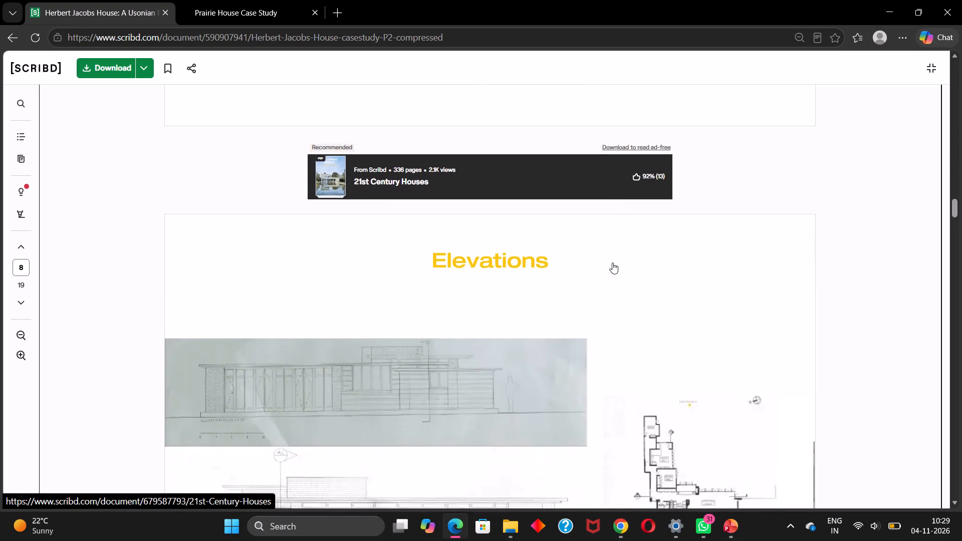
scroll(612, 262, up, 15)
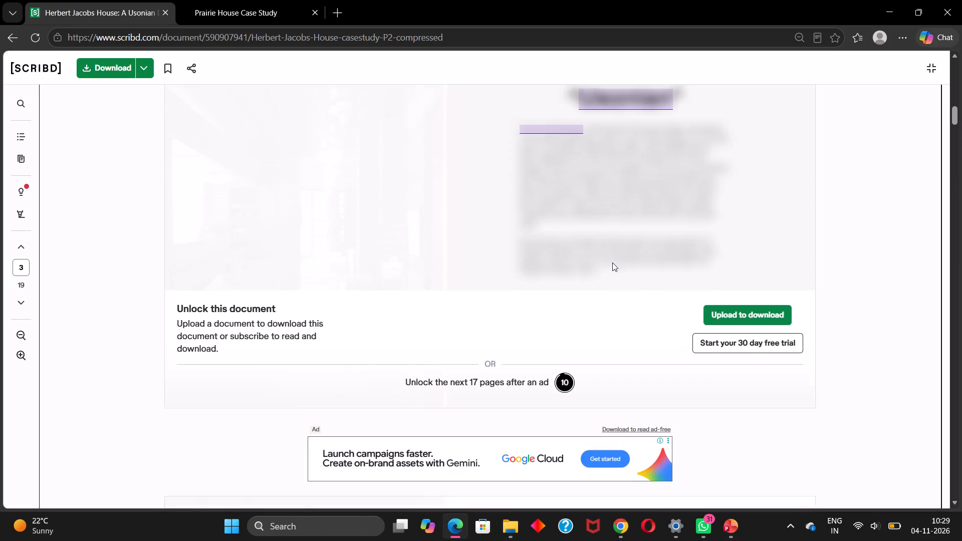
scroll(612, 262, up, 1)
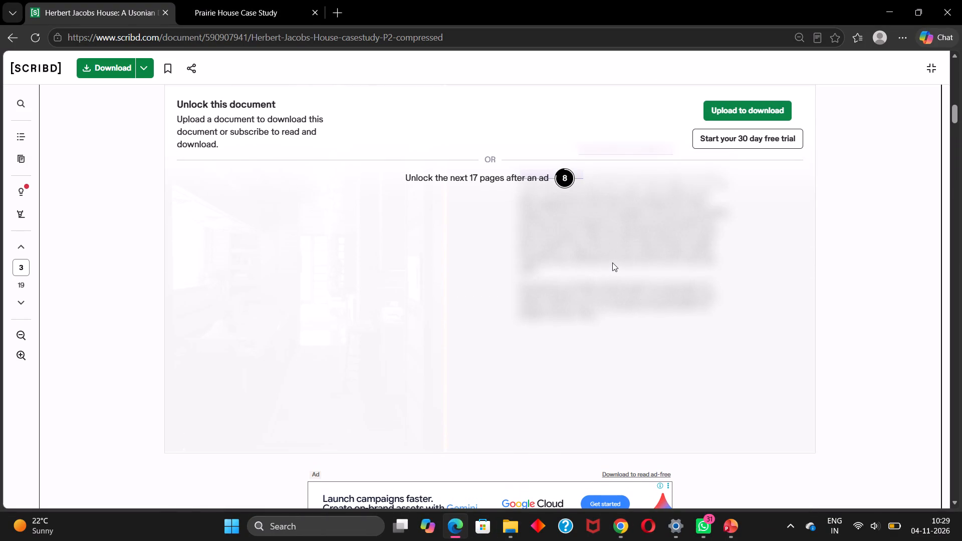
click(892, 6)
Duplicate the site plan image on page 33 and crop the copy to its numbered legend, just beside the plan.
click(341, 241)
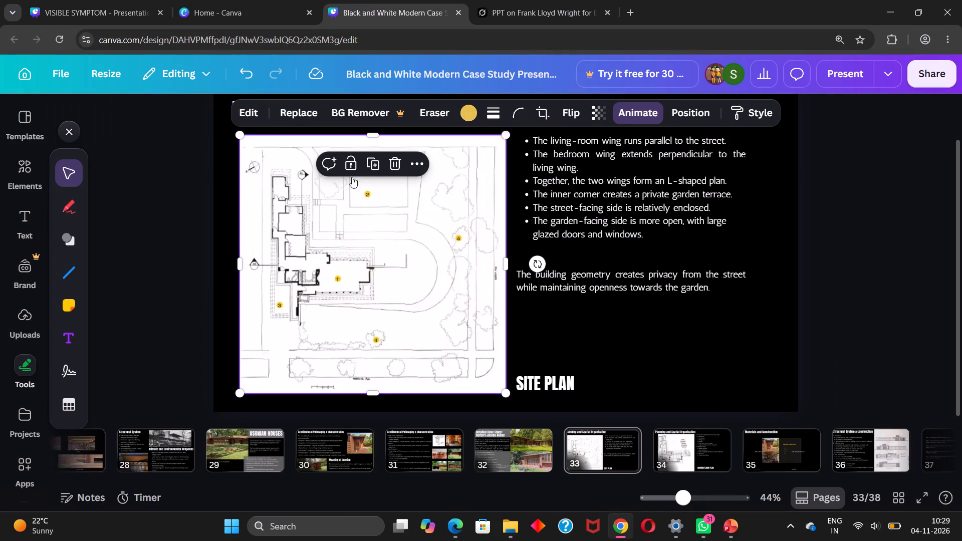
click(371, 163)
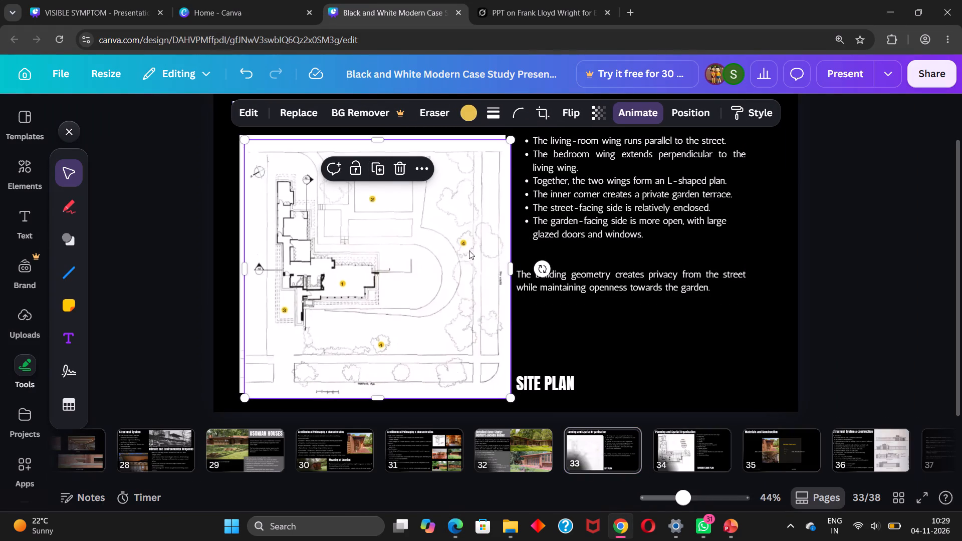
drag(514, 269, 613, 256)
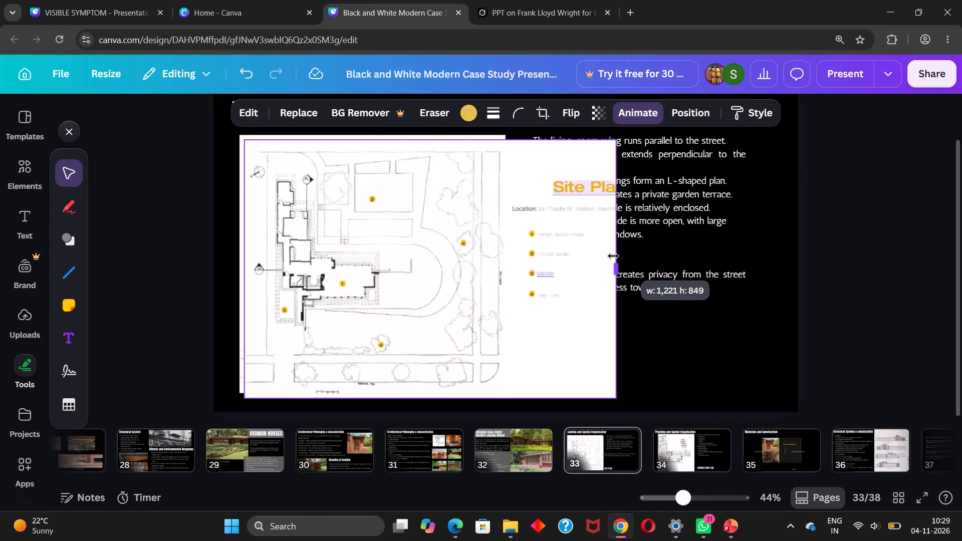
drag(613, 256, 612, 256)
drag(243, 269, 430, 259)
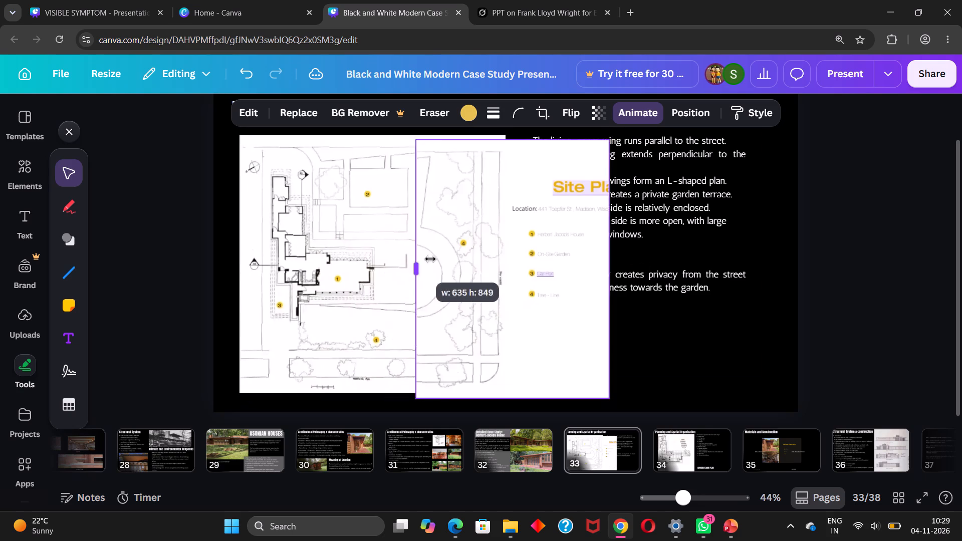
drag(430, 259, 516, 272)
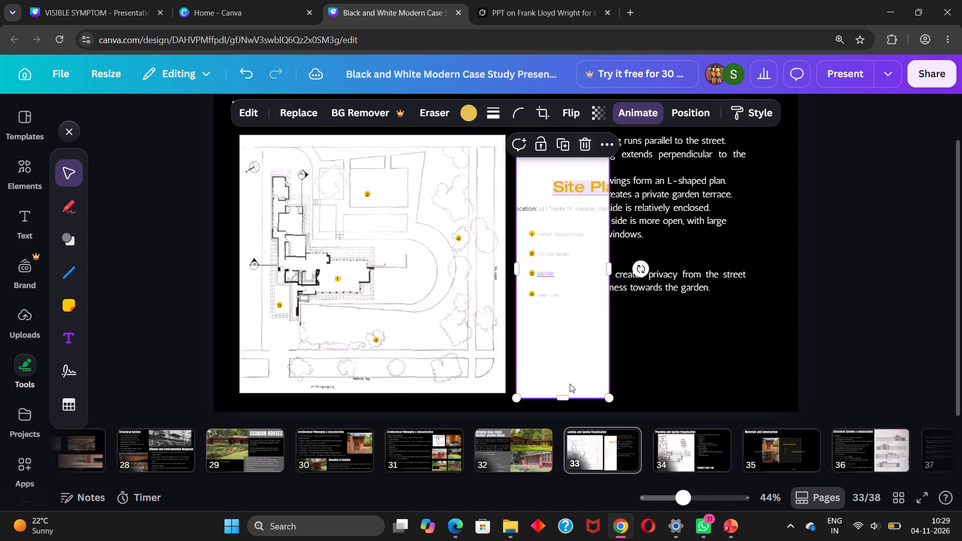
drag(565, 400, 574, 307)
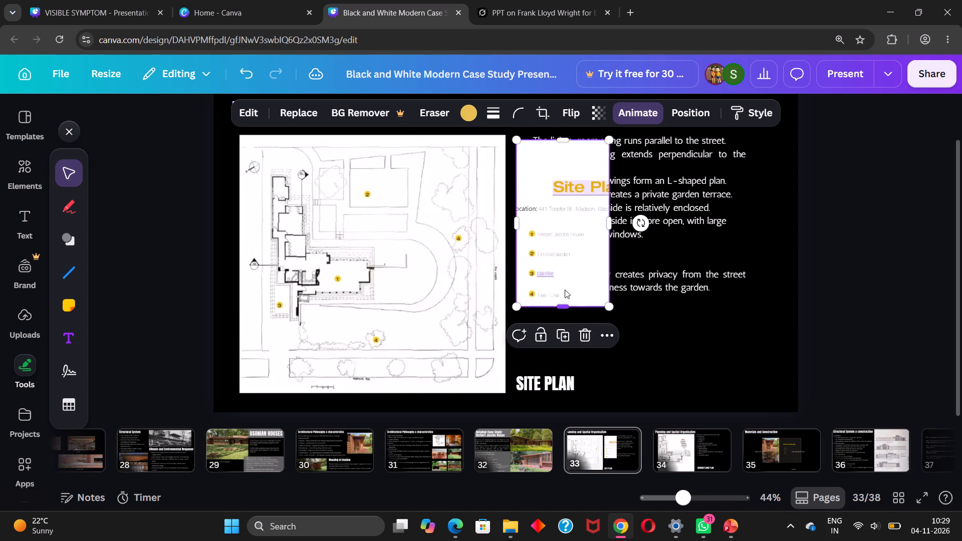
Copy the "The term Usonian was used by…" text box from page 30 onto the SITE PLAN page.
scroll(550, 252, left, 1)
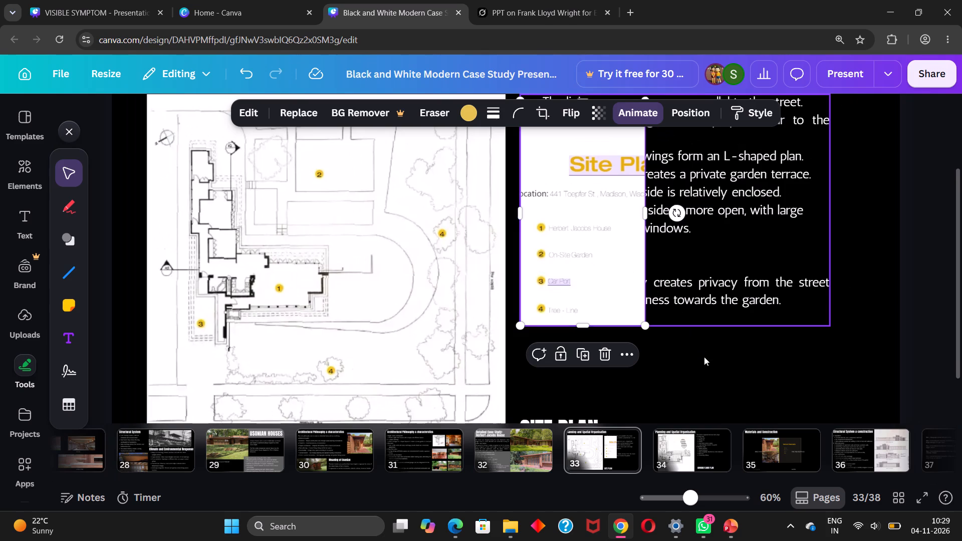
scroll(735, 272, down, 1)
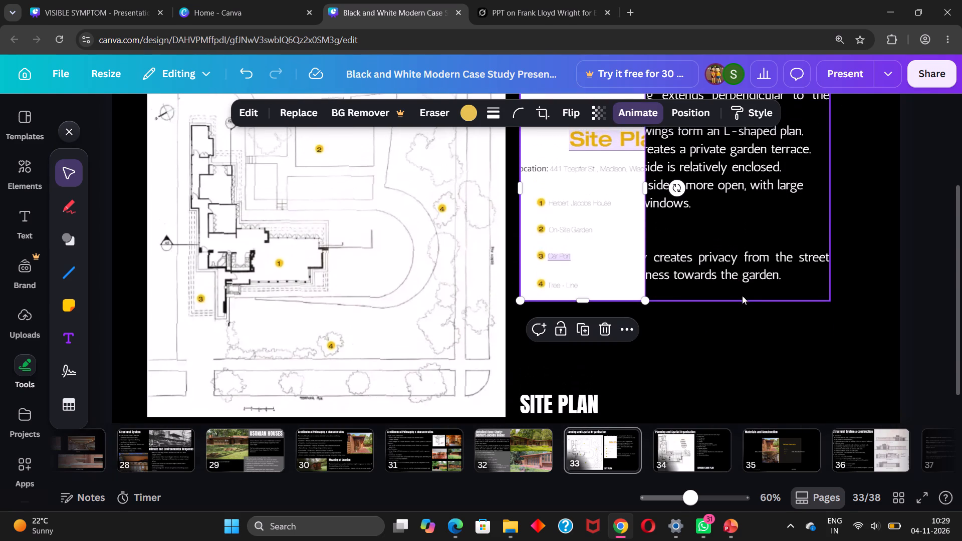
scroll(744, 277, down, 1)
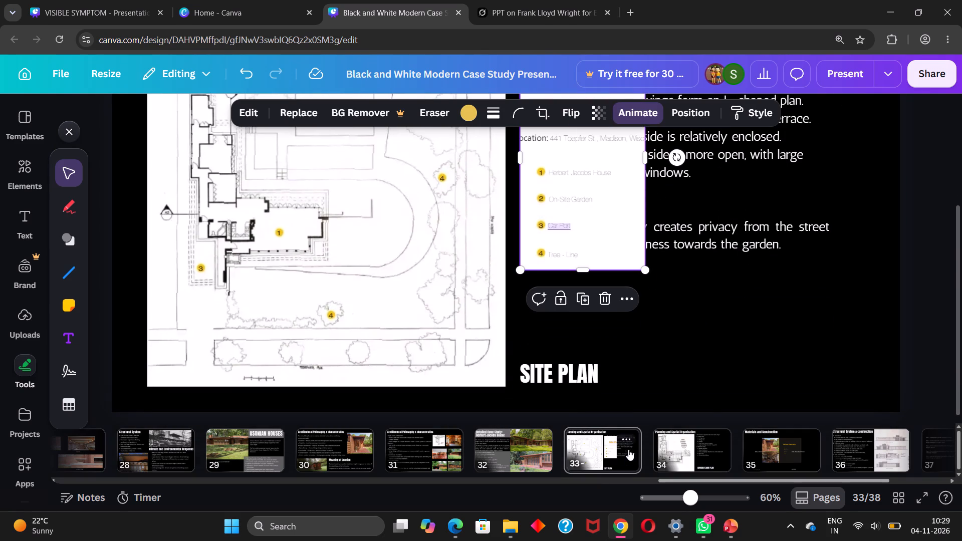
click(527, 453)
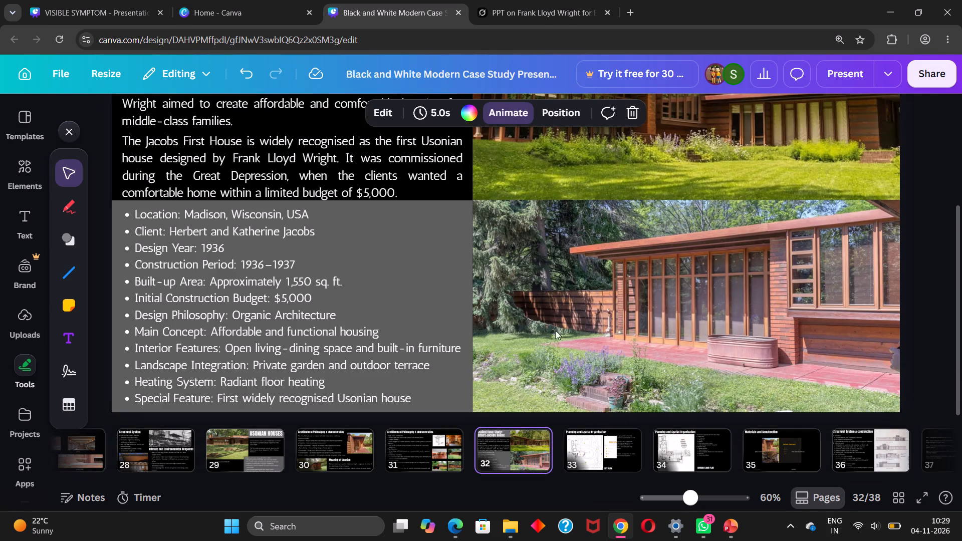
click(345, 447)
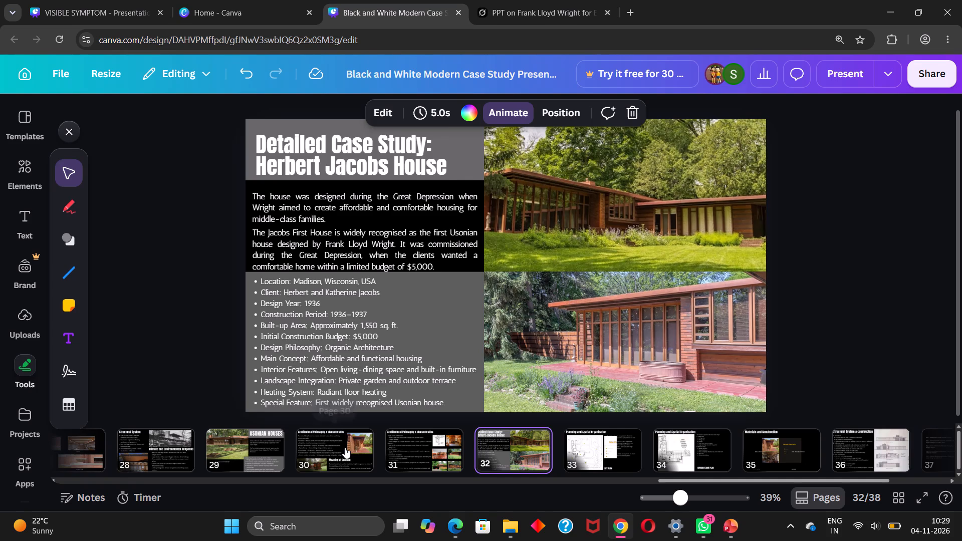
click(540, 385)
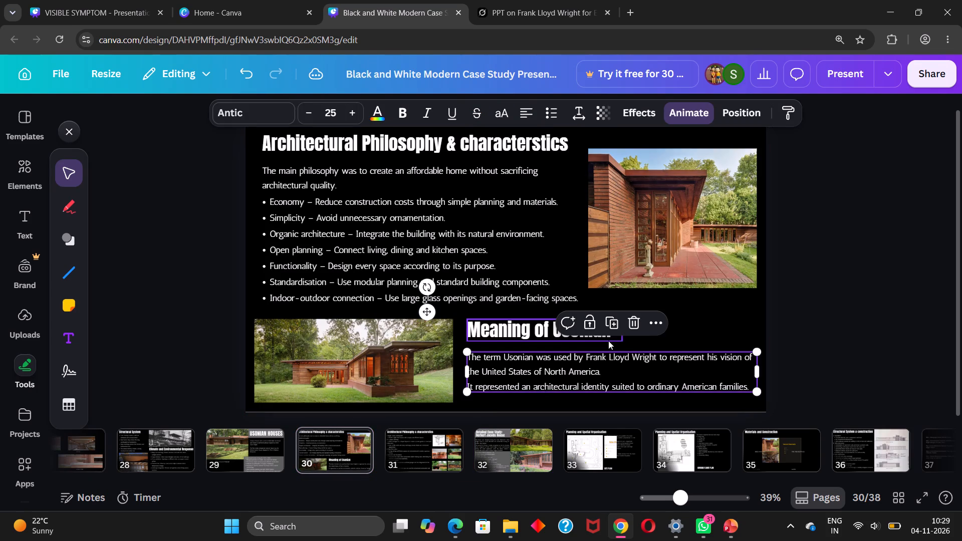
key(ctrl+c)
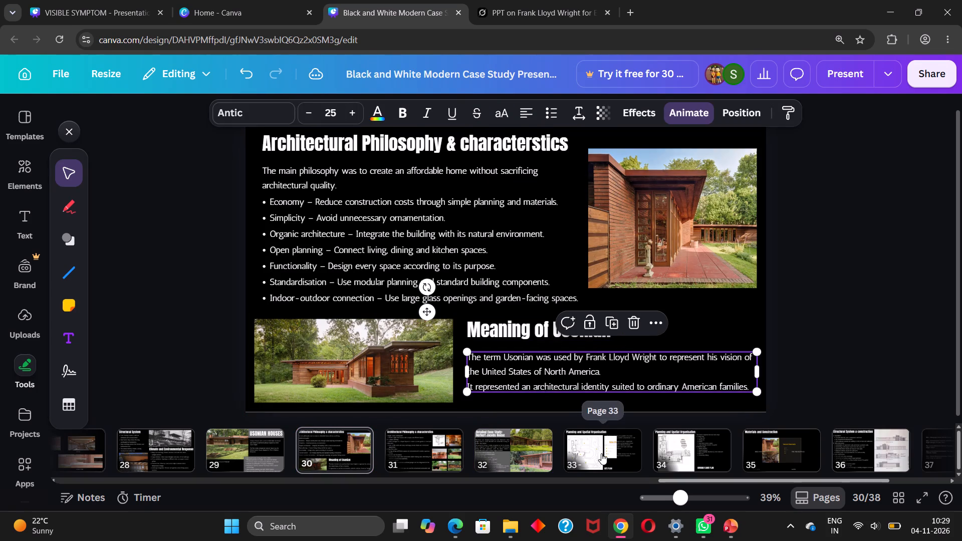
click(601, 453)
key(ctrl+v)
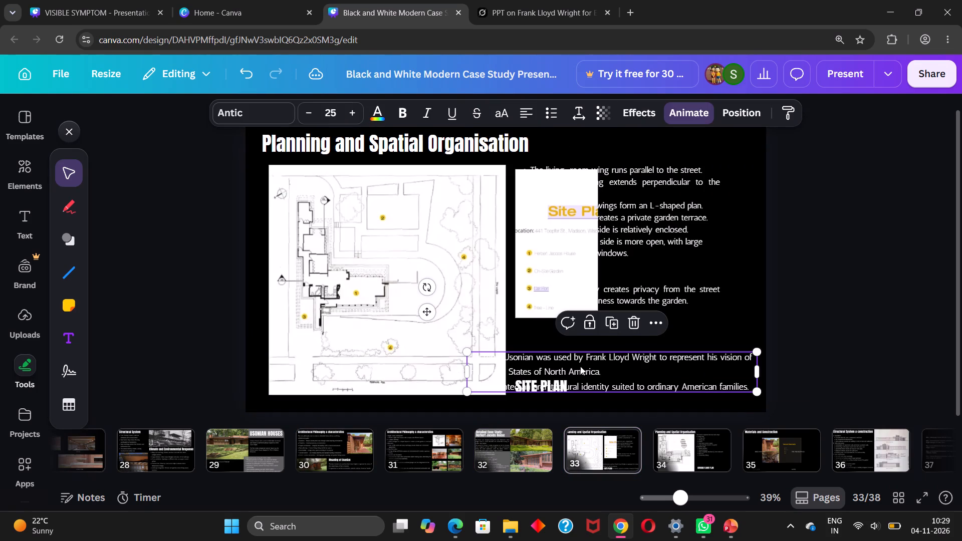
click(580, 366)
key(1)
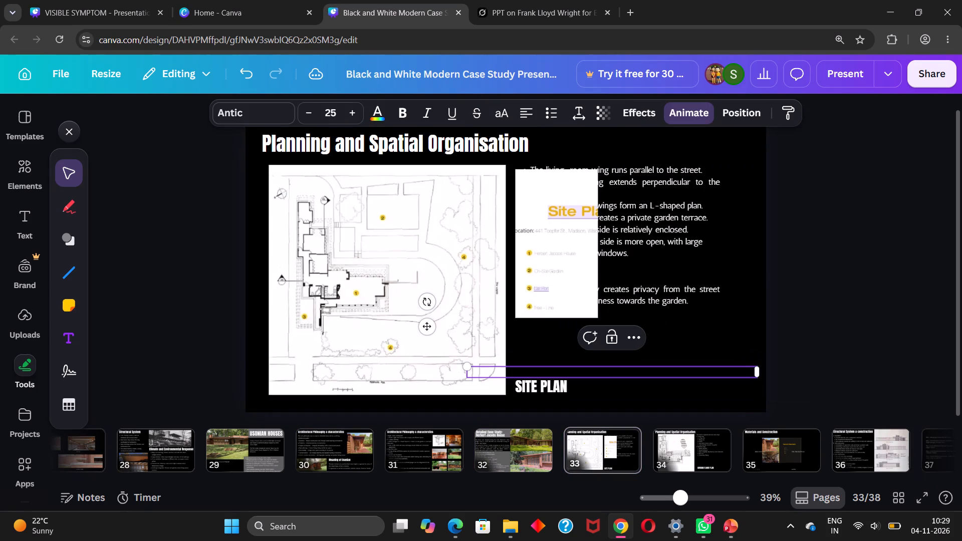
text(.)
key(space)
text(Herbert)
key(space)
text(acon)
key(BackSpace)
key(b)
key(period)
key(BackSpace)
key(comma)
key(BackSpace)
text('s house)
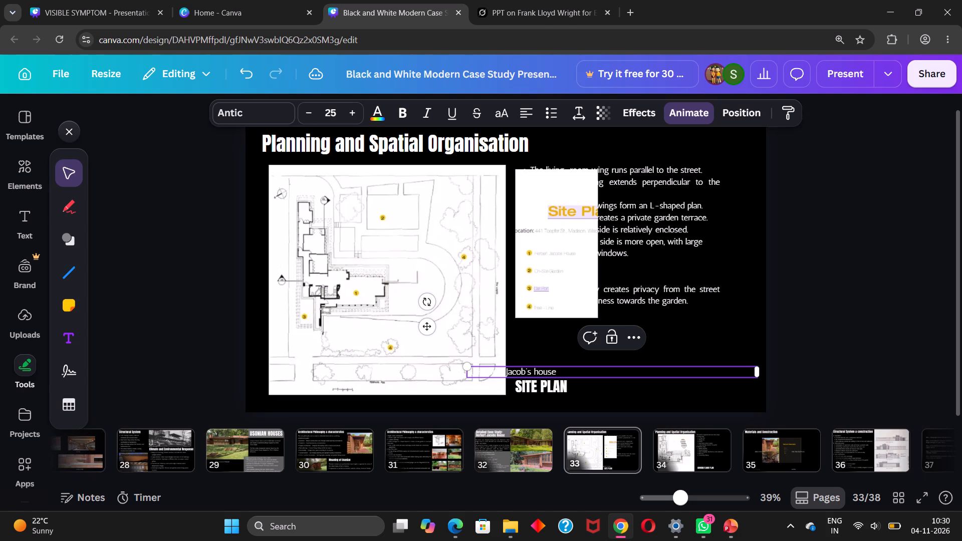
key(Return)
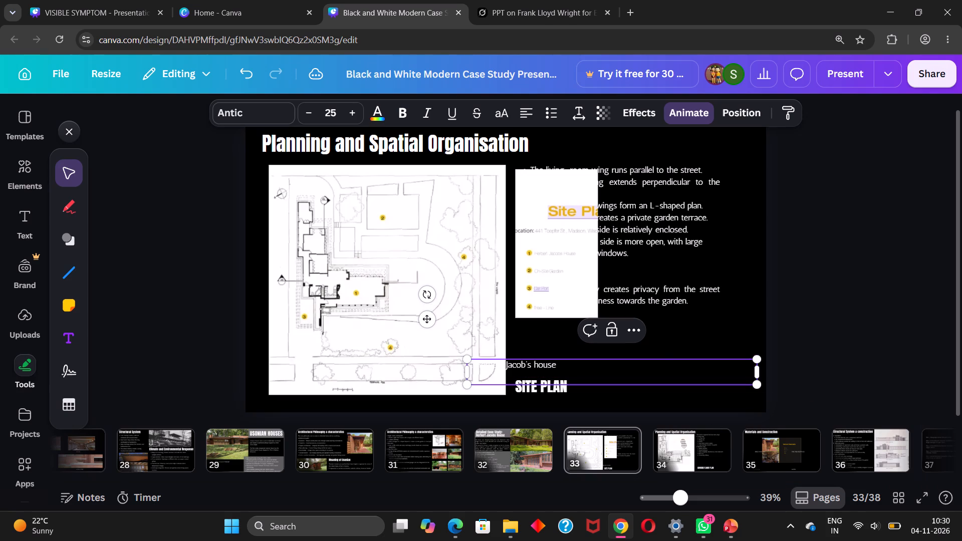
Move the legend text box clear of the plan image, just above the SITE PLAN title.
drag(670, 358, 728, 337)
click(618, 344)
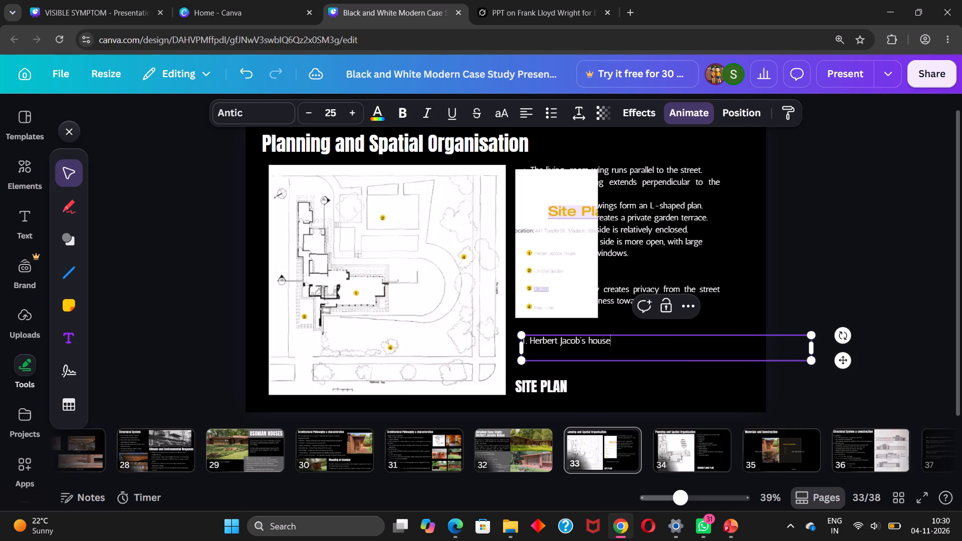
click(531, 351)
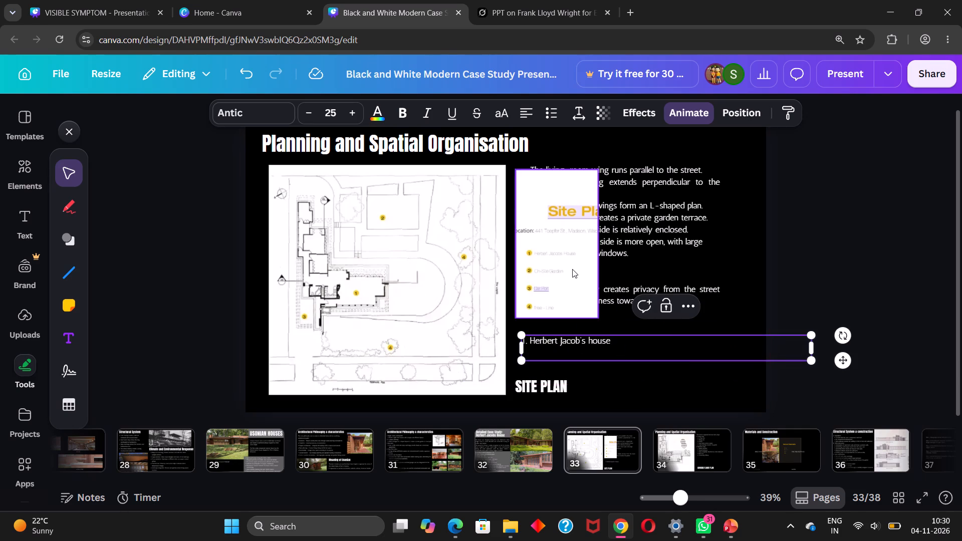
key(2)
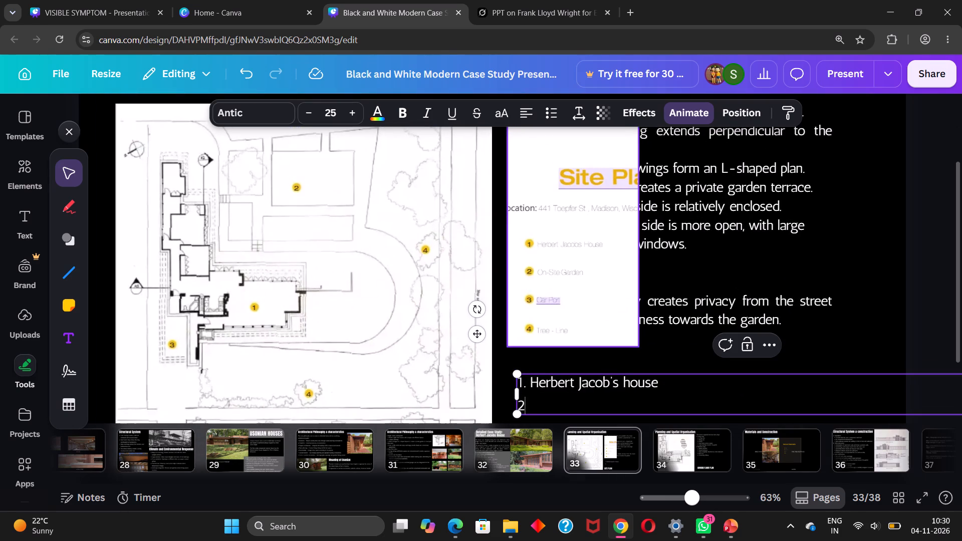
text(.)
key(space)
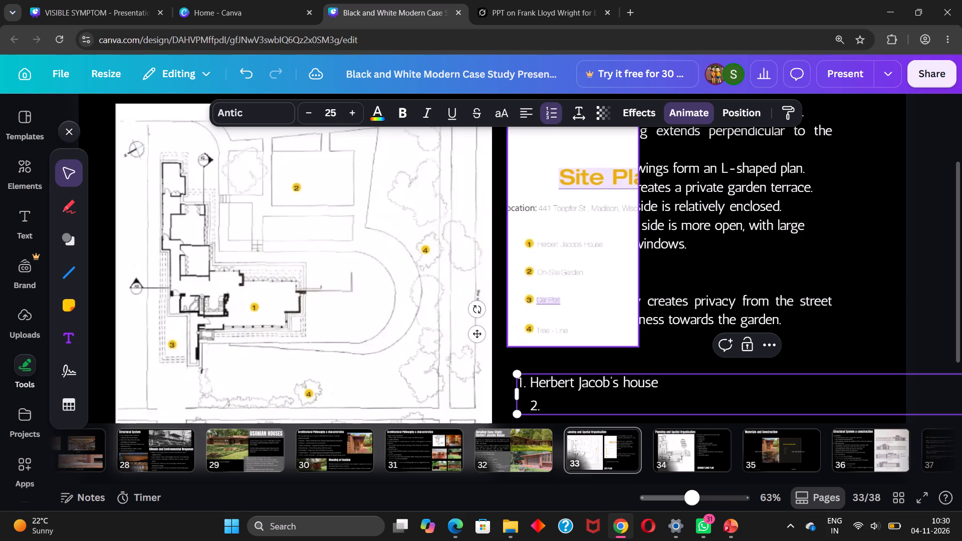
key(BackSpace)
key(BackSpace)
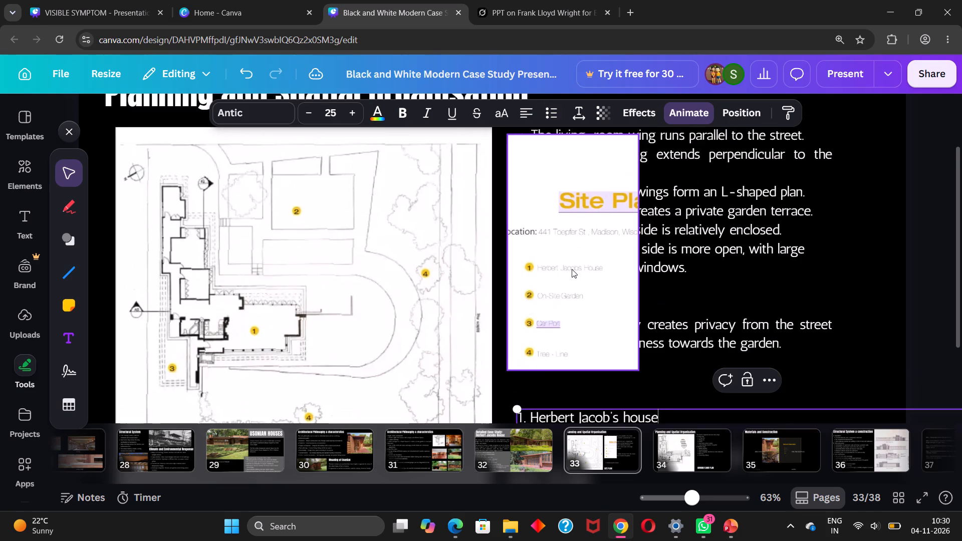
click(531, 413)
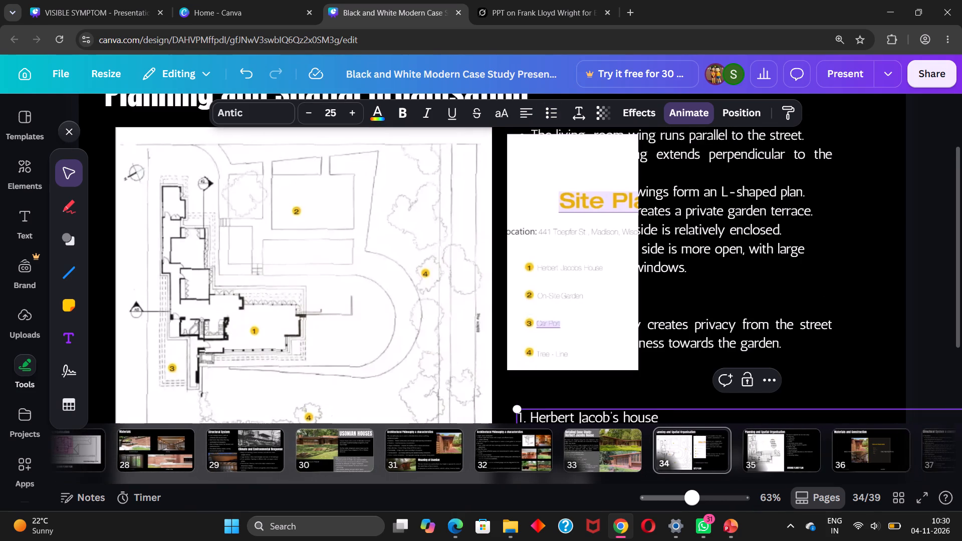
key(BackSpace)
key(BackSpace)
key(BackSpace)
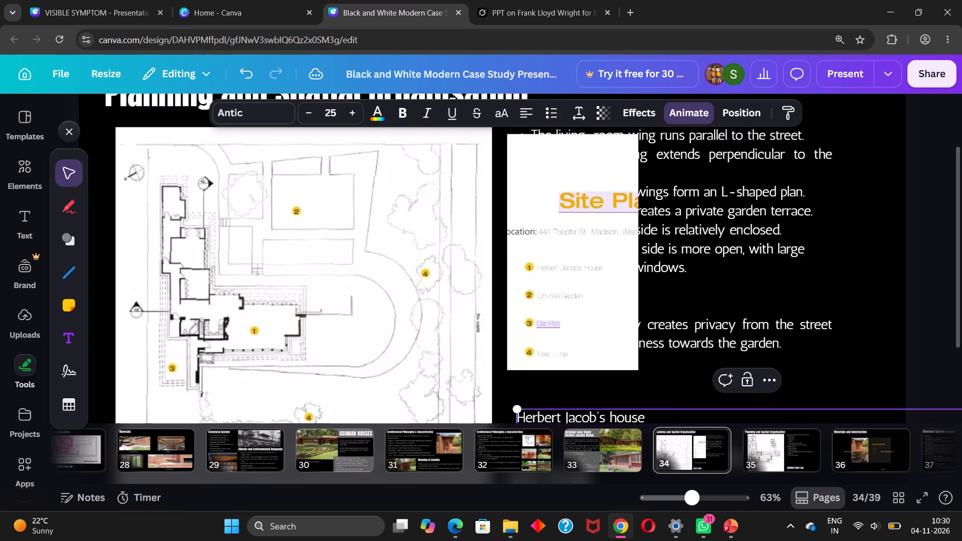
scroll(731, 381, down, 2)
click(663, 310)
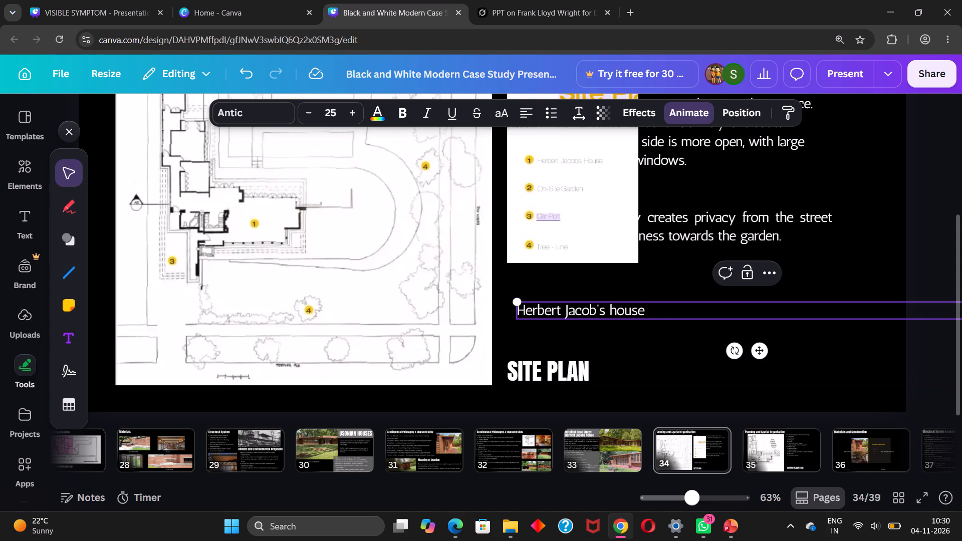
key(Return)
key(o)
key(BackSpace)
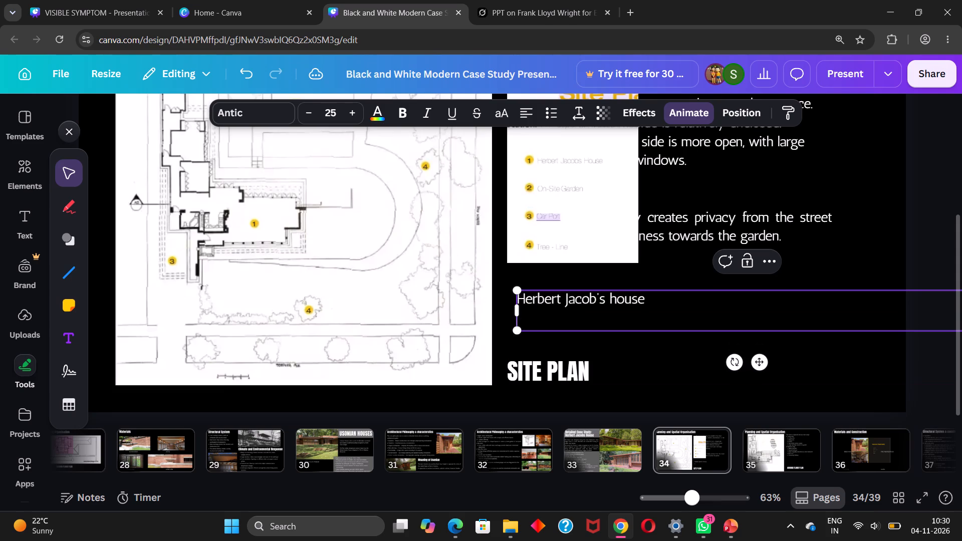
text(On-site GArde)
key(BackSpace)
key(BackSpace)
key(BackSpace)
key(BackSpace)
text(arden)
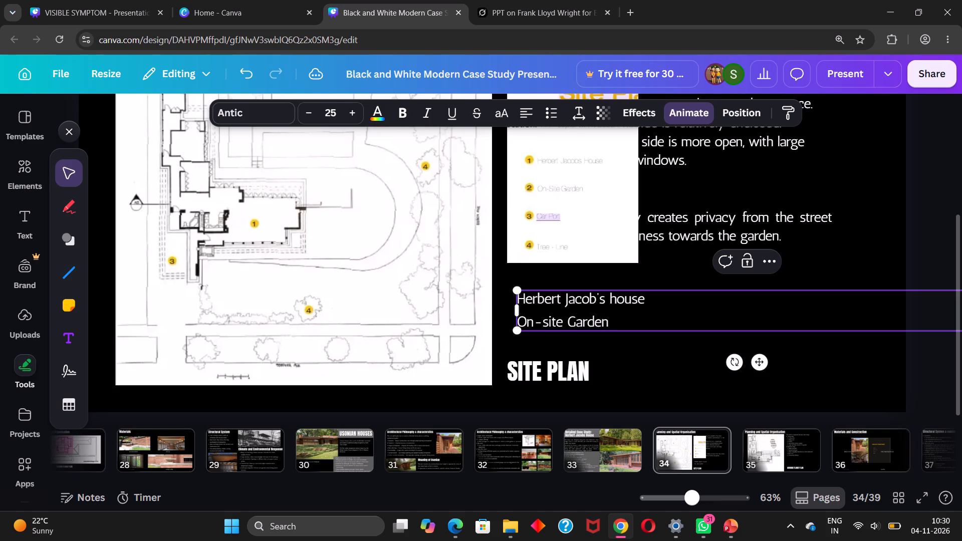
Add "Car port" as the third line of the legend.
key(Return)
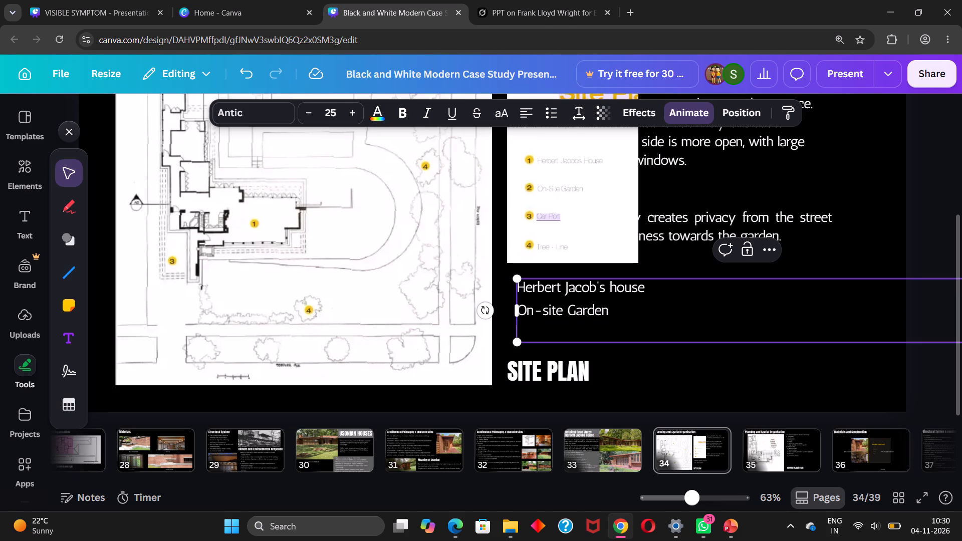
text(CAr)
key(BackSpace)
key(BackSpace)
text(ar)
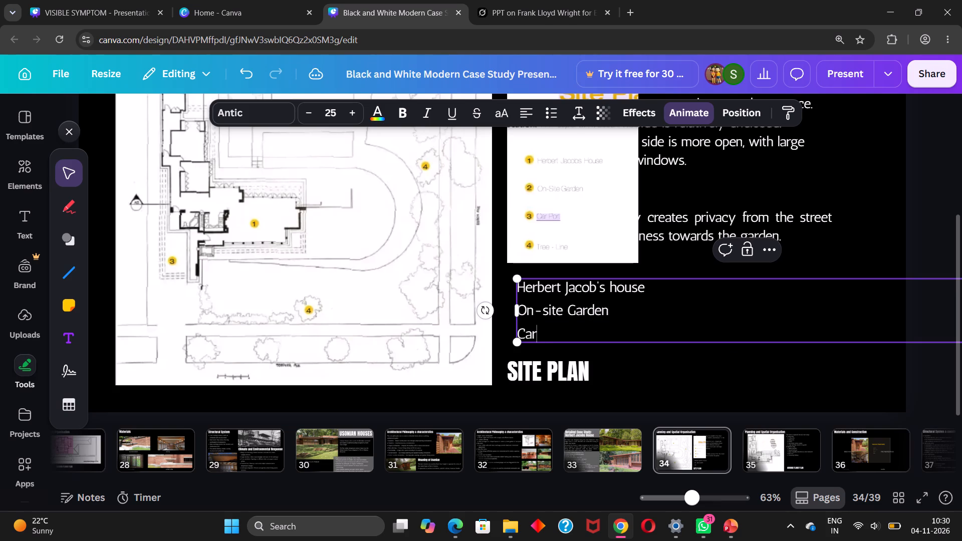
key(space)
text(port)
Add "Tree-Line" as the fourth line of the legend.
key(Return)
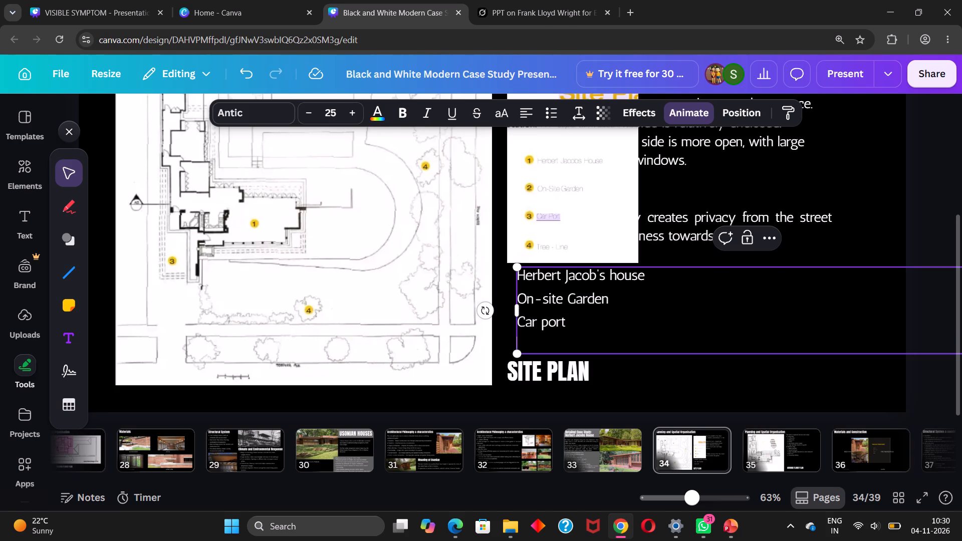
text(Tree)
key(space)
text(l)
key(BackSpace)
key(BackSpace)
key(minus)
text(Line)
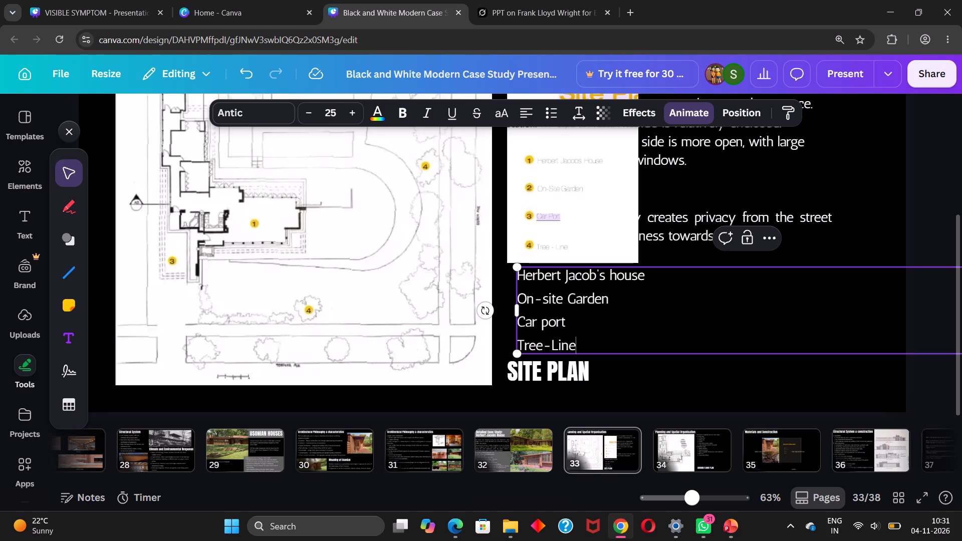
drag(585, 345, 511, 338)
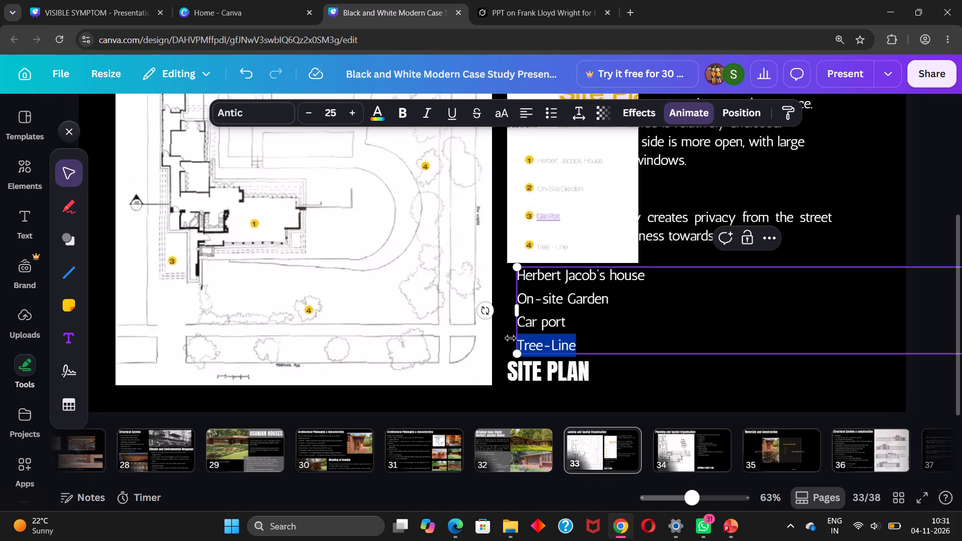
drag(511, 338, 517, 258)
drag(577, 345, 540, 292)
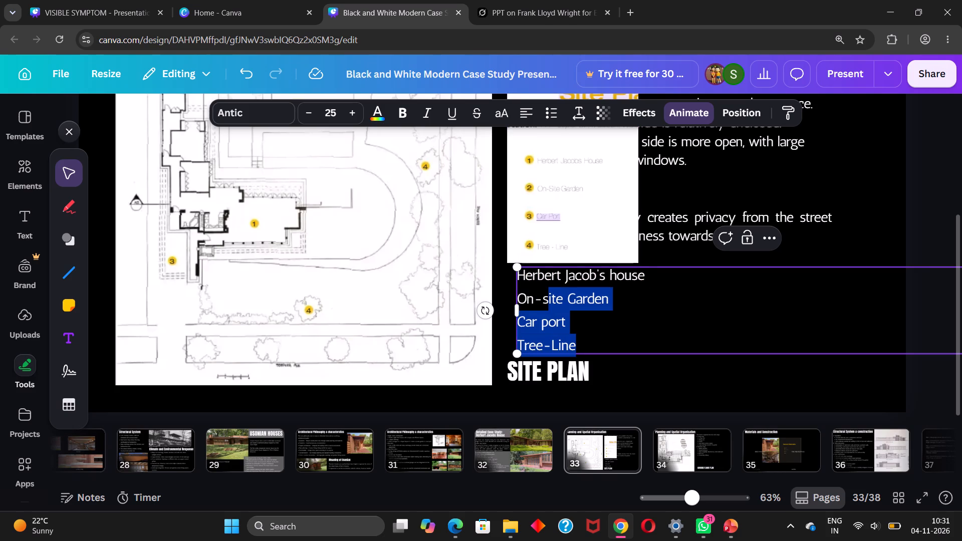
drag(540, 292, 517, 280)
click(546, 117)
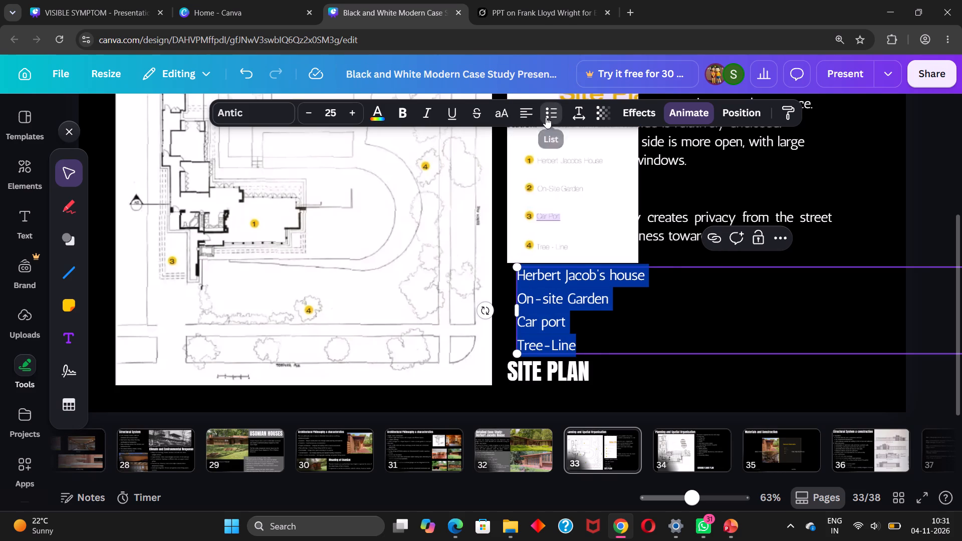
click(546, 117)
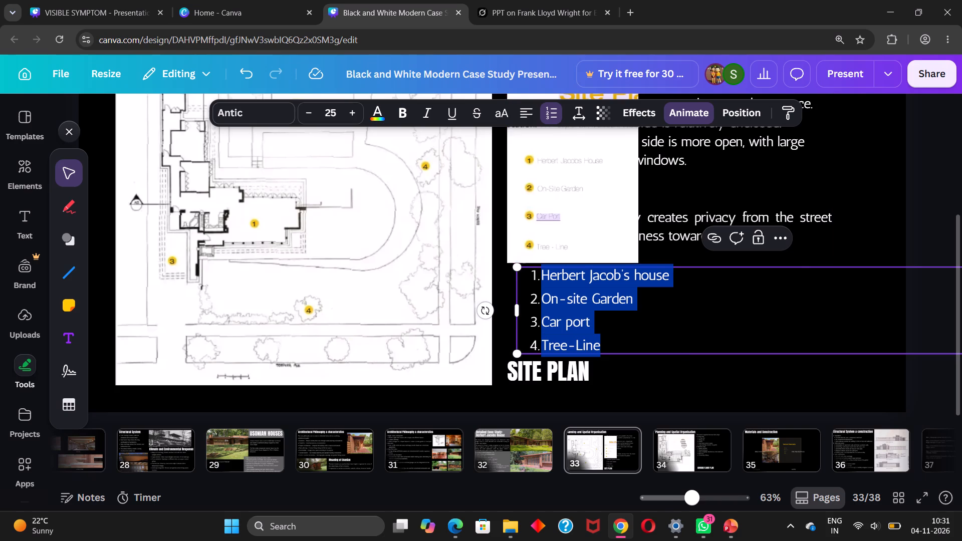
Narrow the legend text box so it is just wider than its longest line and fits inside the page.
ctrl+scroll(857, 291, down, 4)
drag(747, 339, 622, 339)
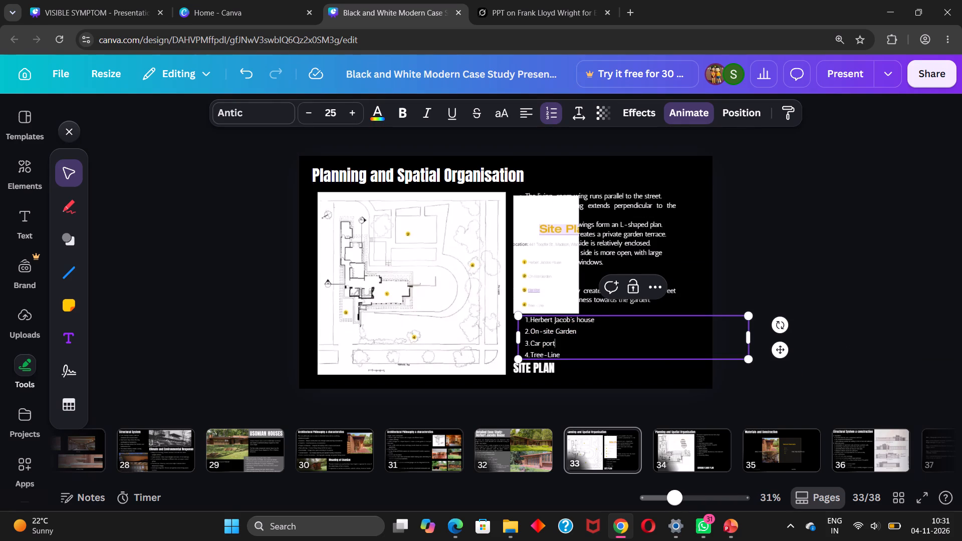
drag(750, 341, 595, 333)
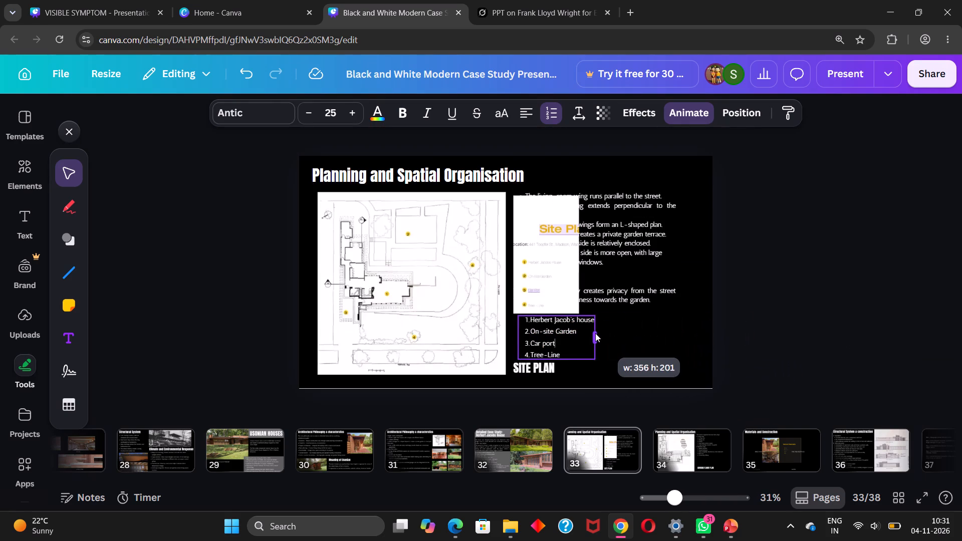
drag(595, 333, 601, 333)
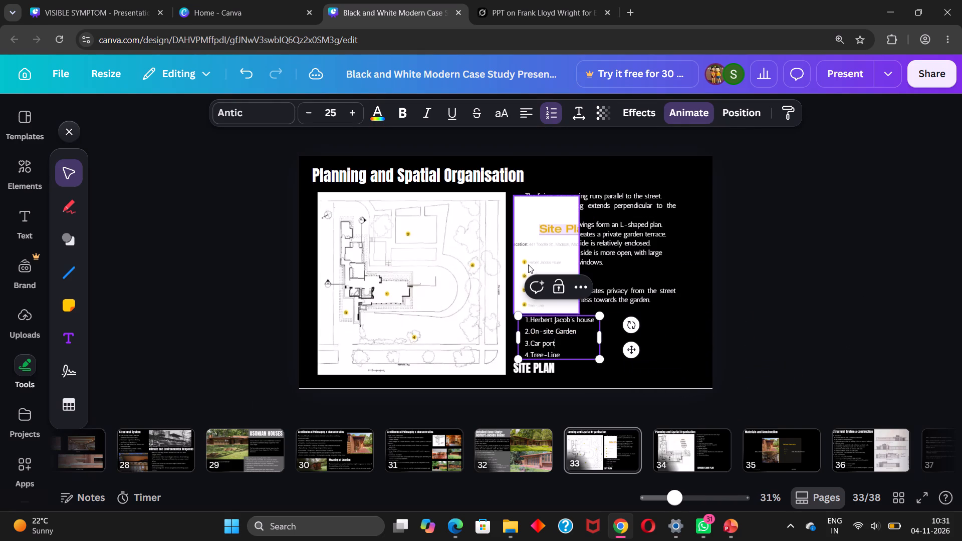
Delete the cropped legend image that covers the planning text beside the site plan.
click(528, 264)
click(572, 165)
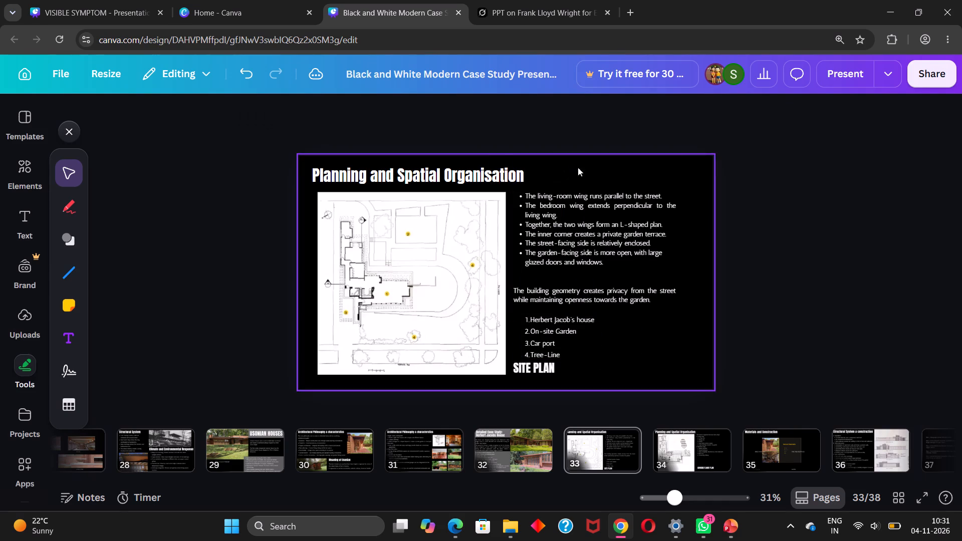
Shrink the numbered legend to a text size of about 20.8 and place it beside the "SITE PLAN" label.
drag(567, 345, 565, 340)
drag(596, 357, 594, 351)
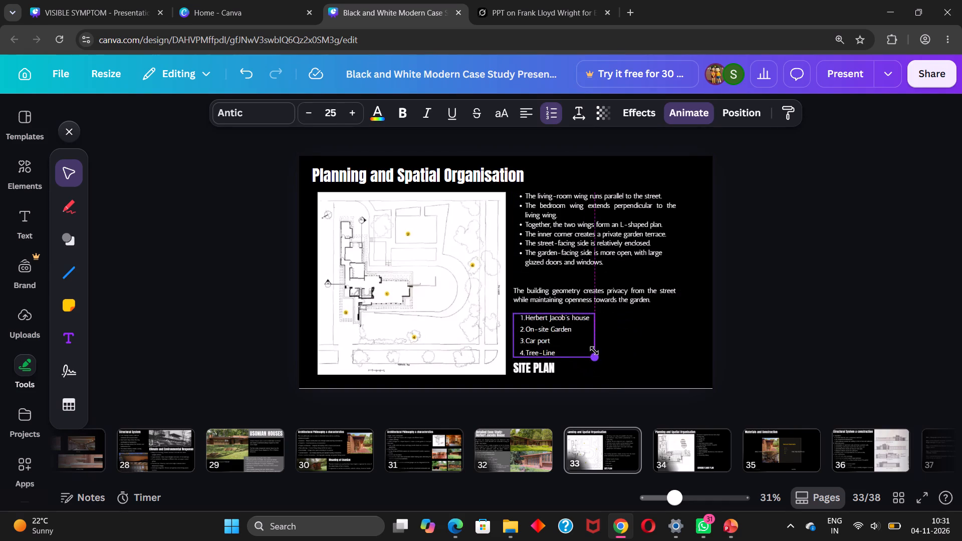
drag(594, 351, 581, 351)
drag(565, 335, 574, 341)
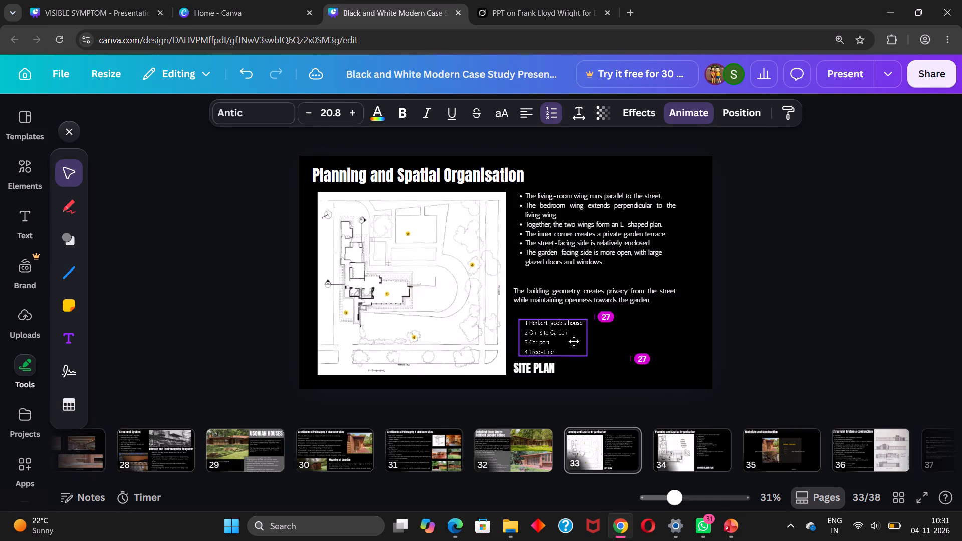
drag(574, 341, 619, 359)
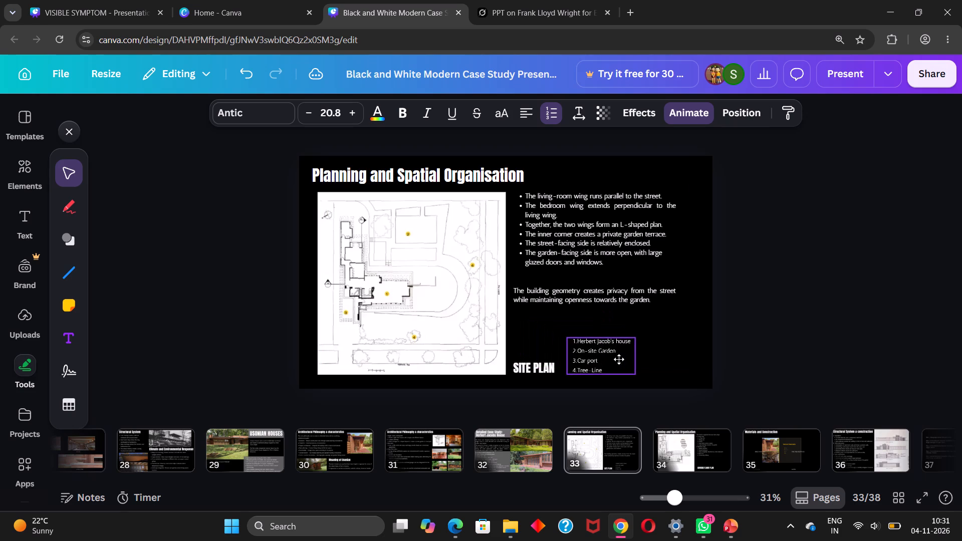
drag(619, 359, 490, 356)
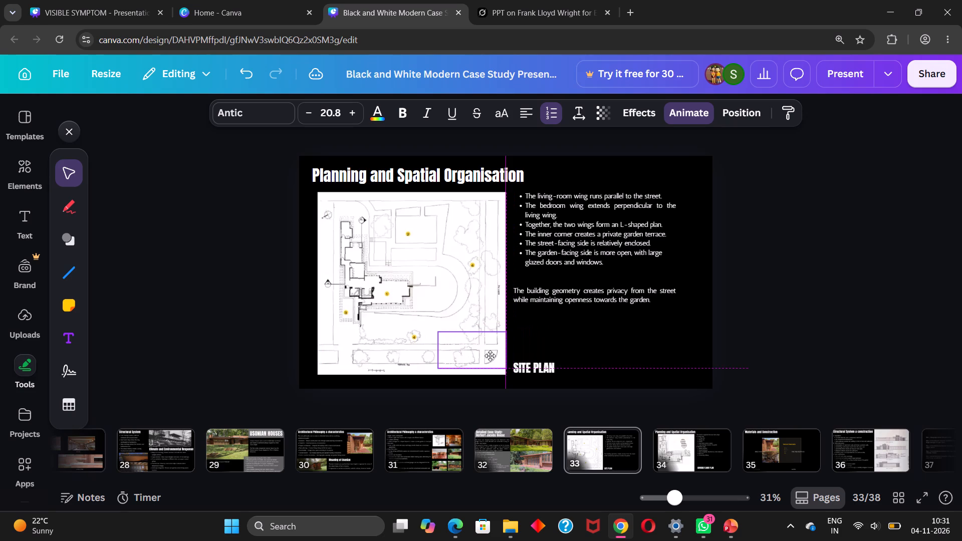
drag(490, 356, 622, 355)
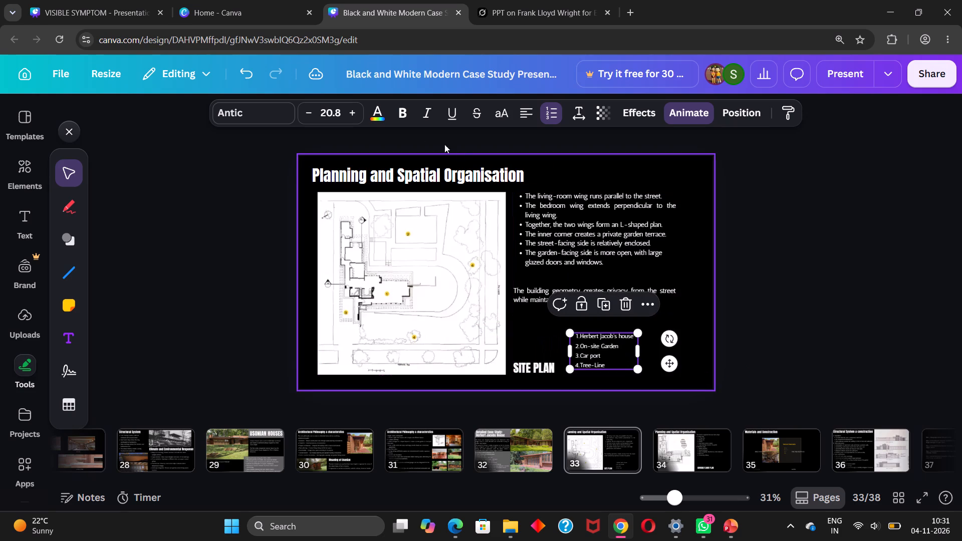
Colour the legend text black and move it onto the lower-right corner of the site plan drawing.
click(382, 116)
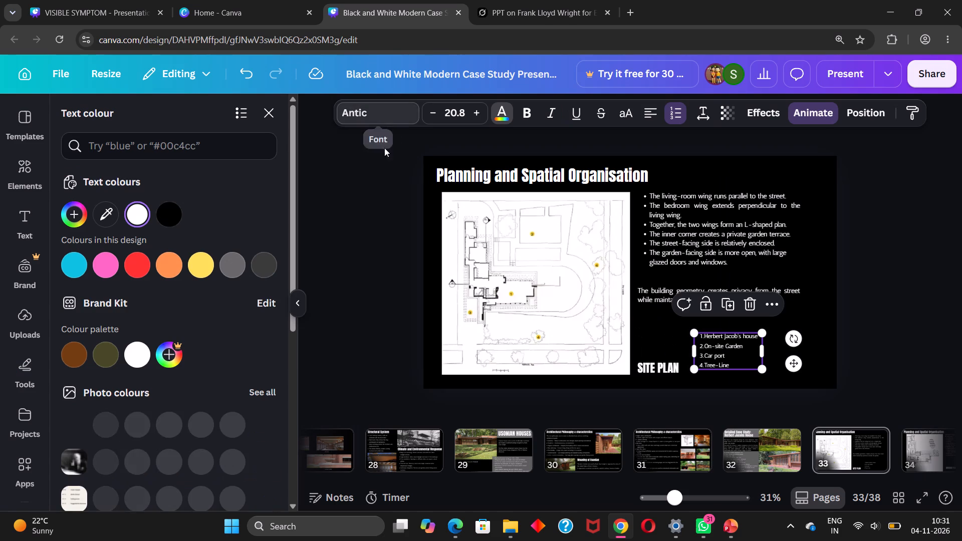
click(174, 213)
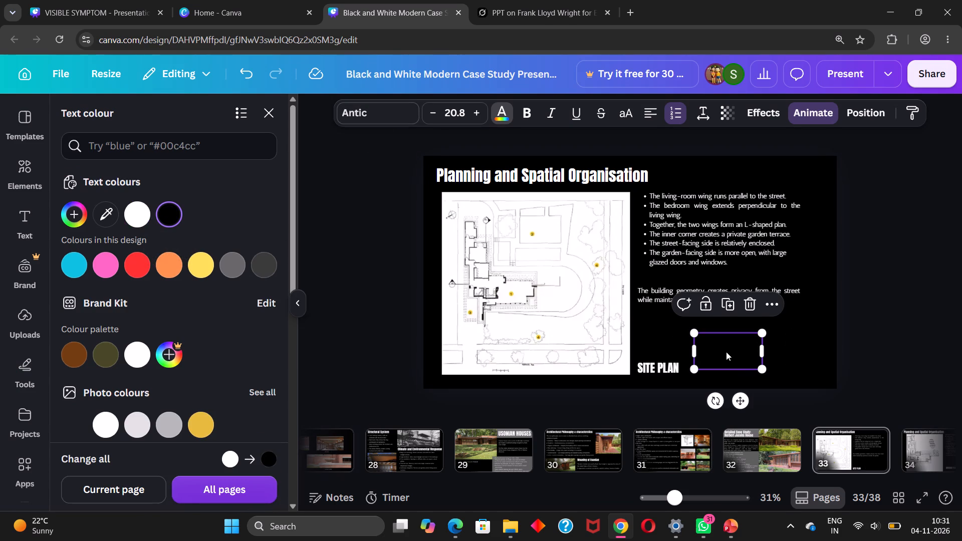
drag(726, 352, 608, 351)
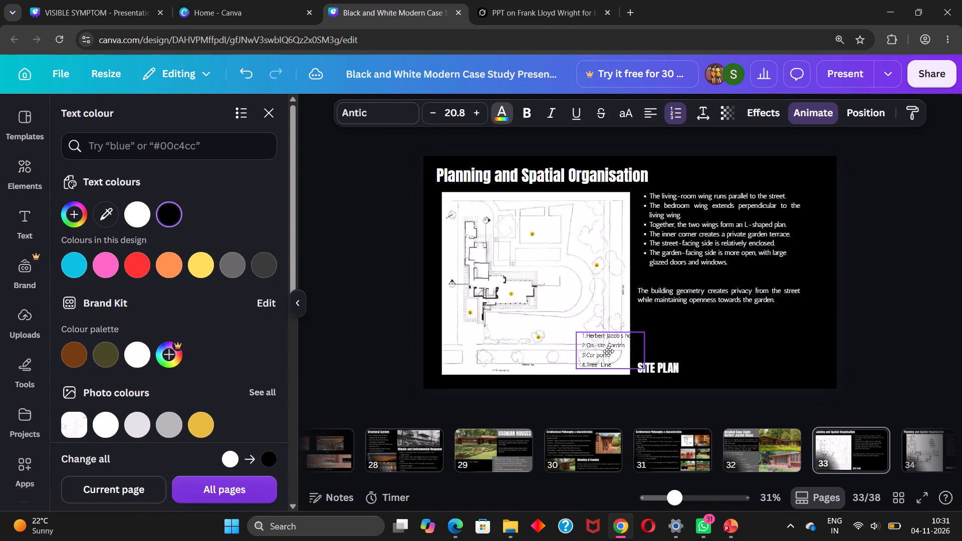
drag(608, 351, 596, 354)
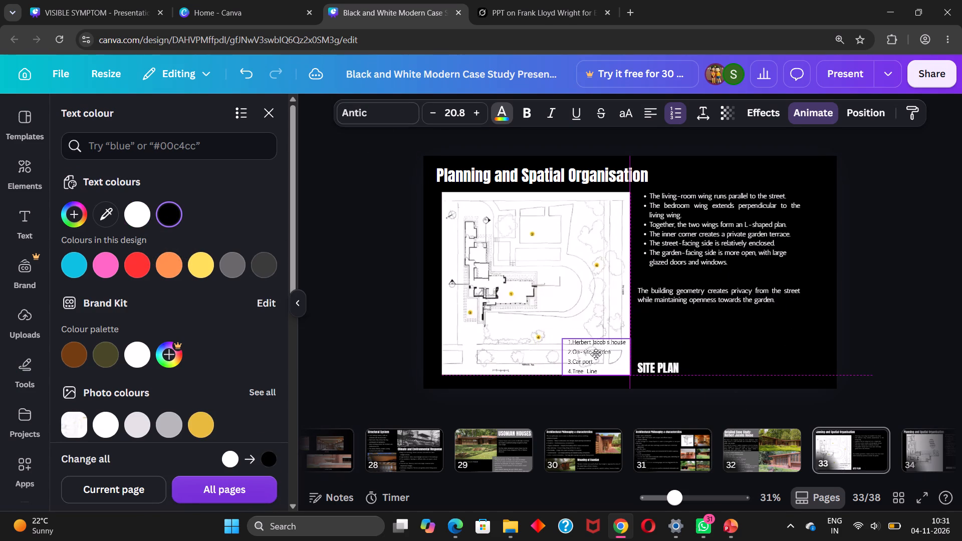
drag(596, 354, 589, 353)
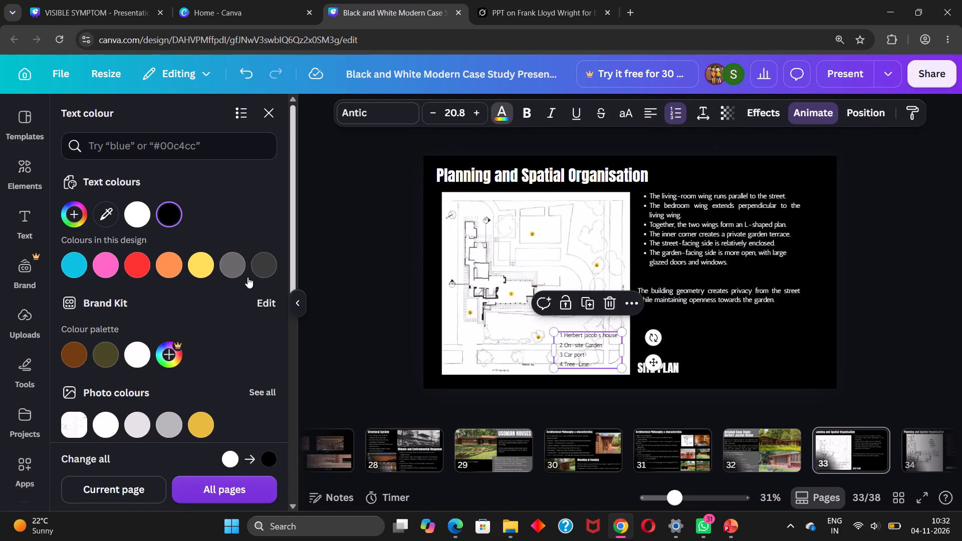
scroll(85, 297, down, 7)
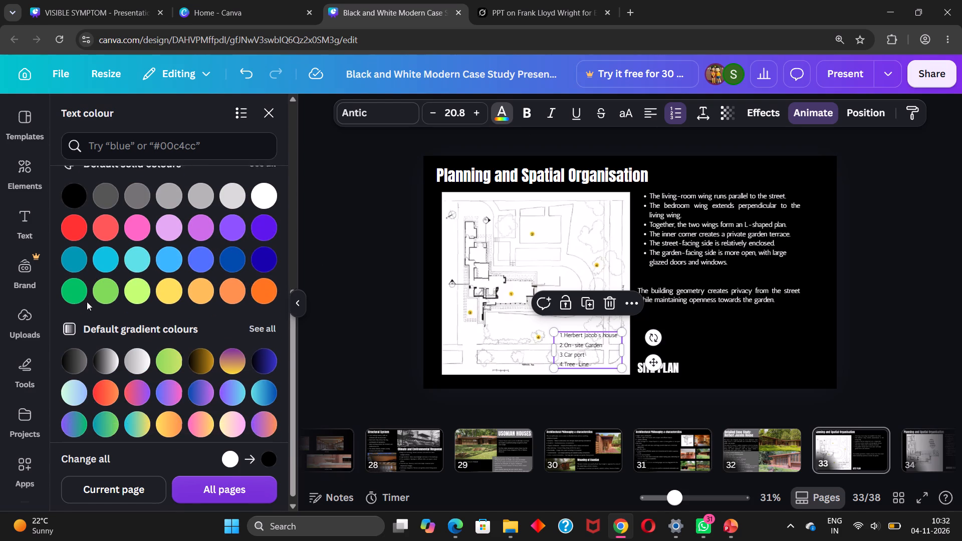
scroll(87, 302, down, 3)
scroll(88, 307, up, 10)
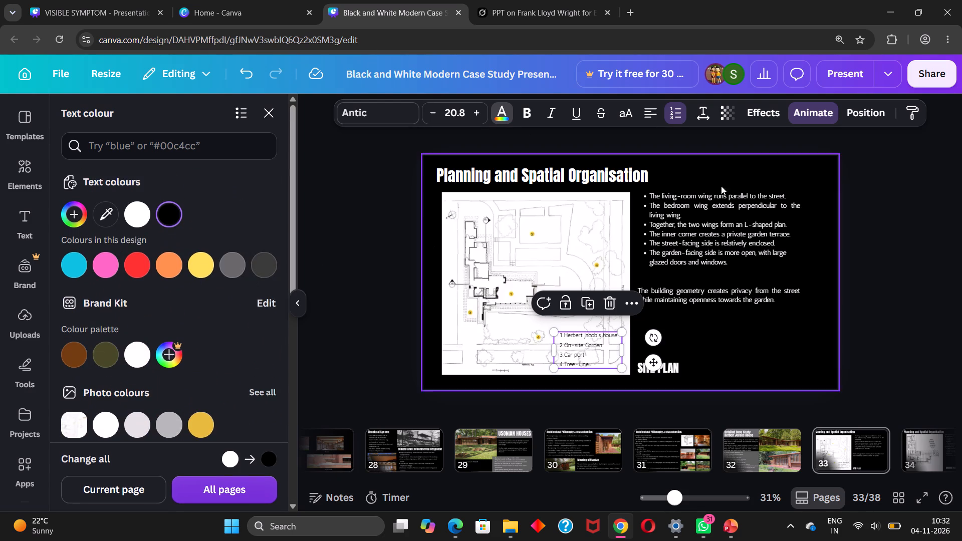
Apply a yellow Background effect to the legend with roundness 0, spread 100 and transparency 33.
click(768, 109)
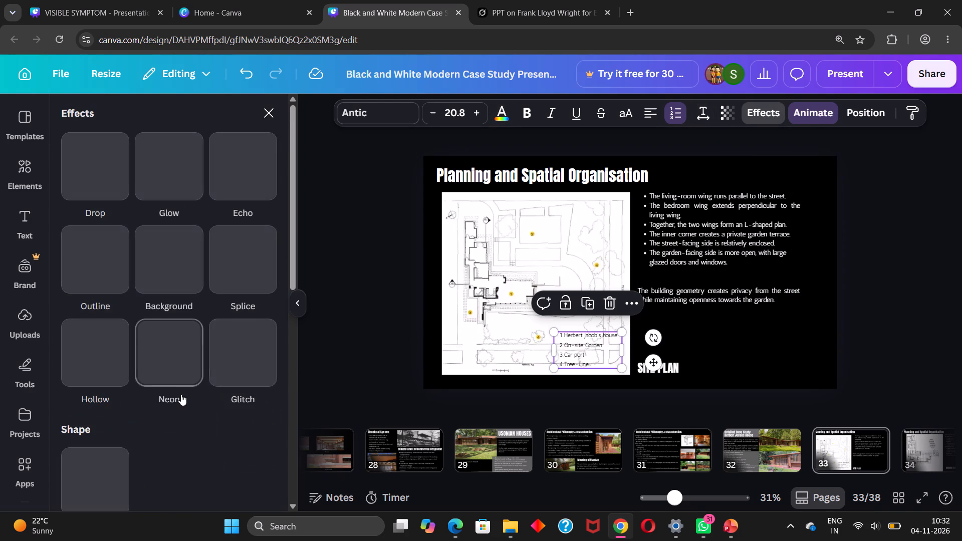
scroll(179, 394, down, 1)
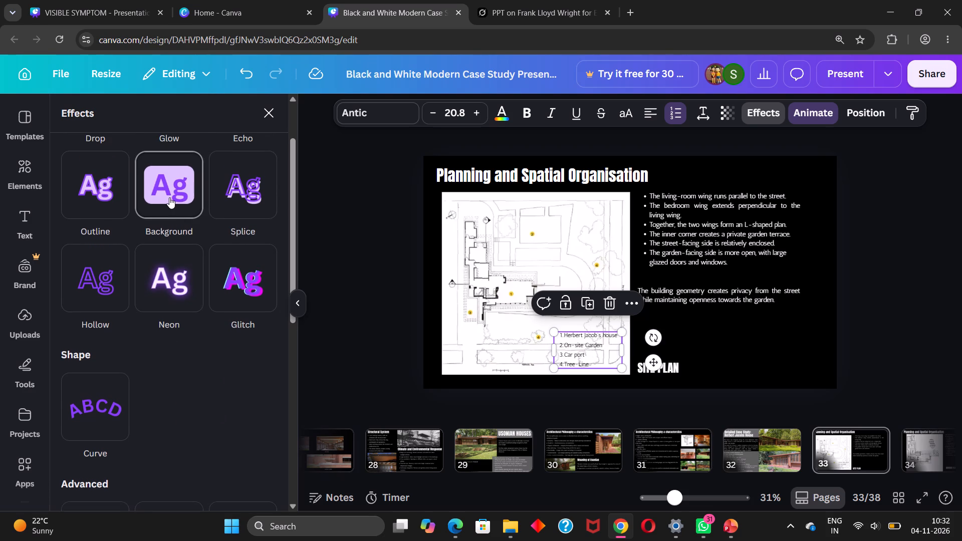
click(169, 197)
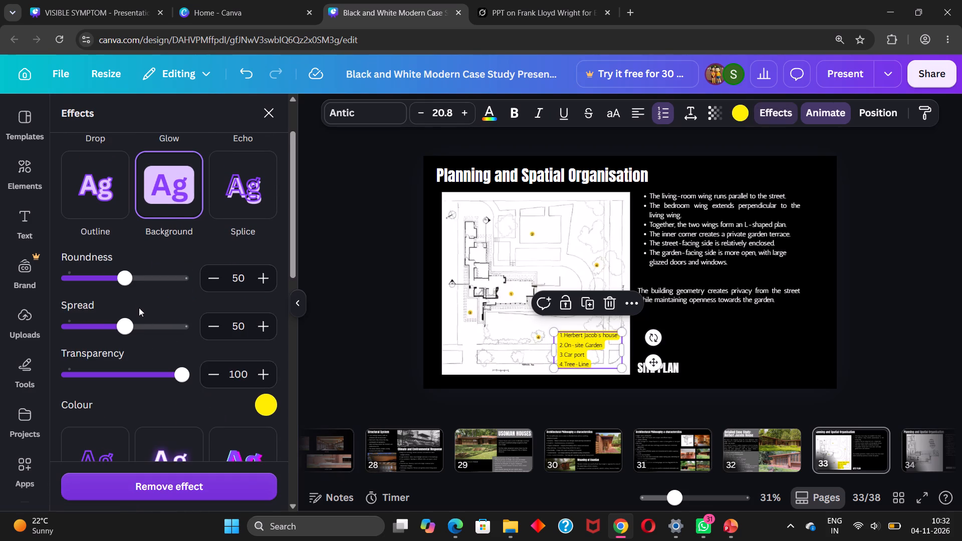
drag(129, 282, 36, 281)
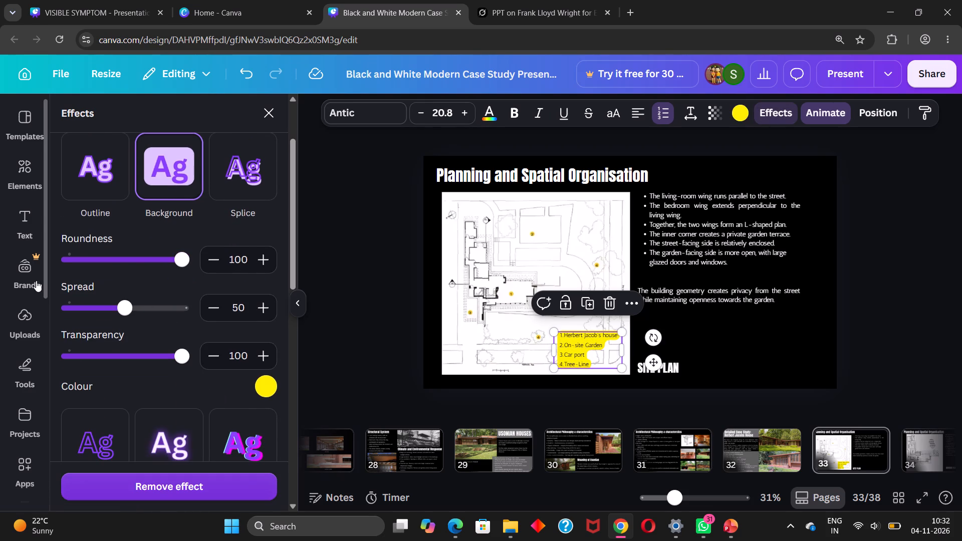
drag(36, 281, 32, 275)
drag(76, 260, 32, 263)
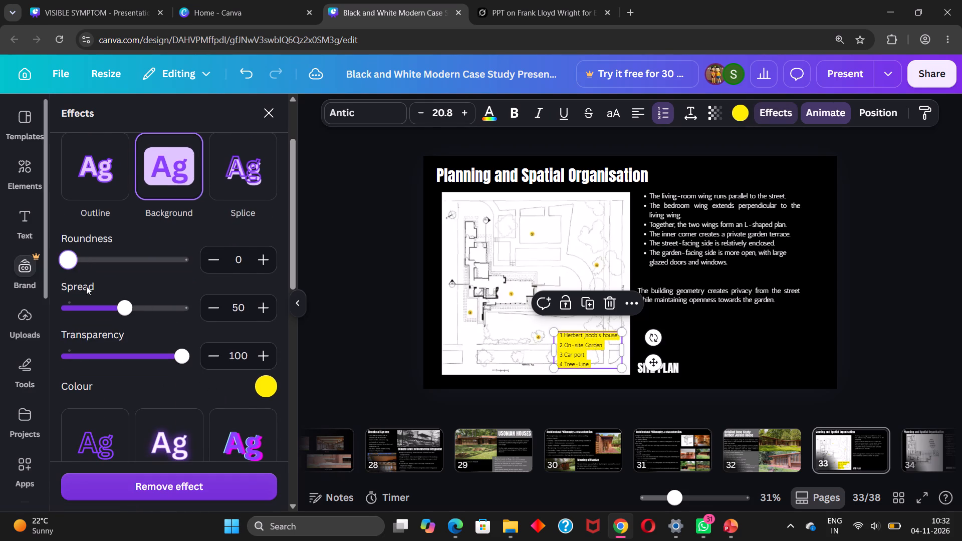
drag(124, 310, 156, 317)
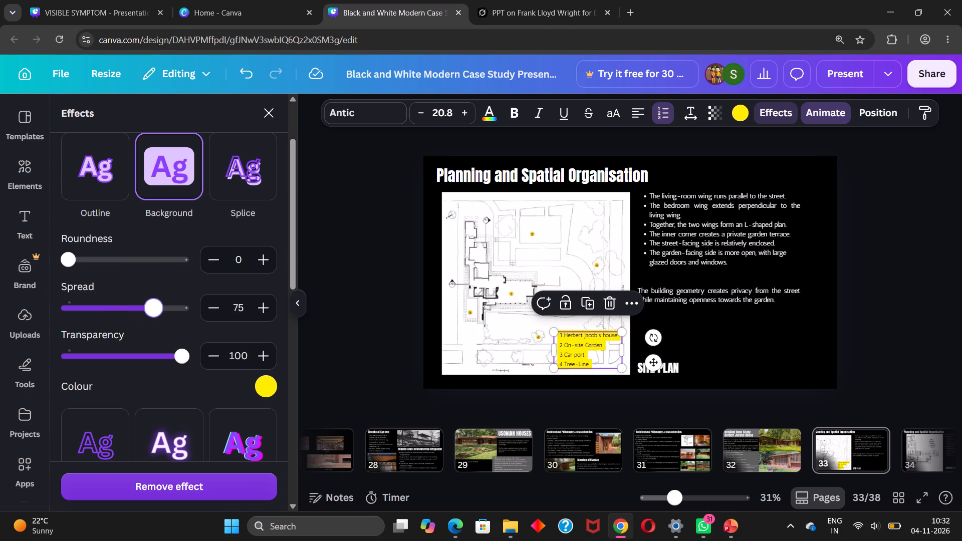
drag(156, 317, 293, 354)
drag(186, 359, 111, 363)
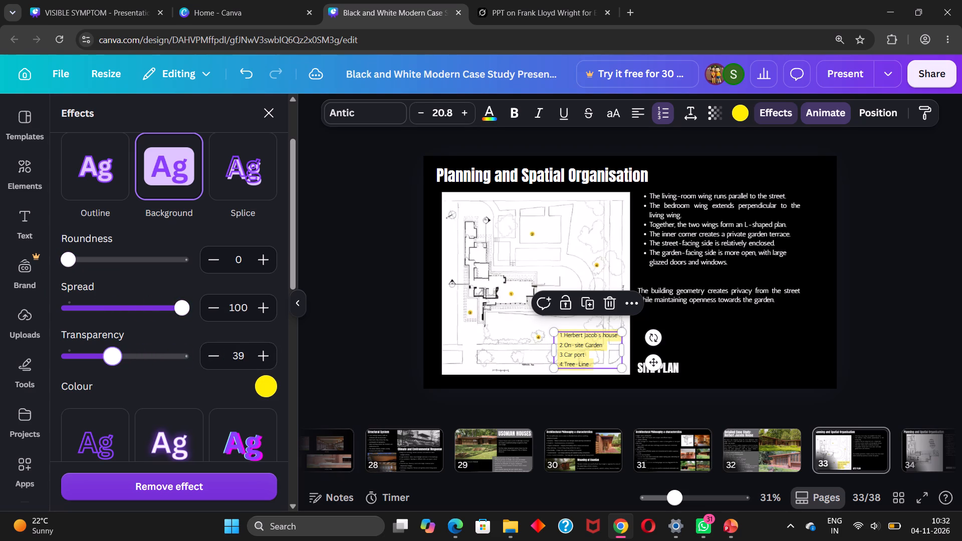
drag(111, 363, 106, 361)
Try the different text alignments on the legend and leave it right-aligned.
click(636, 109)
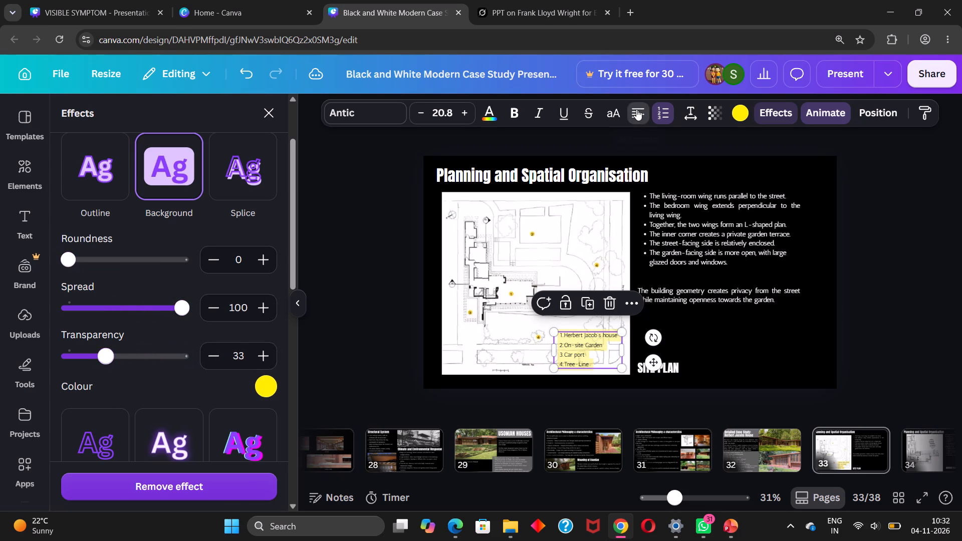
click(636, 109)
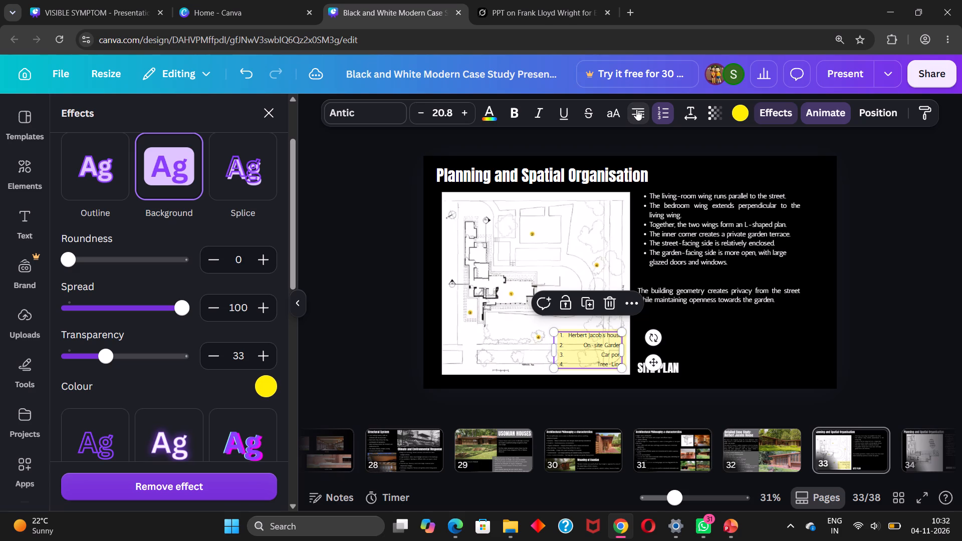
click(636, 109)
click(636, 109)
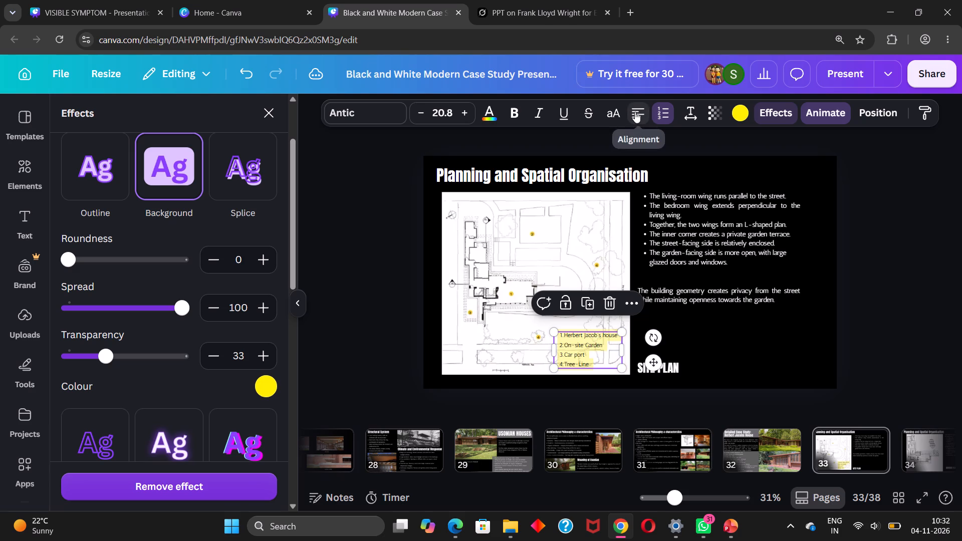
click(635, 112)
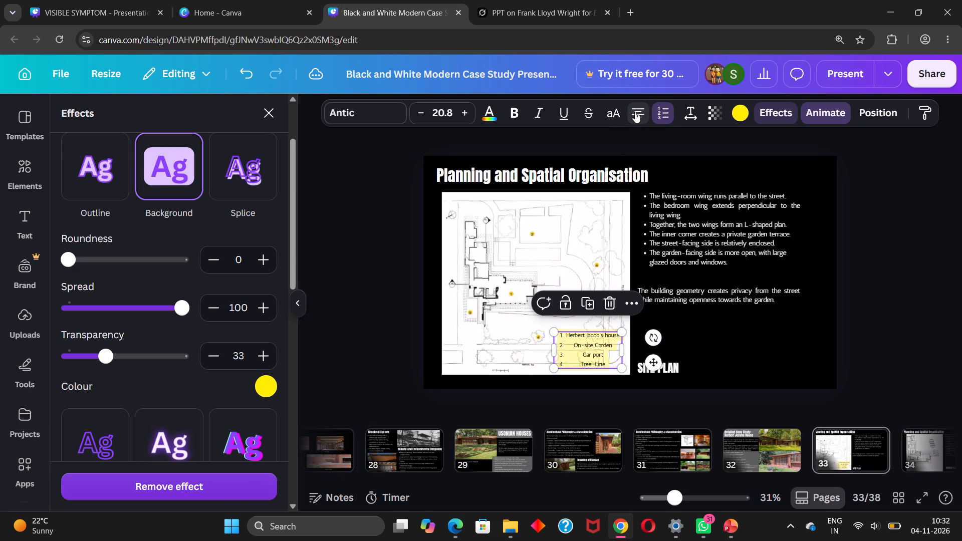
click(635, 112)
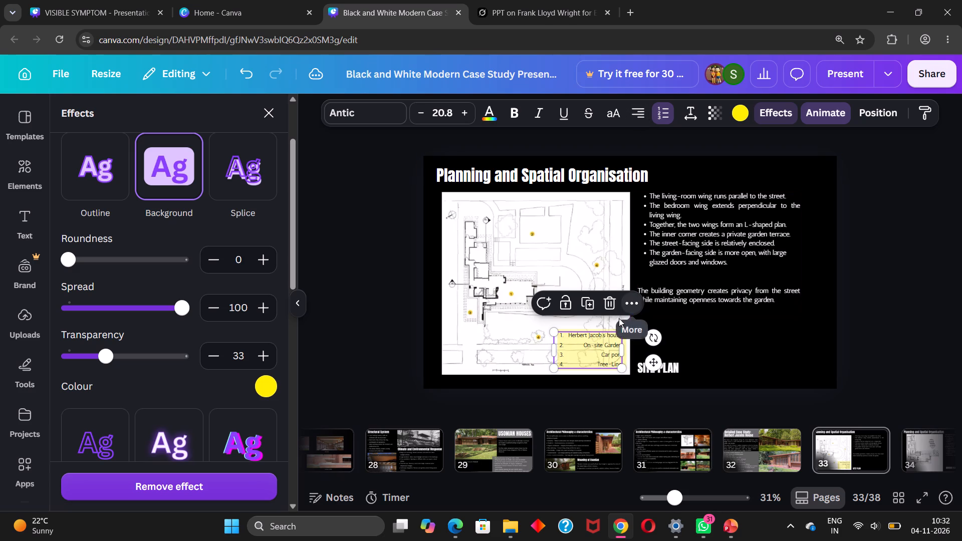
Shrink the legend to a text size of about 17.5 and fit it snugly into the site plan's lower-right corner.
click(551, 352)
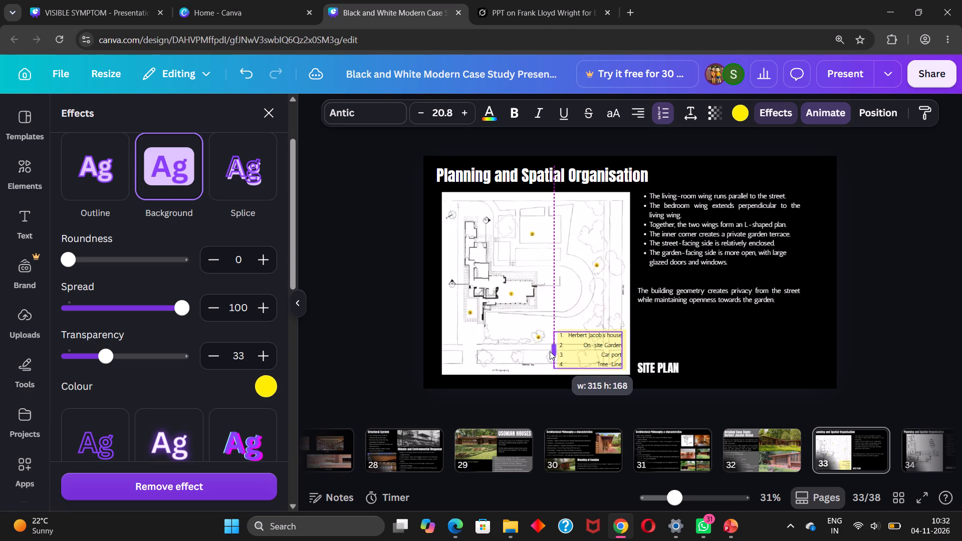
drag(552, 331, 562, 337)
click(634, 353)
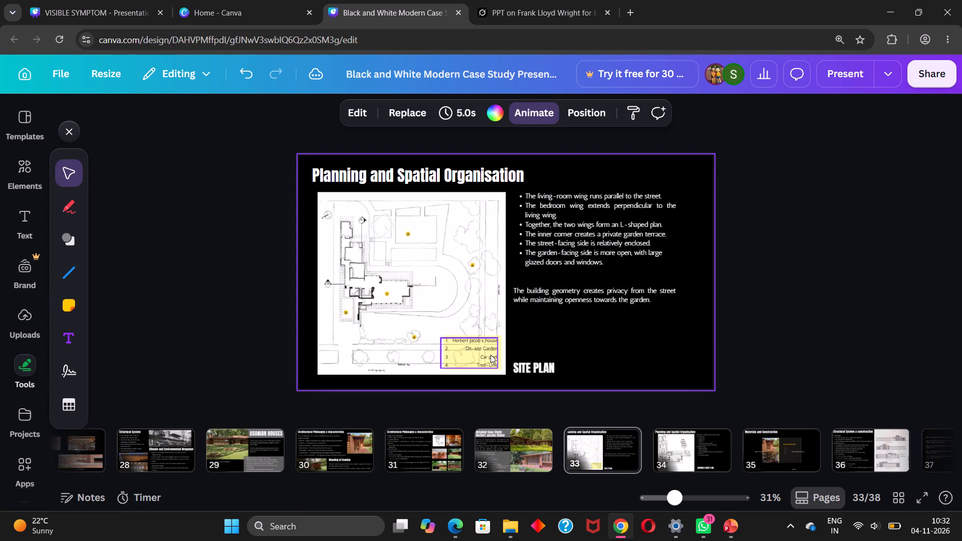
drag(491, 355, 491, 360)
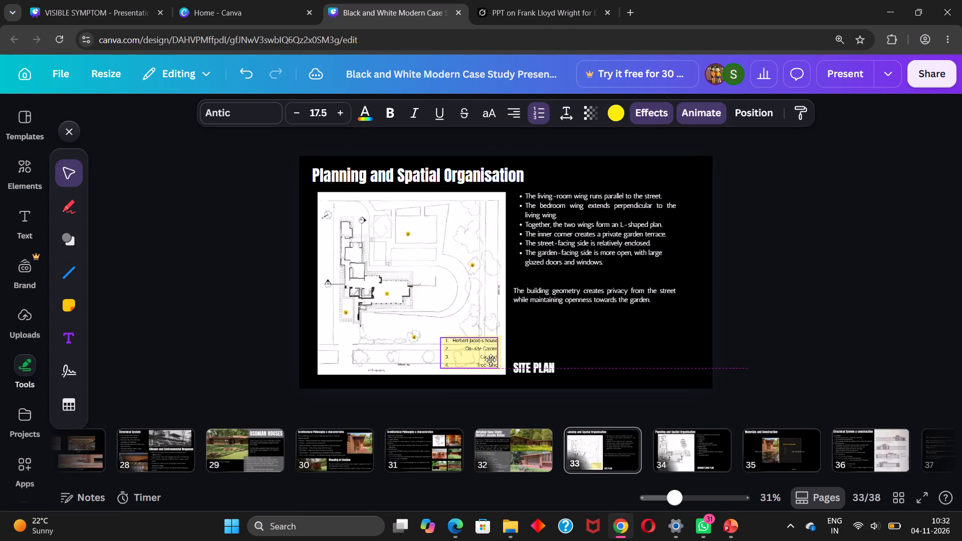
drag(491, 360, 496, 360)
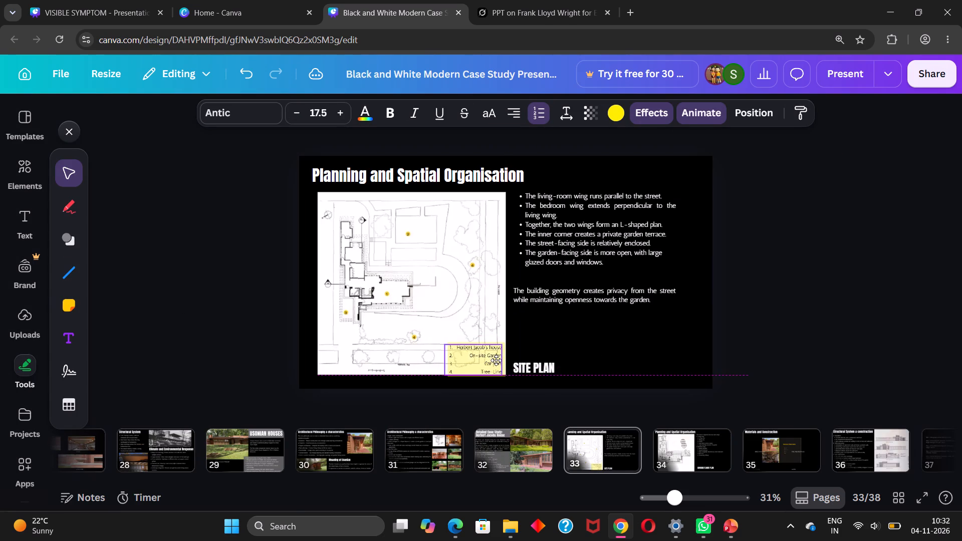
drag(496, 360, 494, 360)
click(608, 344)
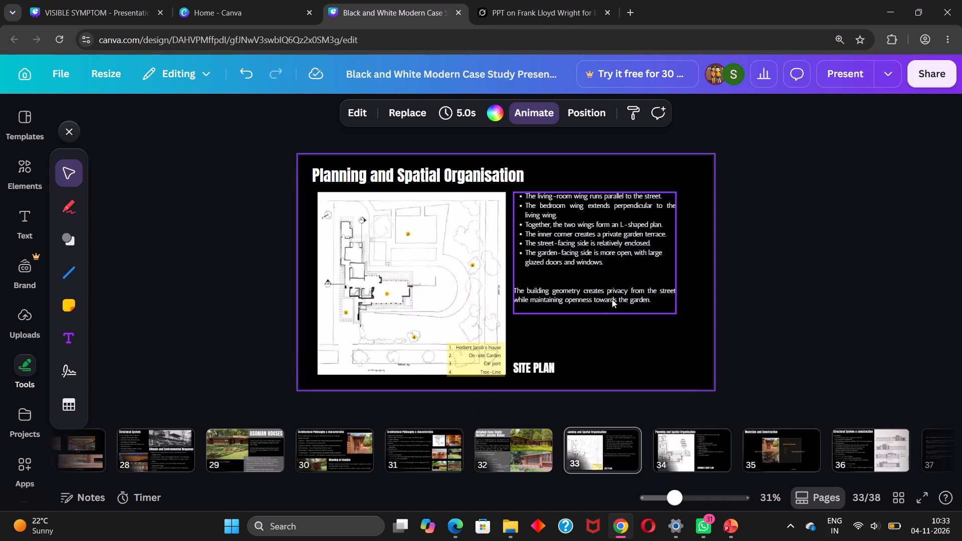
Move the planning text block slightly lower beside the site plan and widen its box to about 817.
drag(618, 247, 620, 264)
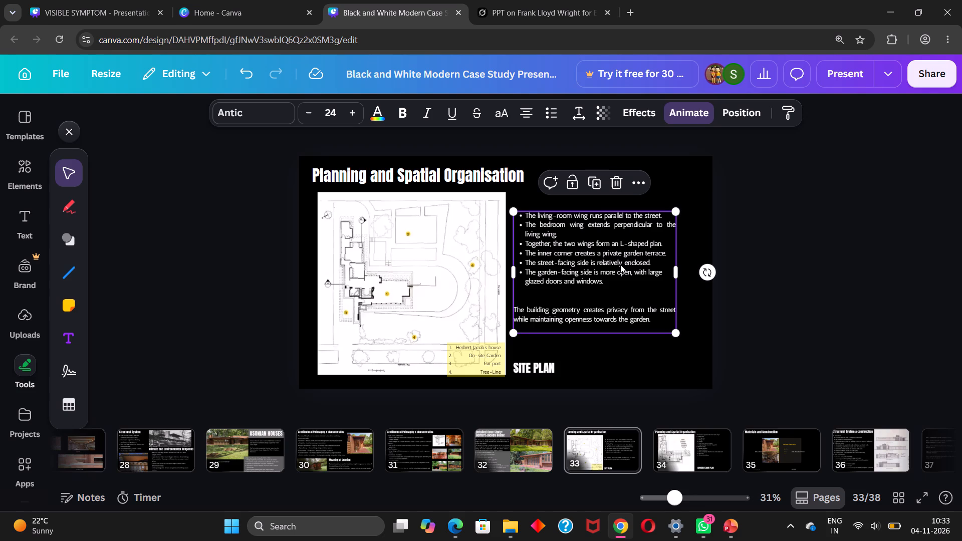
key(Right)
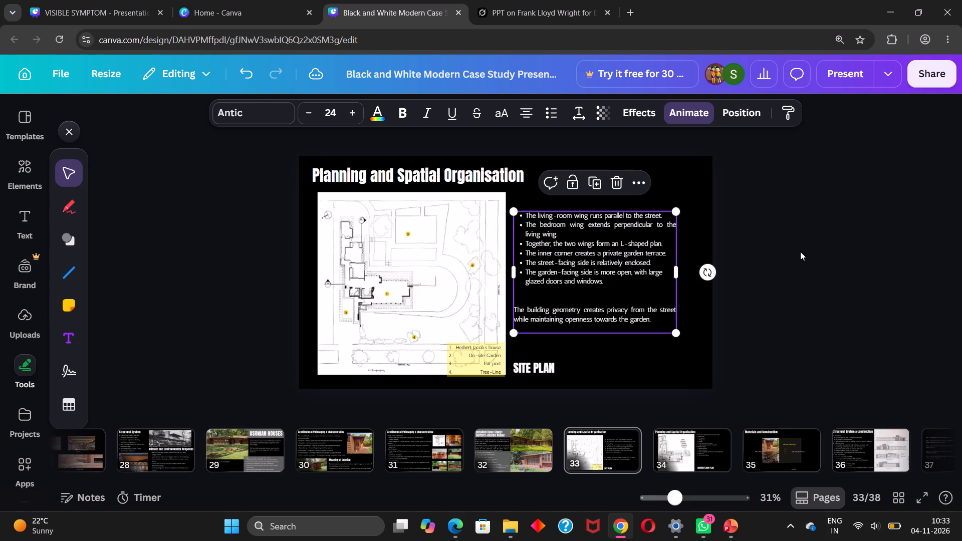
click(800, 251)
click(664, 259)
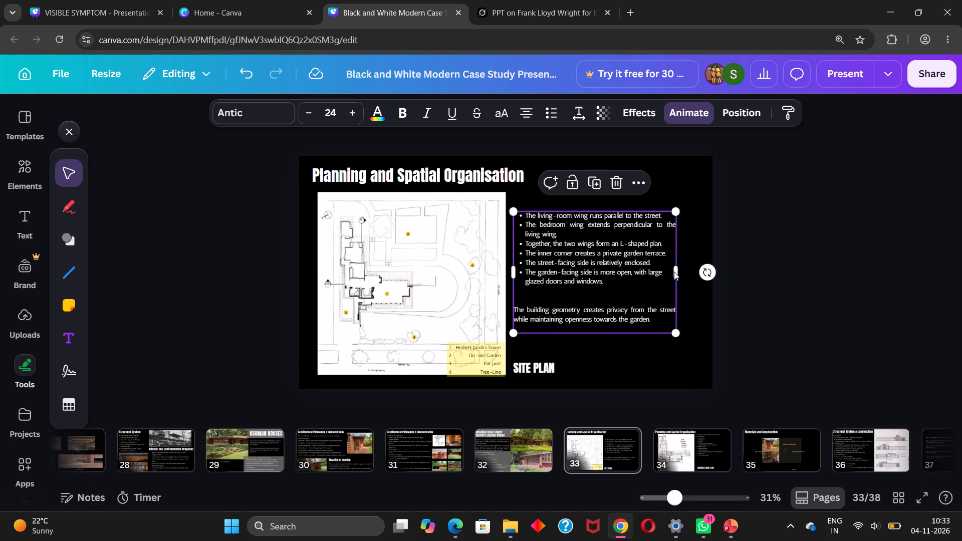
drag(679, 272, 692, 273)
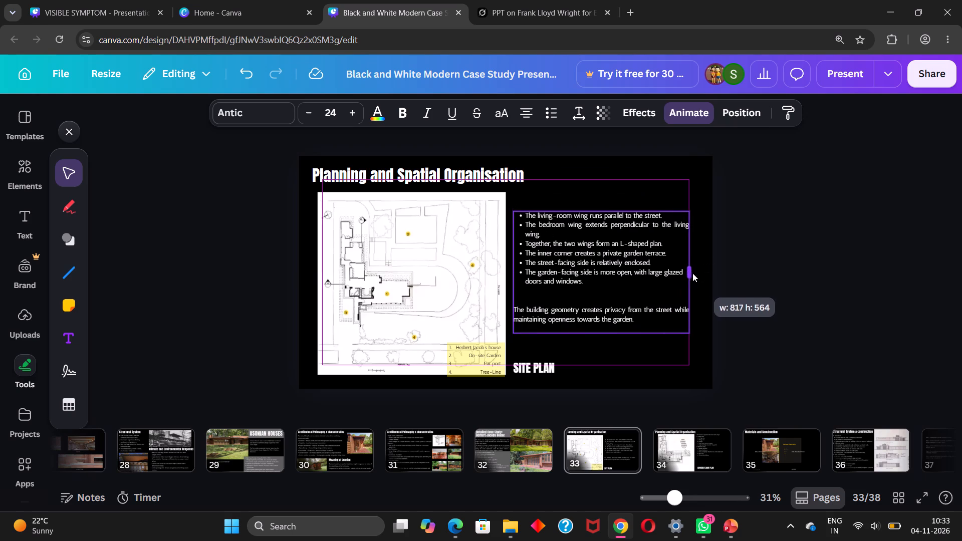
drag(692, 273, 696, 275)
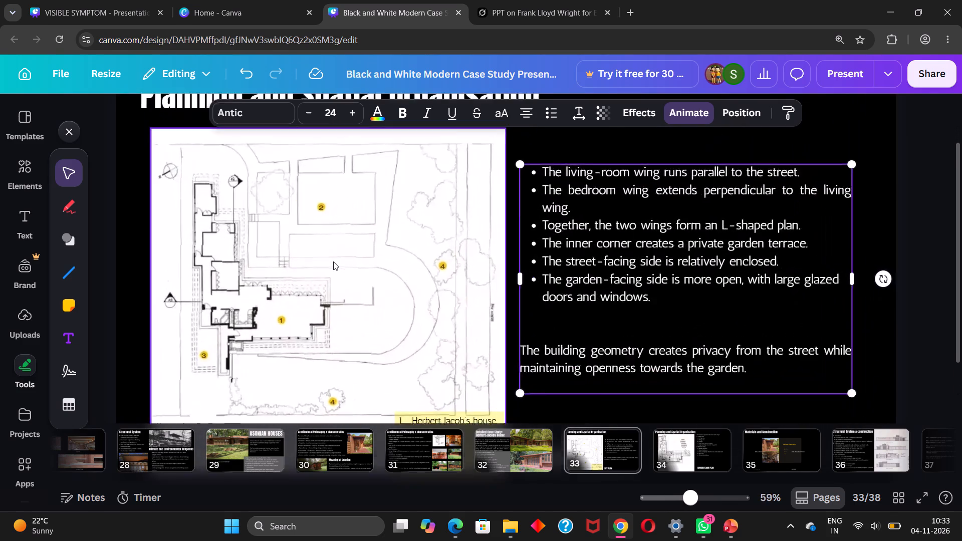
Add a square shape on the site plan and resize it into a rectangle over the Herbert Jacobs House's living-room wing.
scroll(333, 261, right, 1)
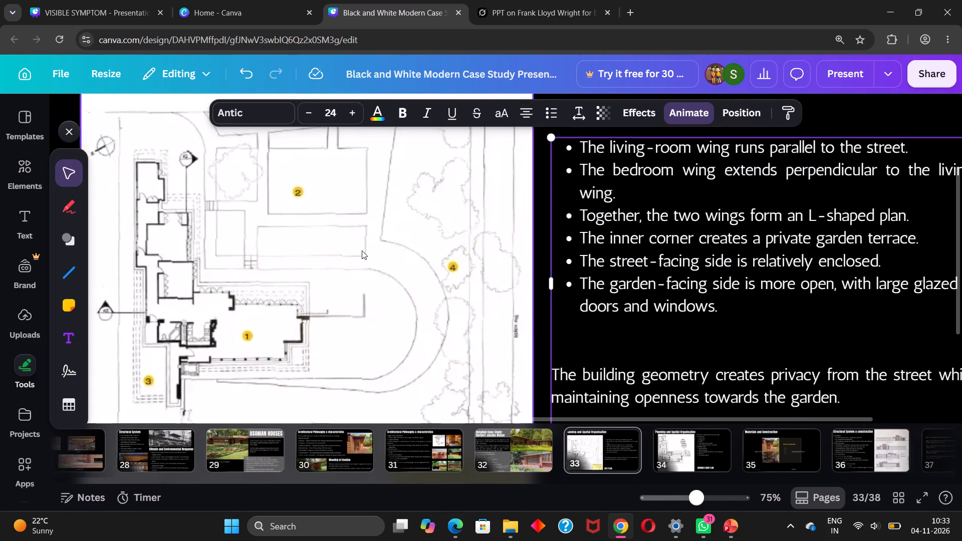
click(65, 241)
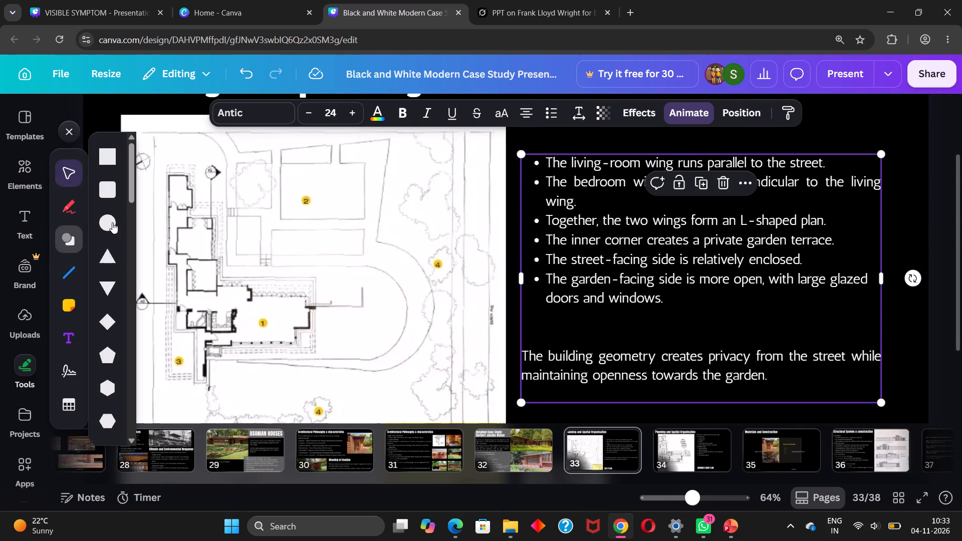
double_click(121, 144)
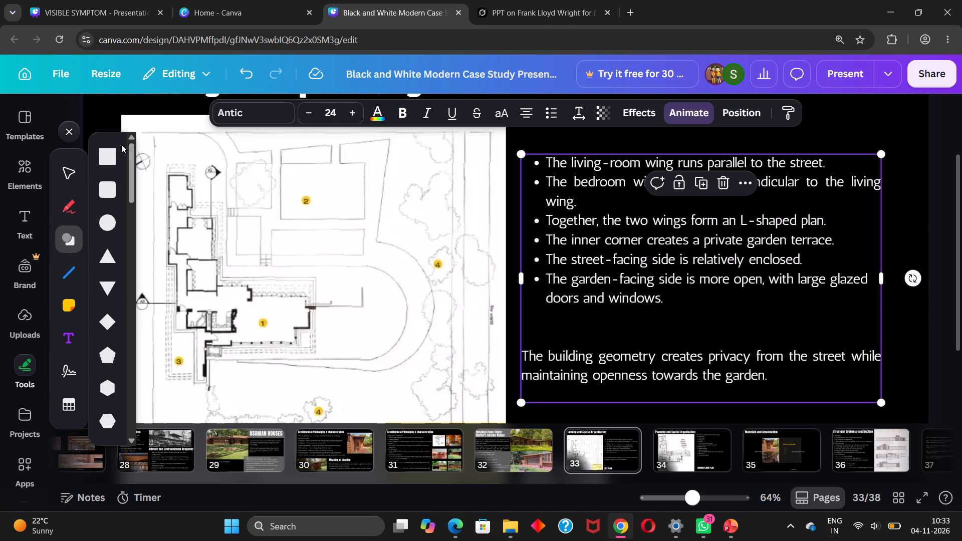
click(113, 158)
drag(435, 280, 175, 297)
drag(378, 208, 355, 324)
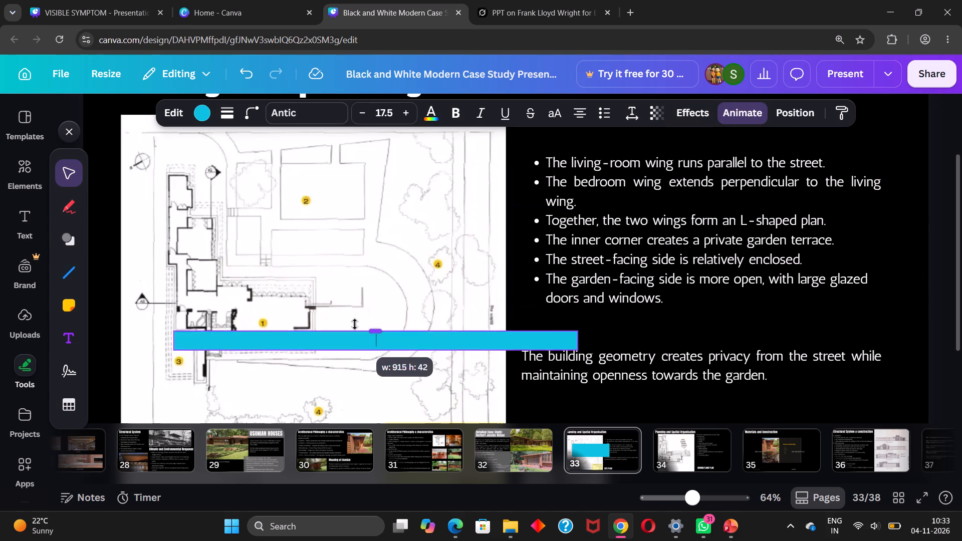
drag(355, 324, 360, 279)
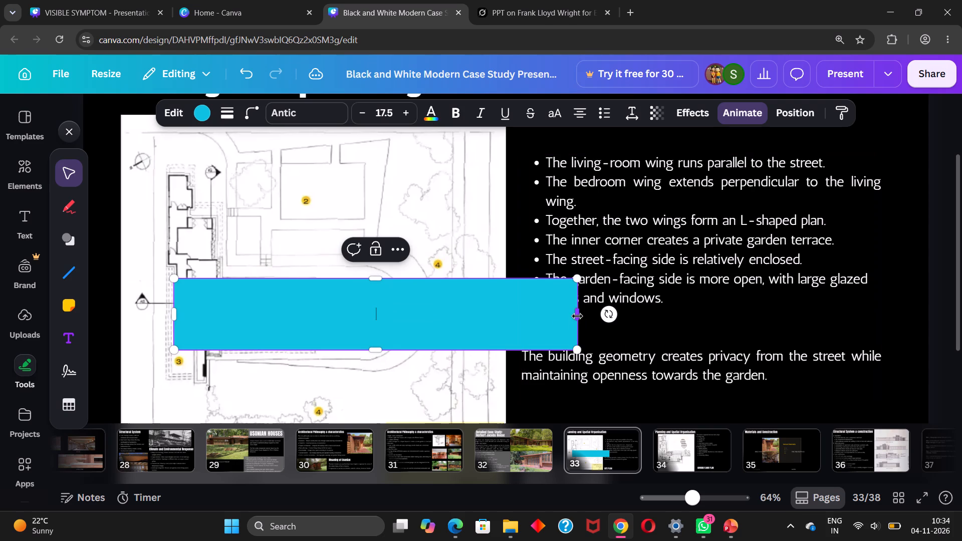
drag(577, 316, 315, 329)
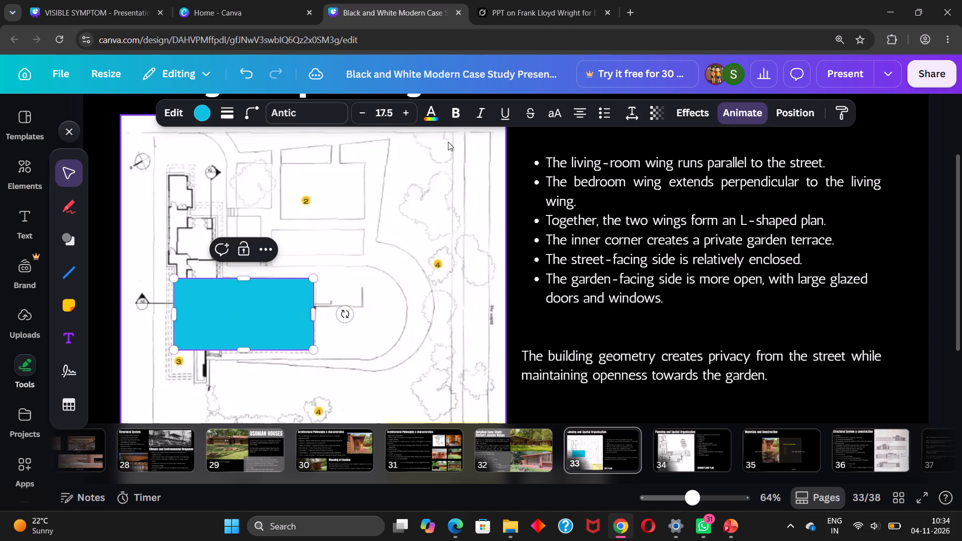
Fill the rectangle light lavender at transparency 42 and narrow it to cover only the living-room wing.
click(208, 110)
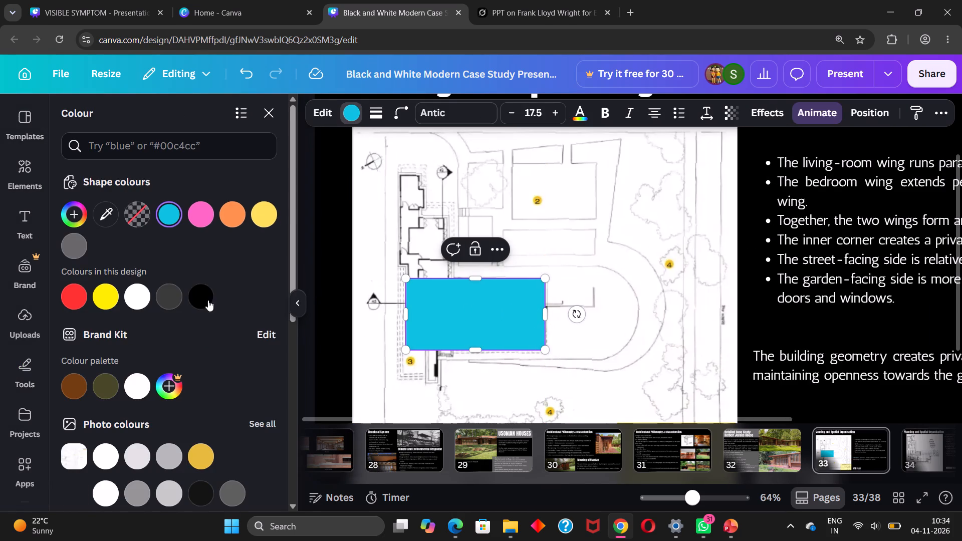
scroll(232, 231, down, 6)
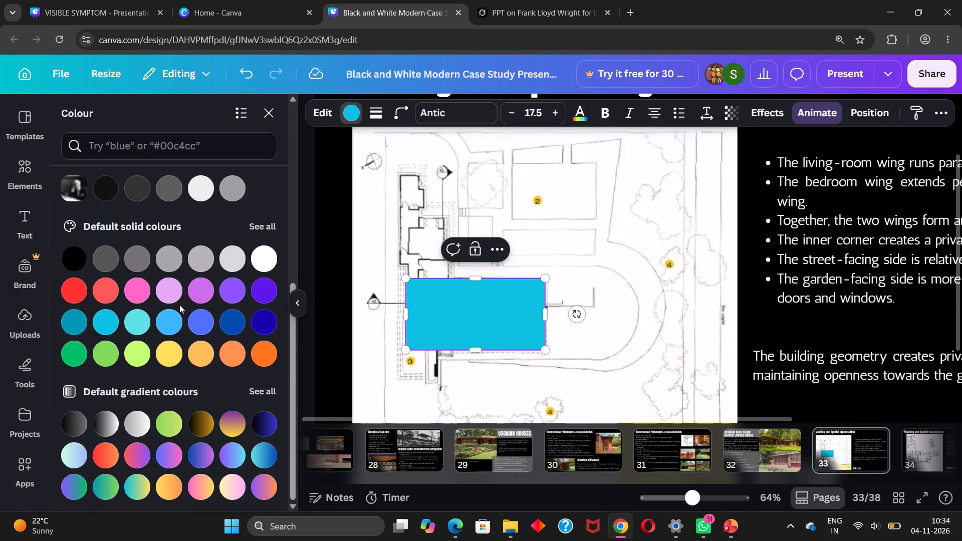
click(166, 294)
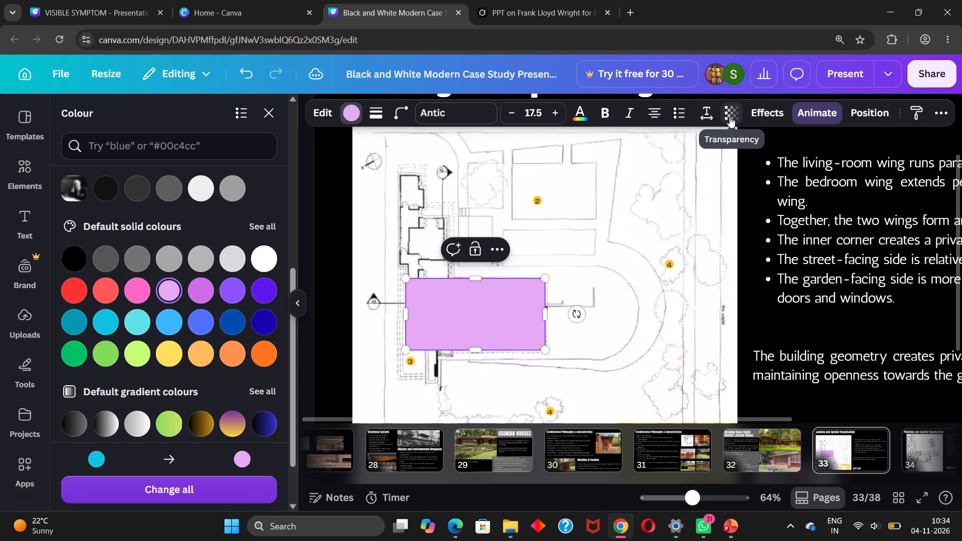
click(730, 117)
click(700, 167)
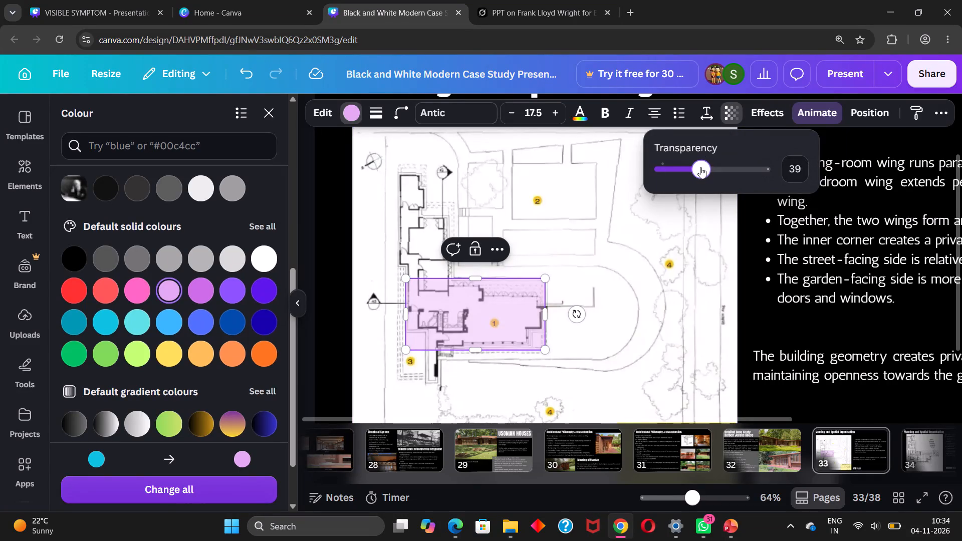
drag(709, 171, 704, 171)
drag(406, 315, 451, 315)
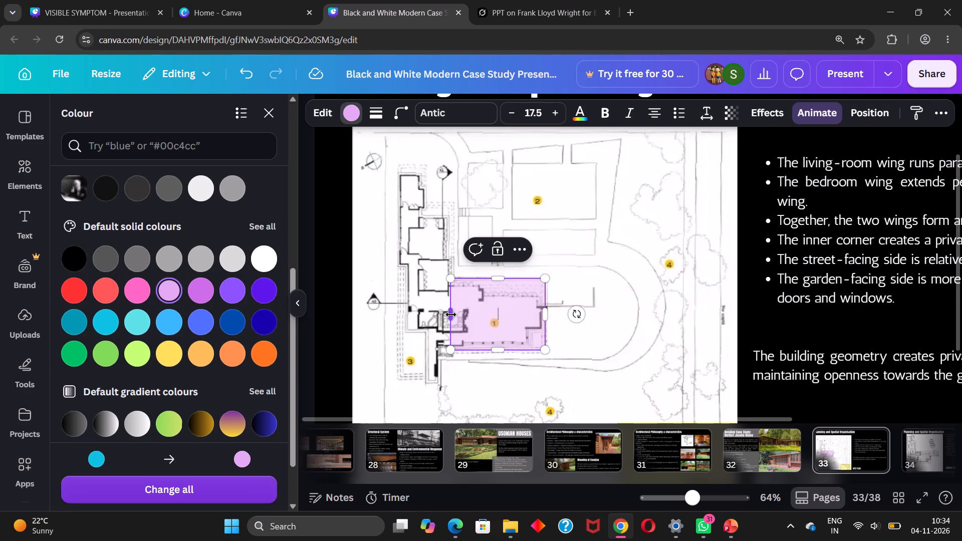
Duplicate the lavender rectangle and reshape the copy into a tall strip covering the bedroom wing and the car port.
click(592, 284)
click(508, 310)
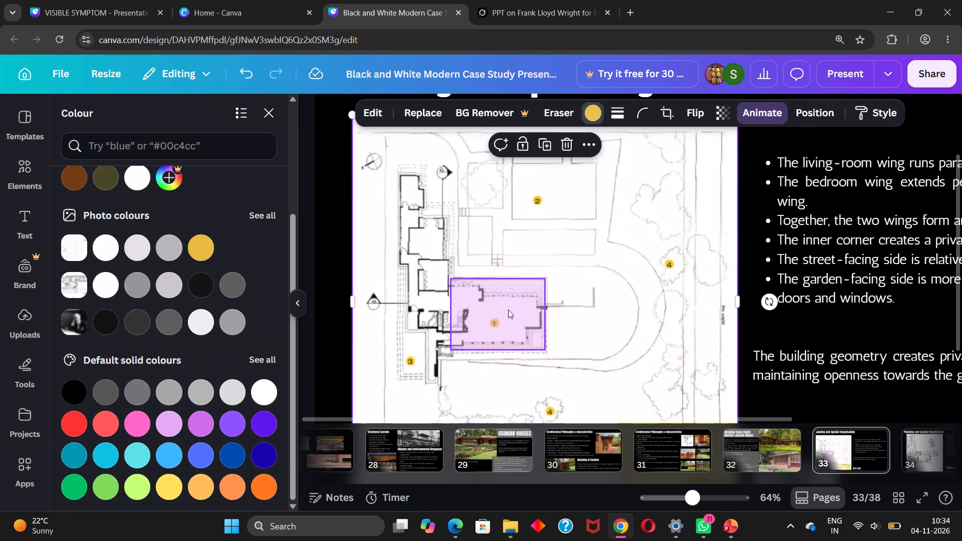
click(503, 246)
drag(504, 317, 442, 195)
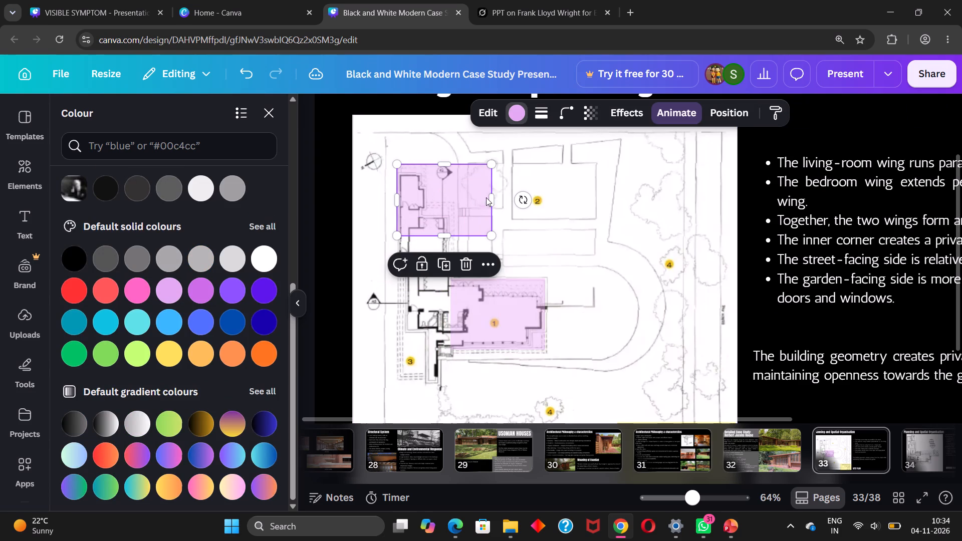
drag(492, 200, 455, 200)
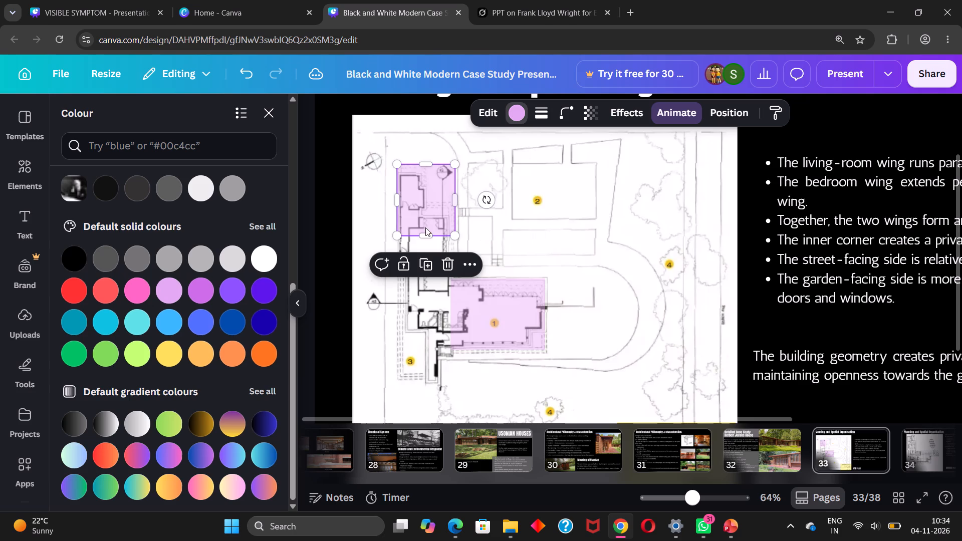
drag(426, 235, 424, 357)
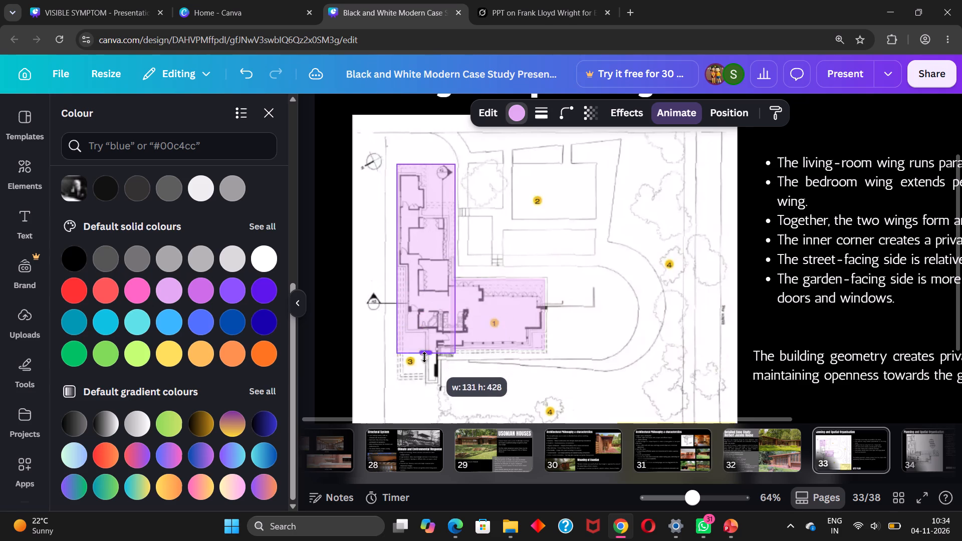
drag(424, 357, 419, 347)
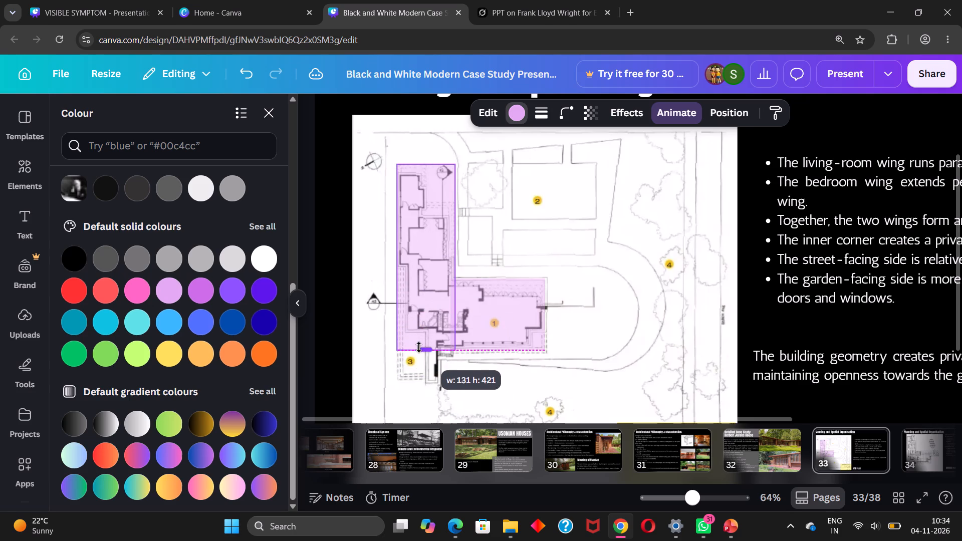
drag(419, 347, 417, 374)
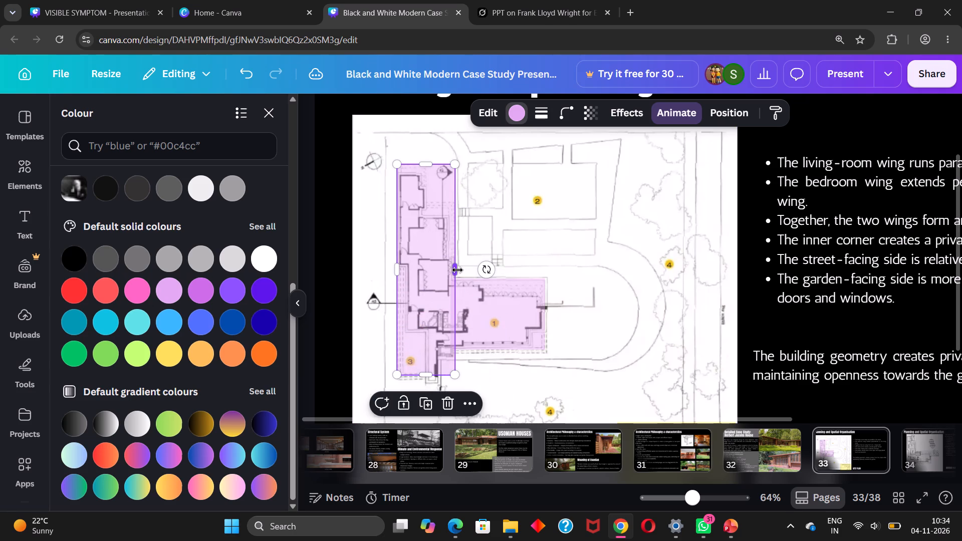
drag(457, 270, 452, 268)
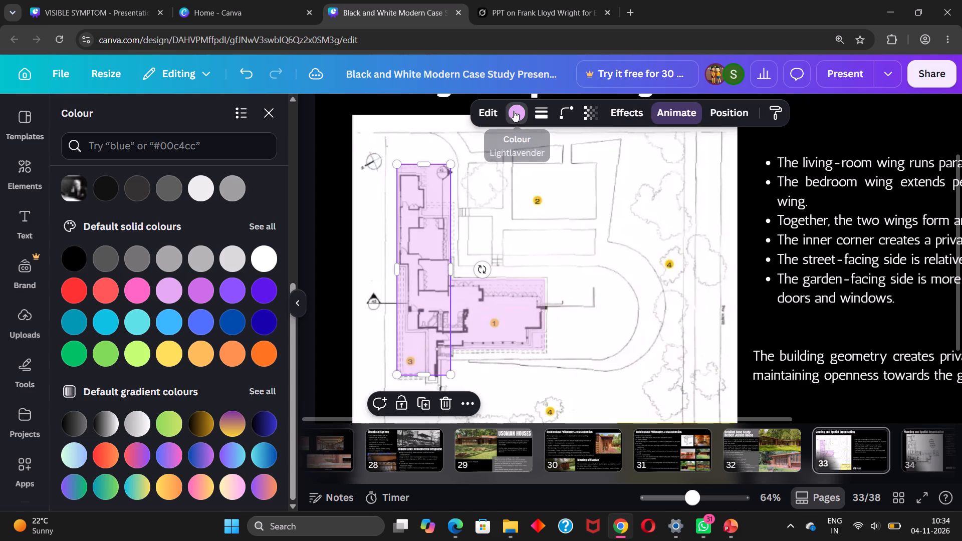
Recolour the tall bedroom-wing strip to blue #5170ff.
click(514, 111)
click(393, 117)
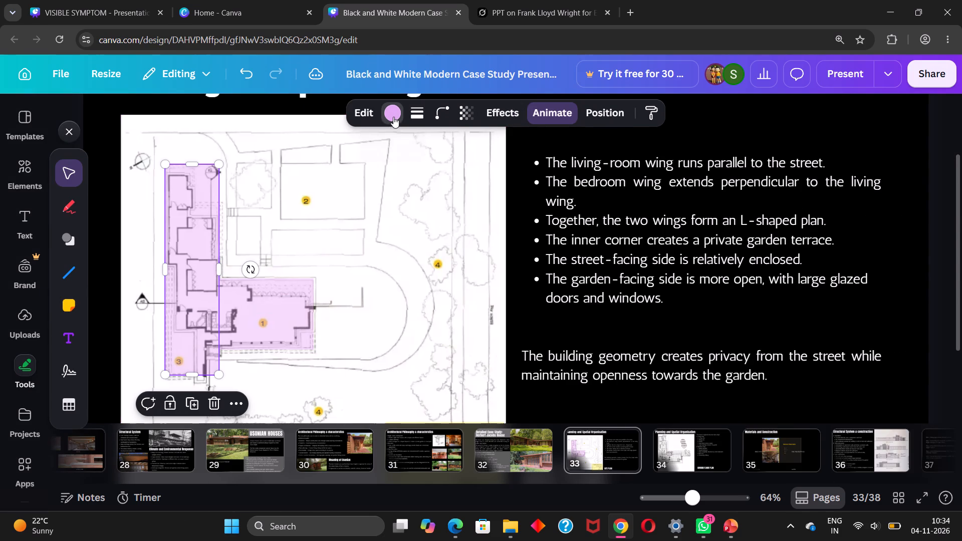
scroll(185, 302, down, 6)
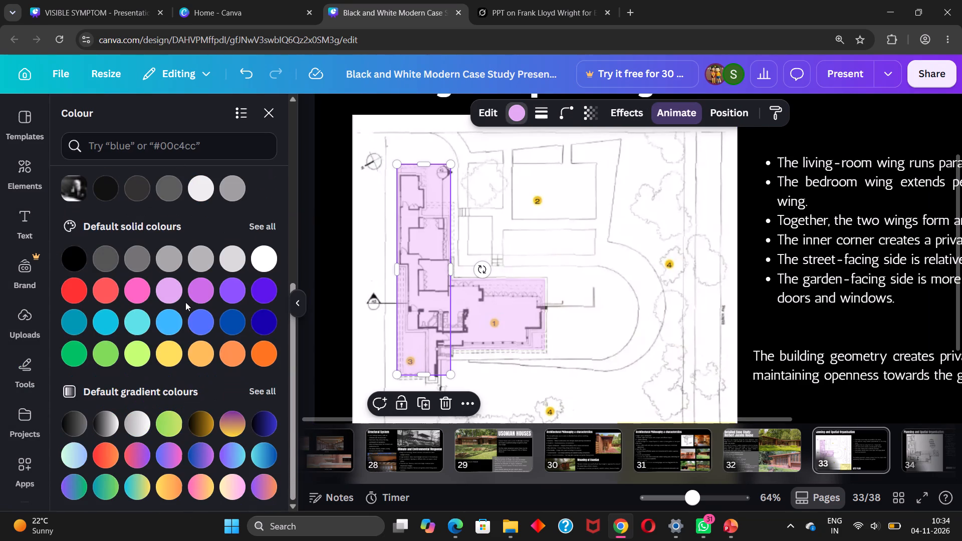
click(228, 323)
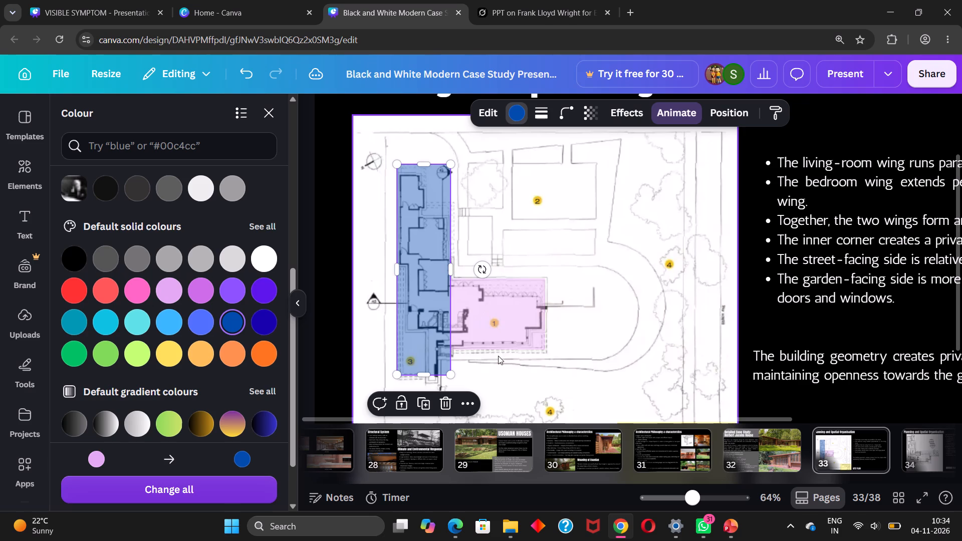
click(202, 328)
click(578, 262)
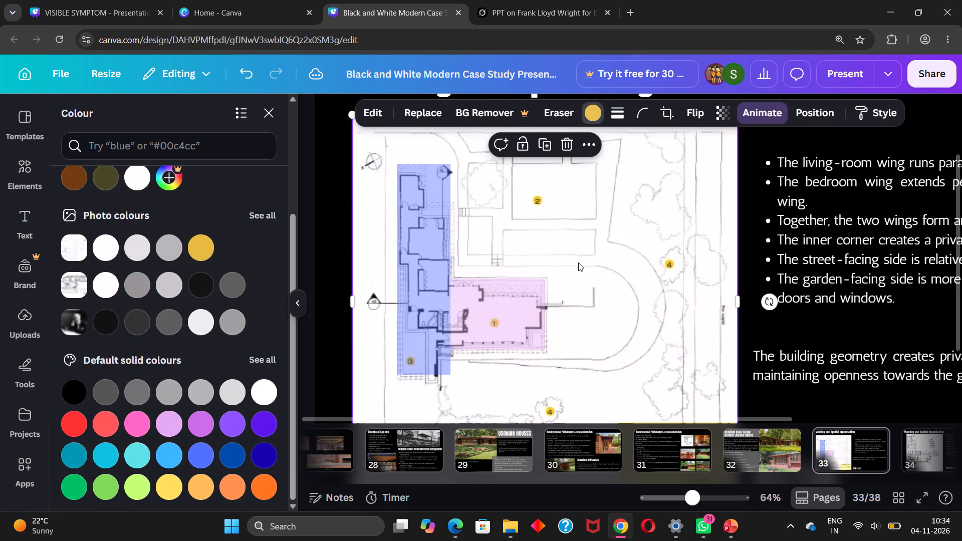
Duplicate the living-room wing's lavender rectangle and enlarge the copy to about 289 by 208 over the on-site garden.
scroll(639, 260, down, 1)
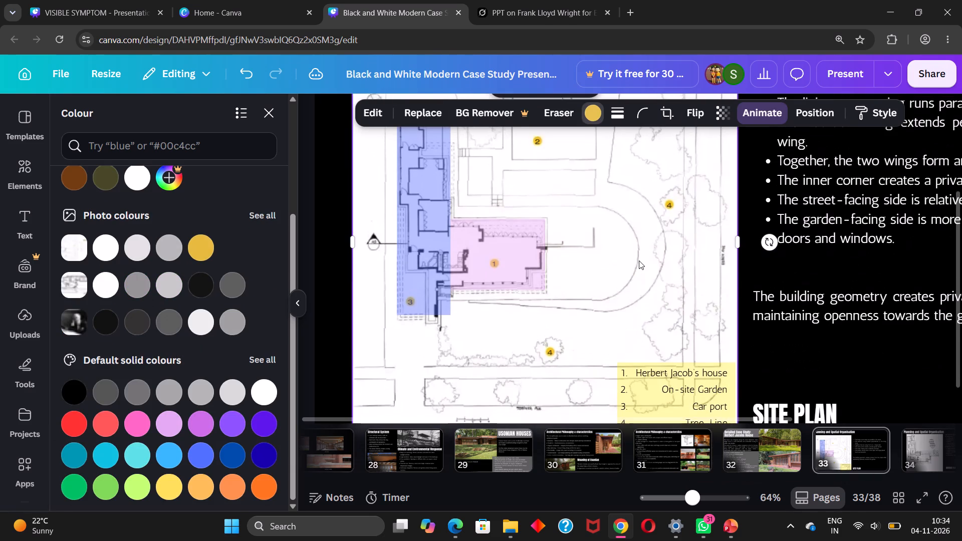
scroll(639, 260, up, 1)
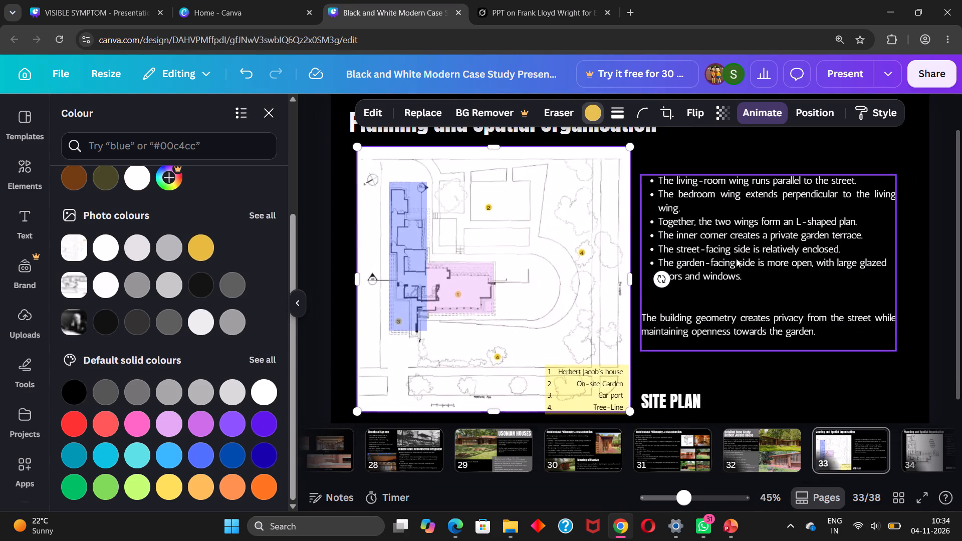
click(591, 309)
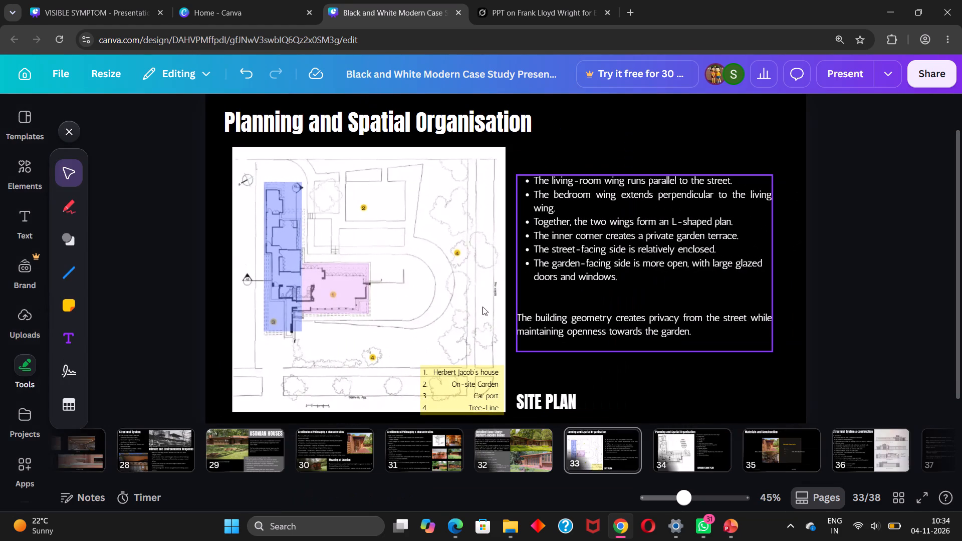
click(354, 287)
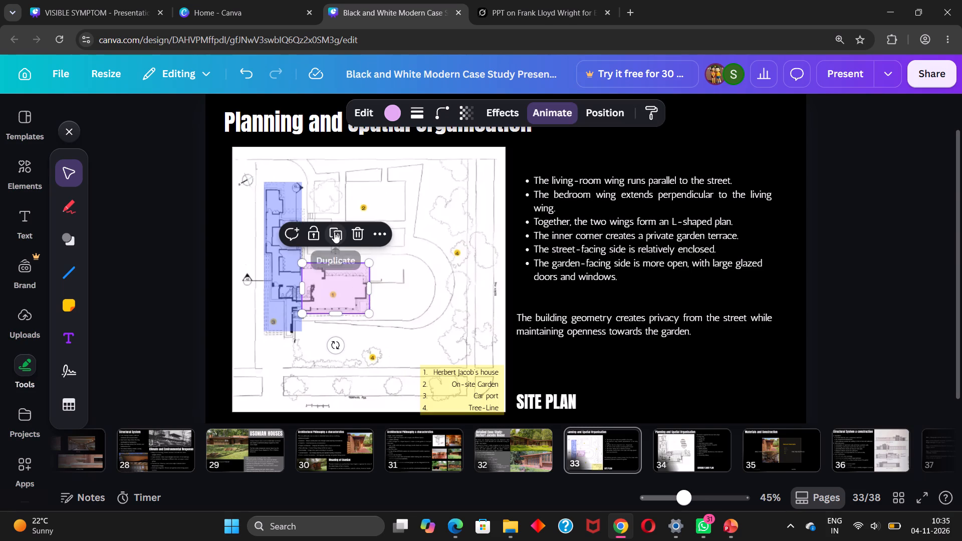
click(334, 232)
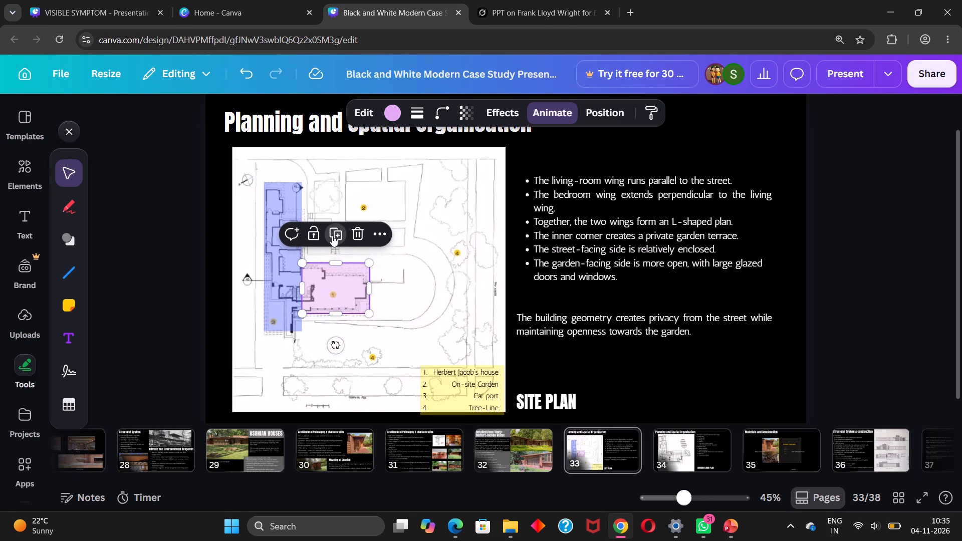
click(334, 233)
click(367, 243)
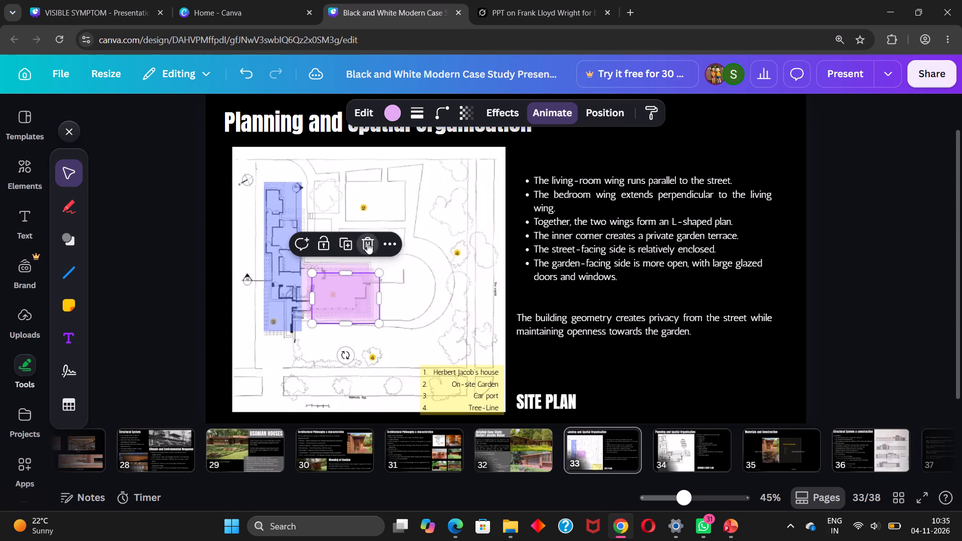
drag(342, 298, 350, 208)
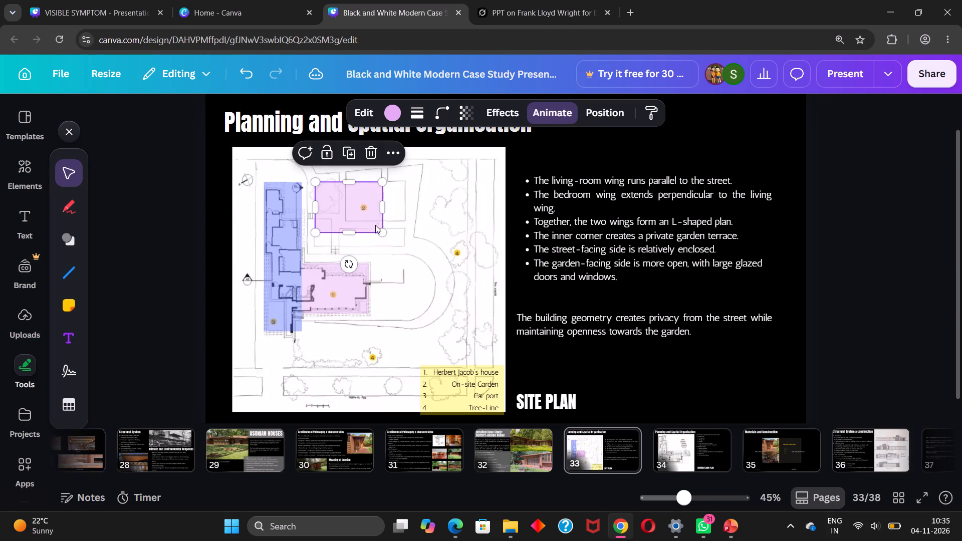
drag(381, 230, 405, 244)
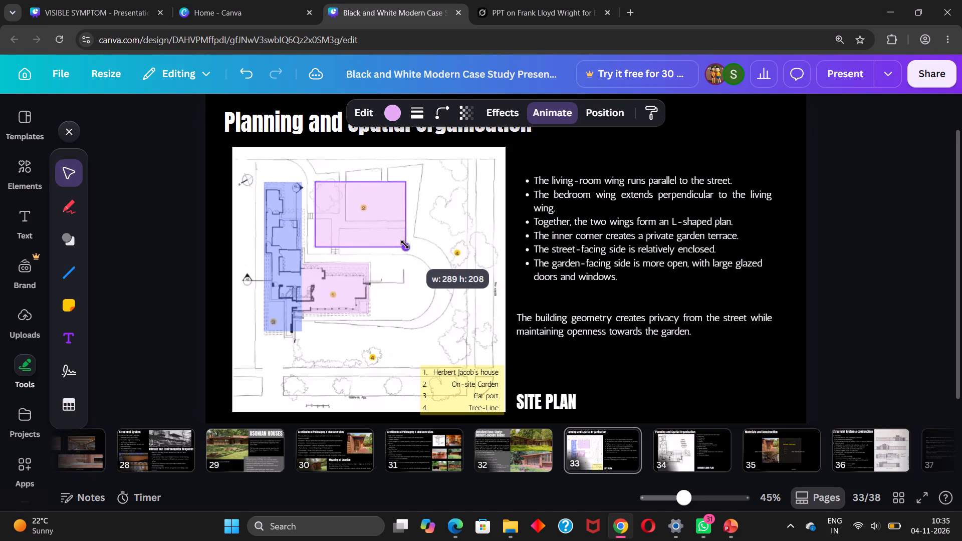
drag(405, 244, 405, 244)
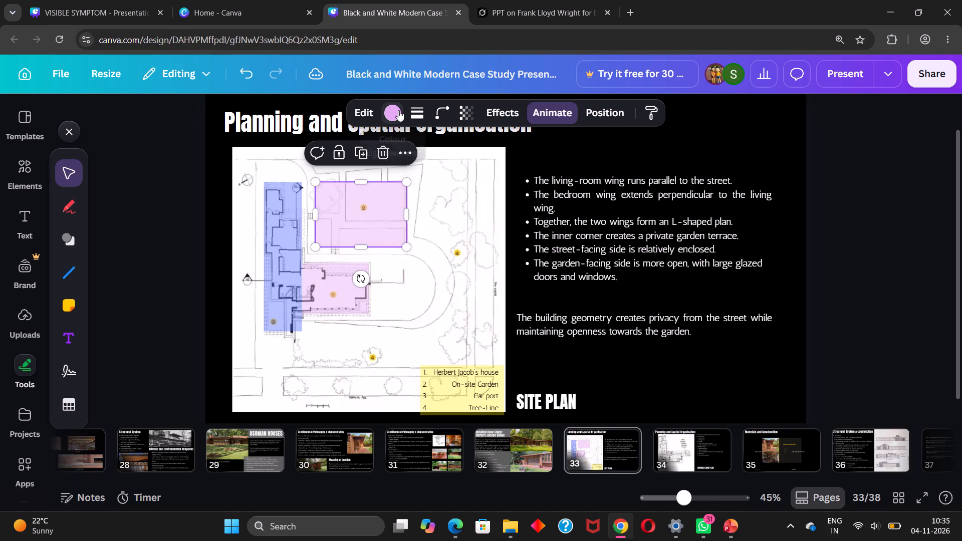
Recolour the garden rectangle to light green.
click(391, 113)
scroll(168, 360, down, 3)
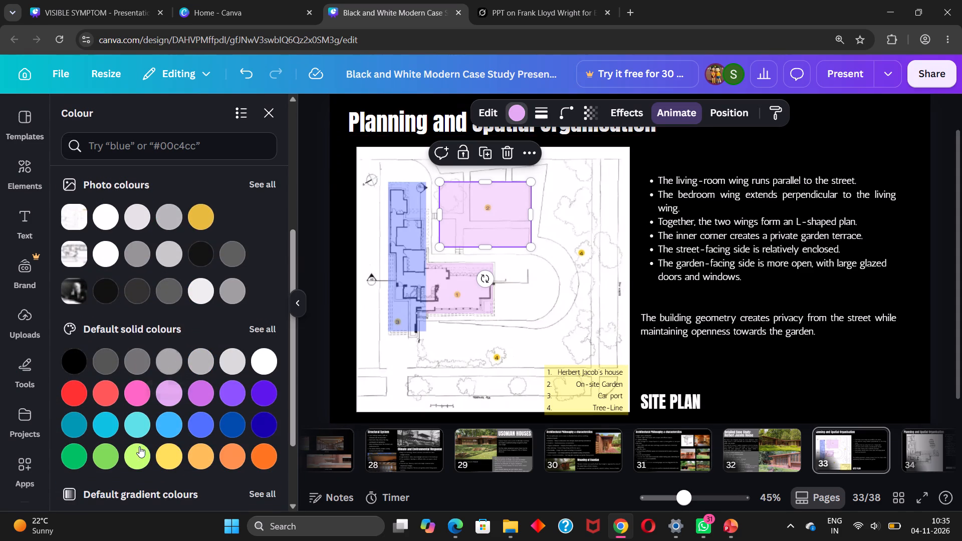
click(137, 460)
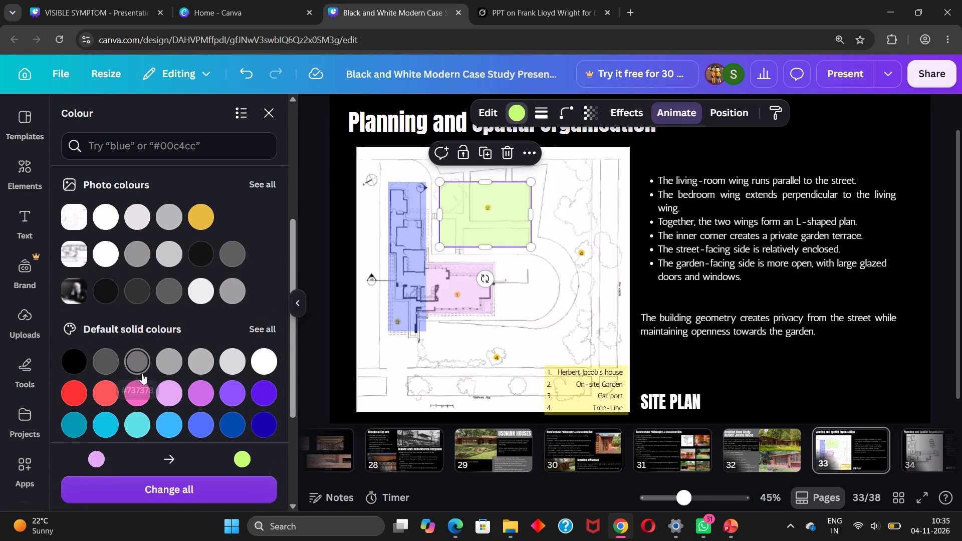
Recolour the on-site garden rectangle from the default solid colours to the medium green next to light lime.
scroll(142, 373, down, 2)
click(103, 318)
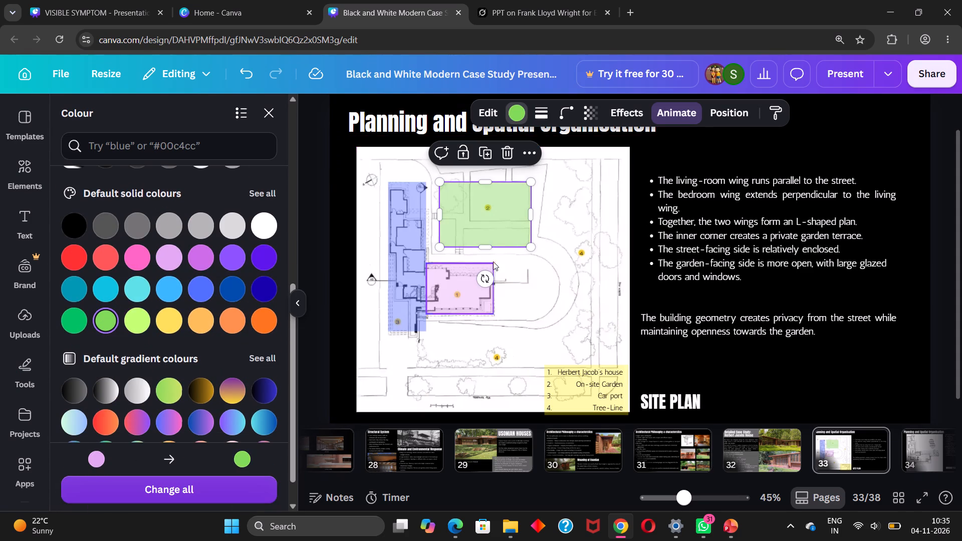
Shorten the green garden rectangle from its lower edge to about 291 by 202.
click(490, 246)
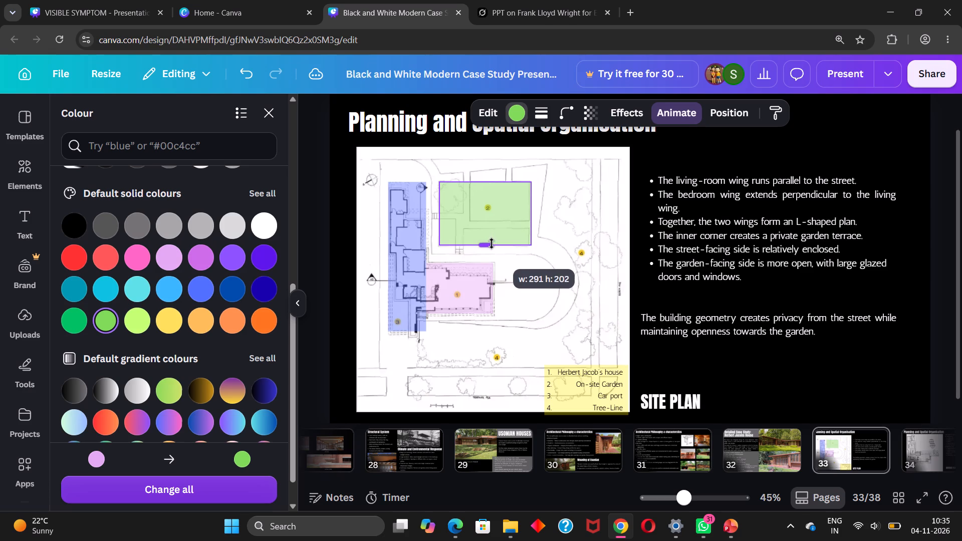
click(562, 235)
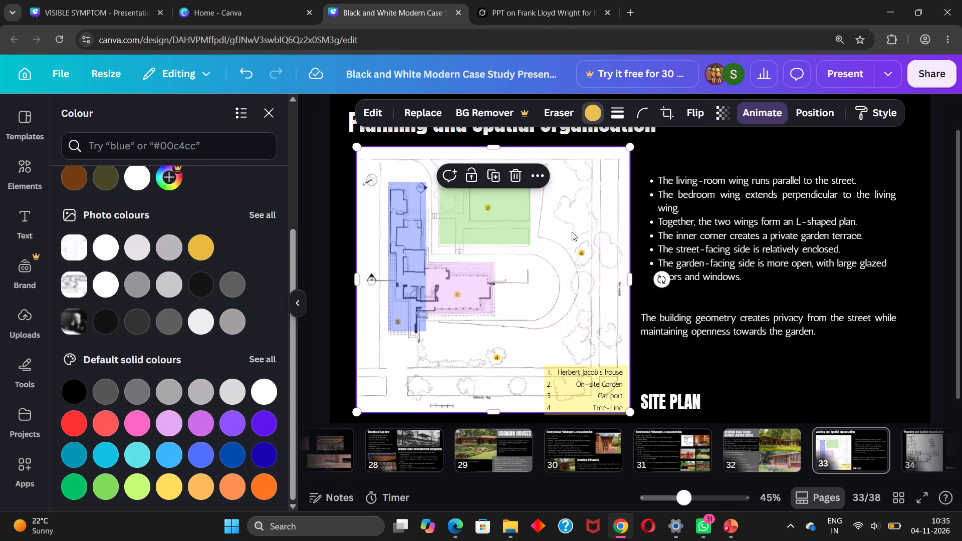
Move on from the site plan to the ground floor plan slide, page 34.
scroll(572, 232, down, 1)
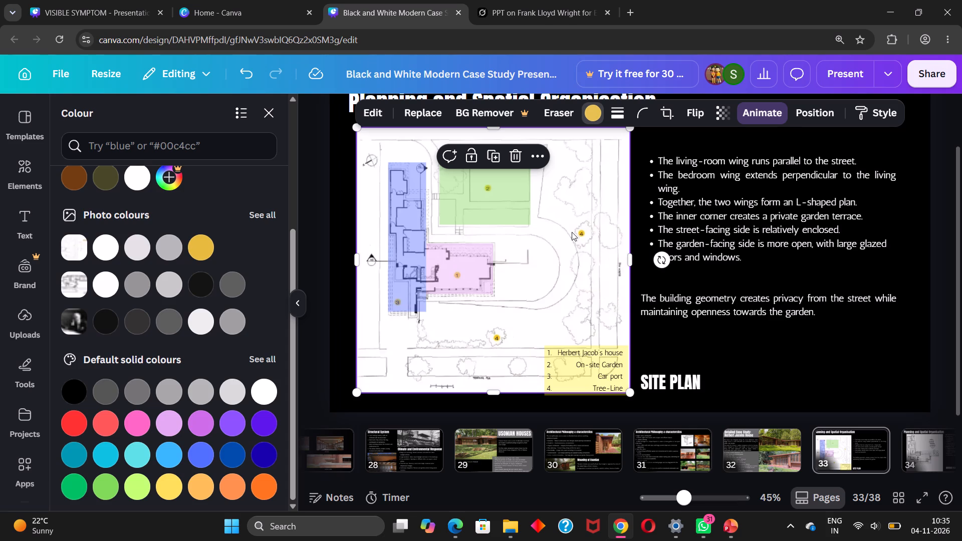
scroll(572, 232, down, 2)
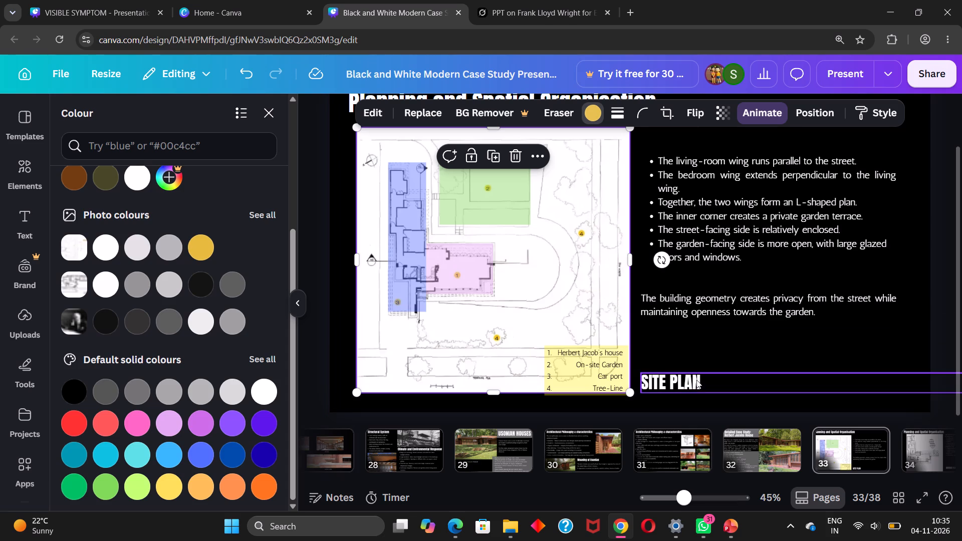
click(813, 343)
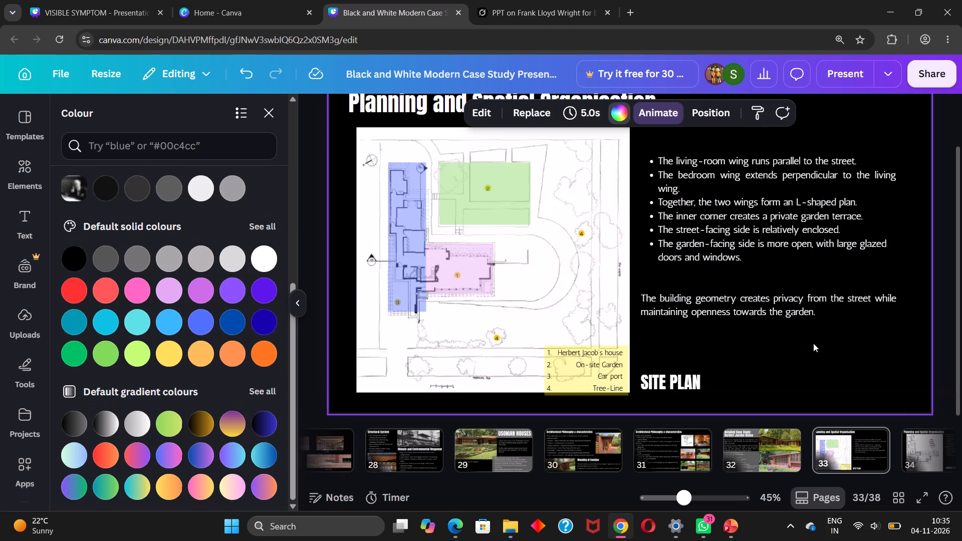
key(Right)
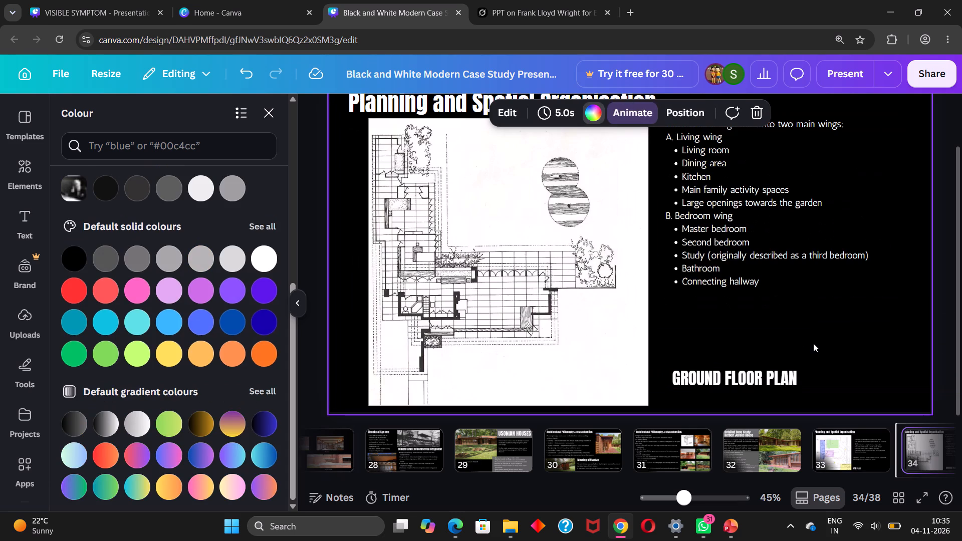
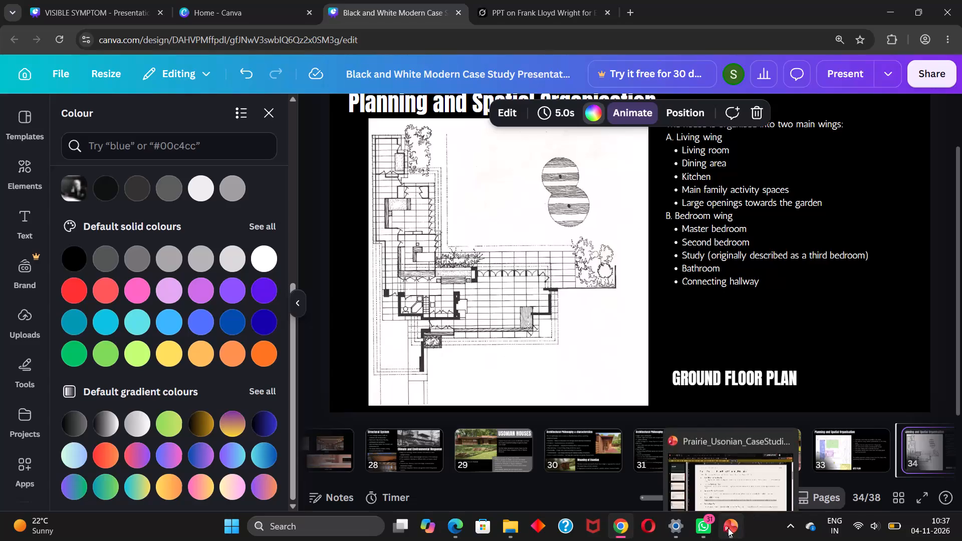
Switch to PowerPoint and look through the Prairie_Usonian_CaseStudies slides up to the typical Usonian L-plan logic.
click(728, 528)
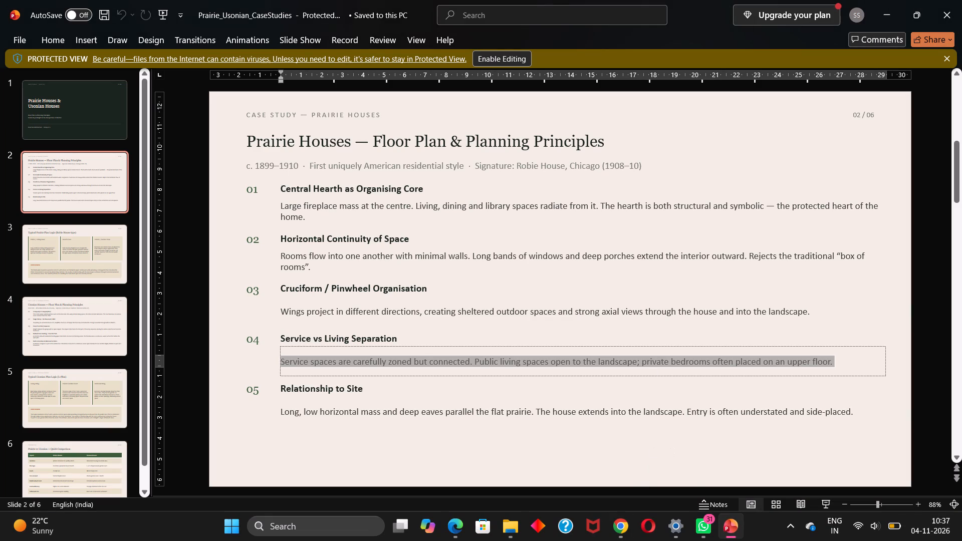
scroll(694, 328, down, 6)
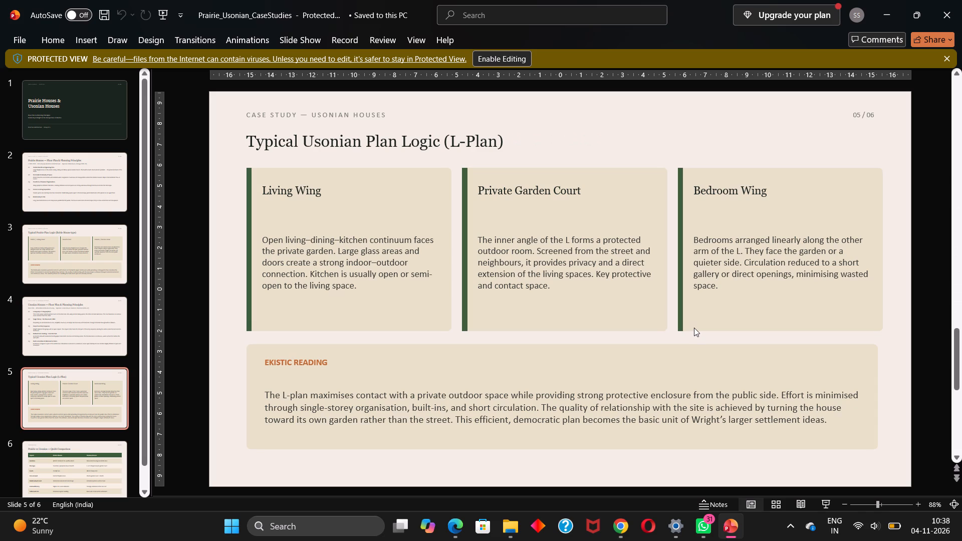
click(896, 17)
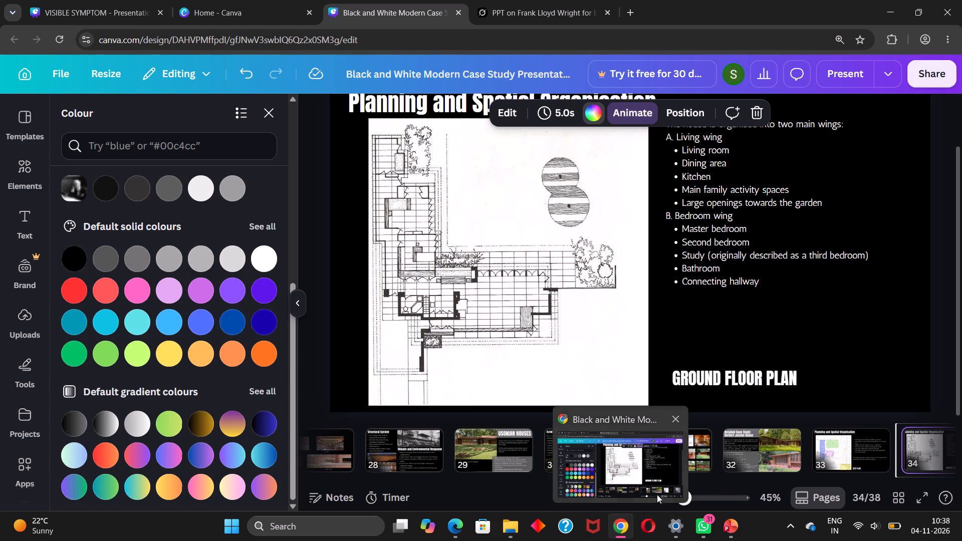
Switch to the Herbert Jacobs House document on Scribd, skip the ad to unlock its pages, and examine the Floor Plan page's room key.
click(454, 528)
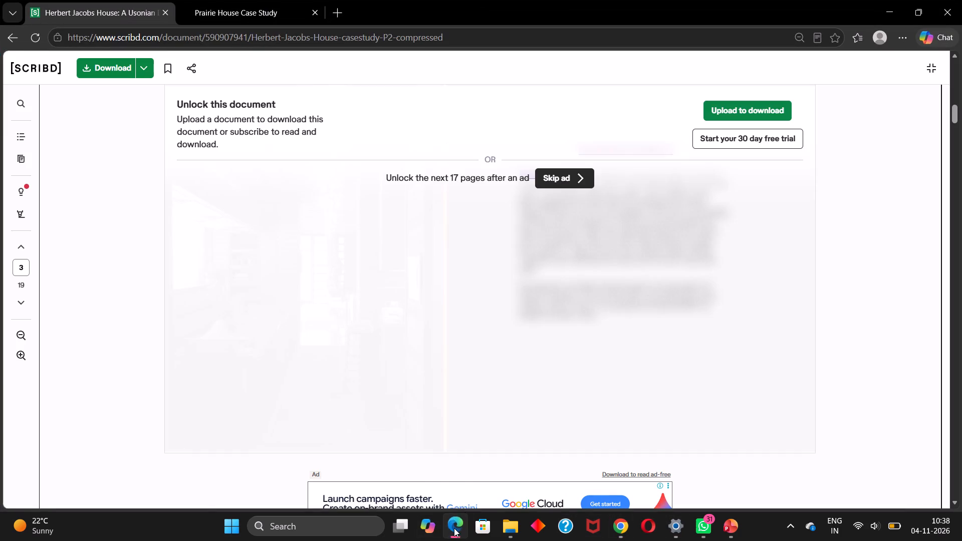
scroll(527, 377, down, 9)
scroll(527, 377, up, 2)
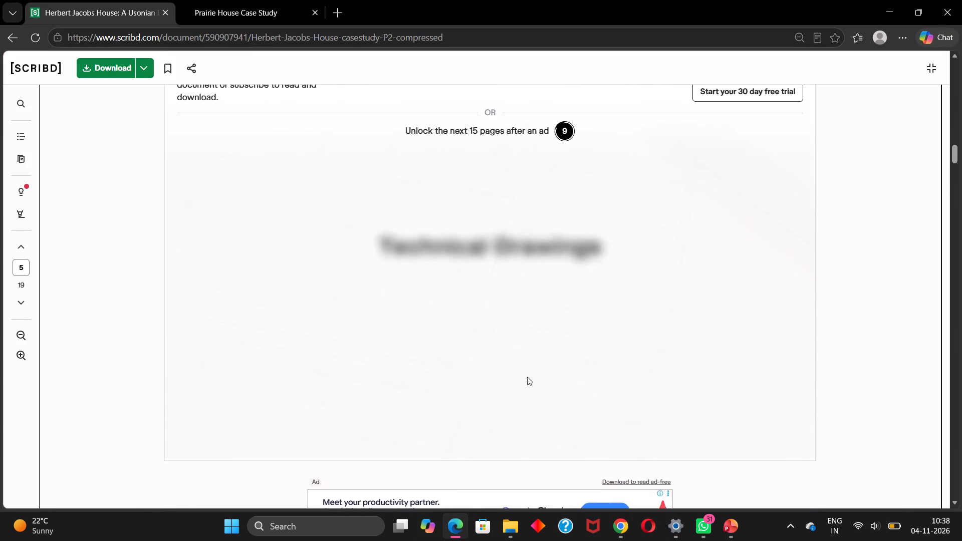
scroll(527, 377, up, 5)
click(567, 403)
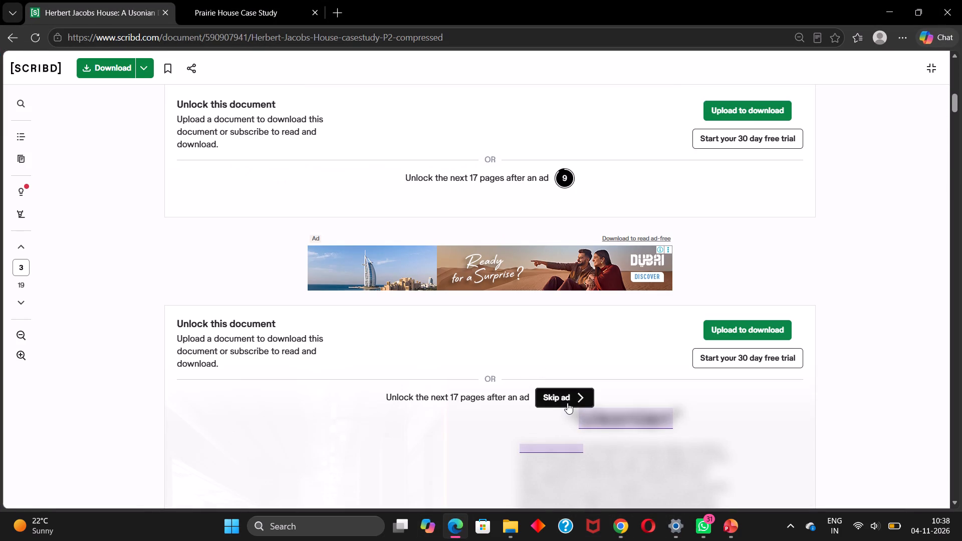
scroll(567, 403, down, 18)
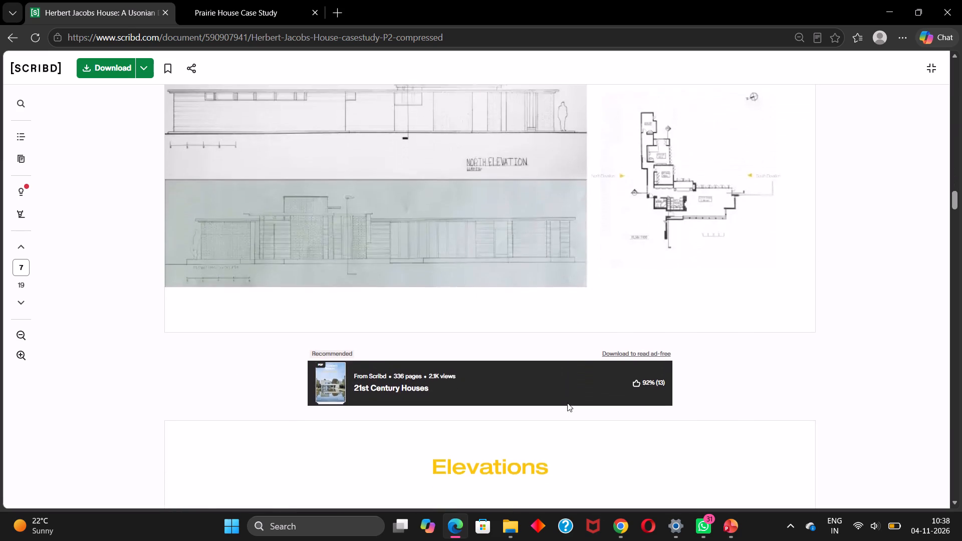
scroll(567, 403, down, 5)
scroll(567, 403, up, 3)
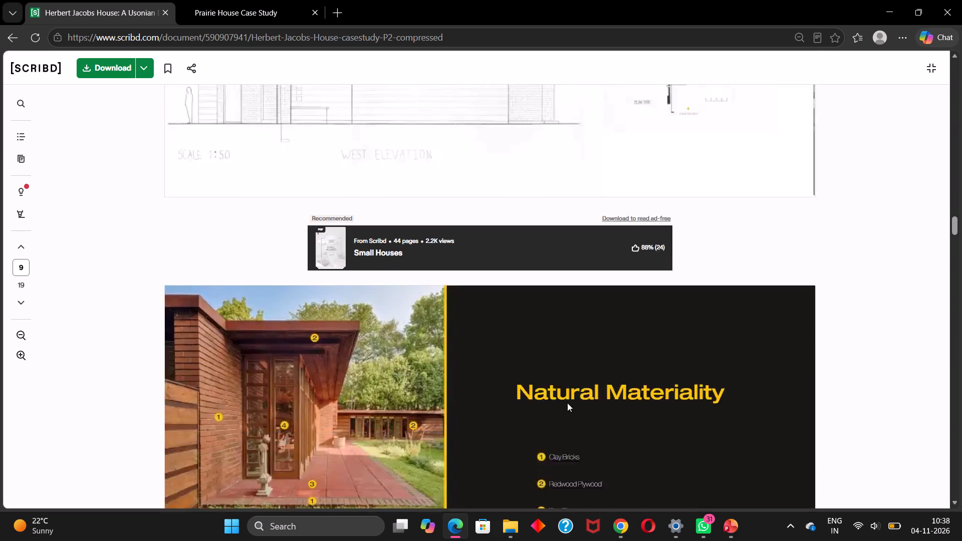
scroll(567, 403, up, 12)
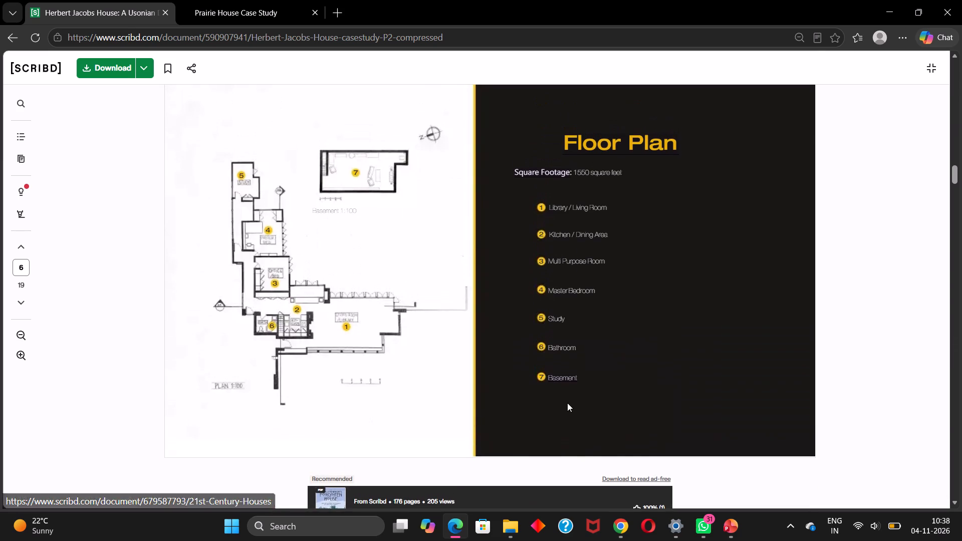
scroll(567, 403, up, 1)
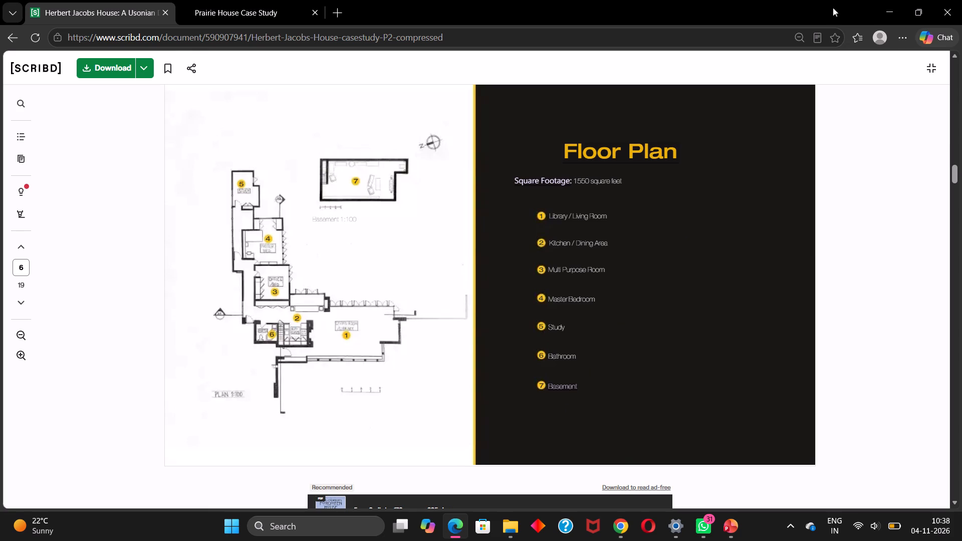
click(889, 13)
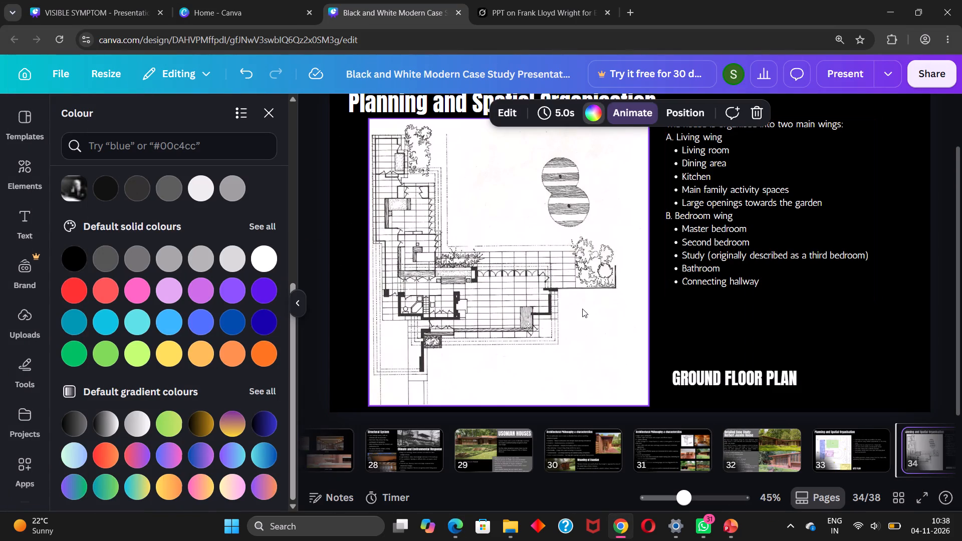
Add a circle labelled 01 to the ground floor plan slide and shrink it to about 56 by 56.
click(24, 370)
click(66, 236)
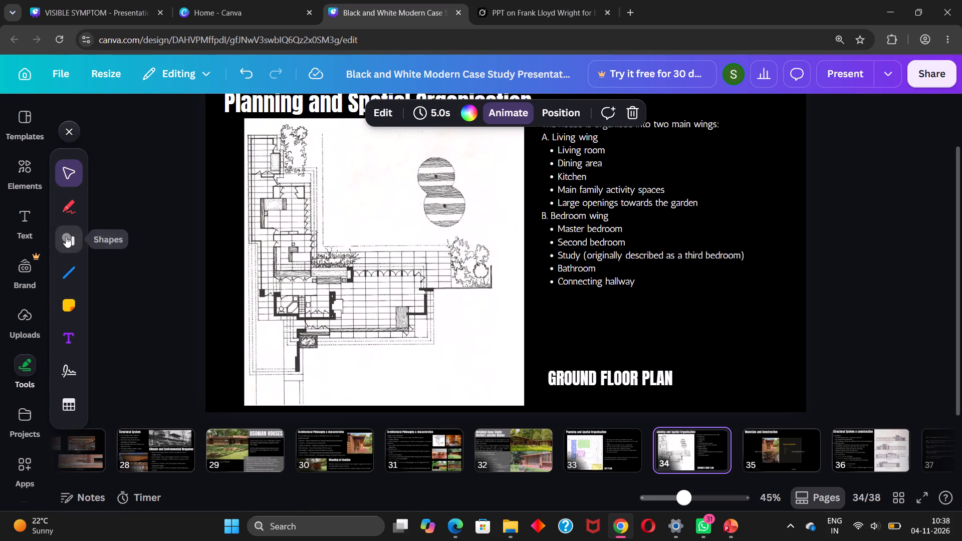
click(109, 222)
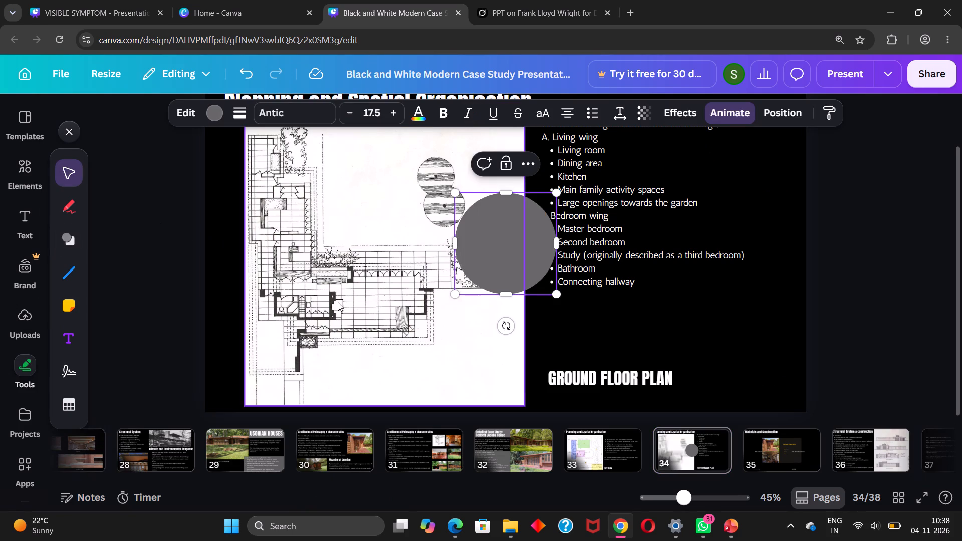
text(01)
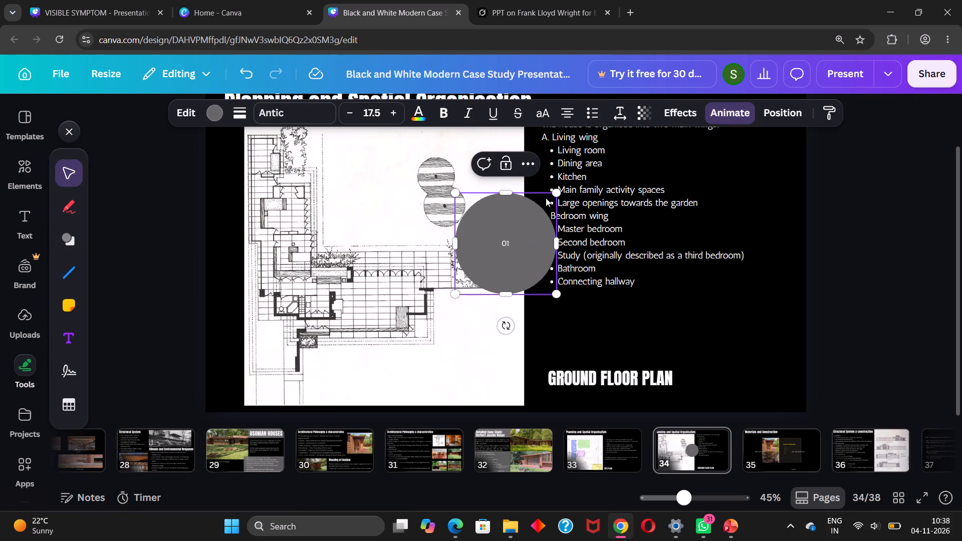
drag(562, 187, 542, 197)
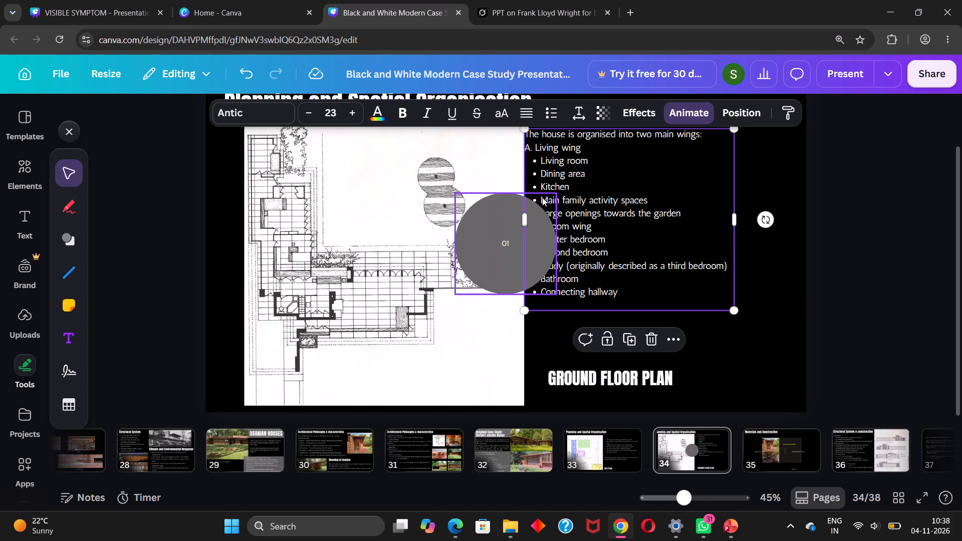
key(ctrl+z)
click(506, 235)
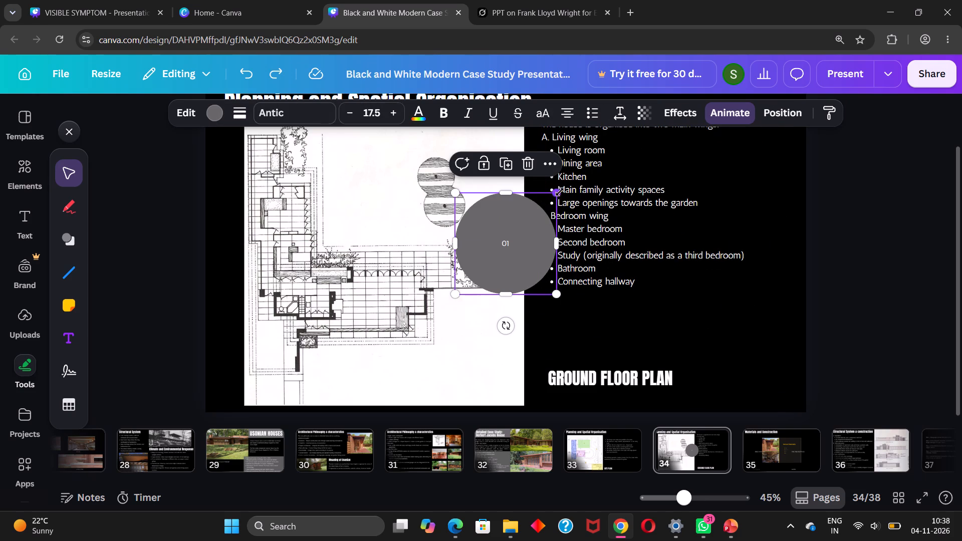
drag(559, 194, 472, 254)
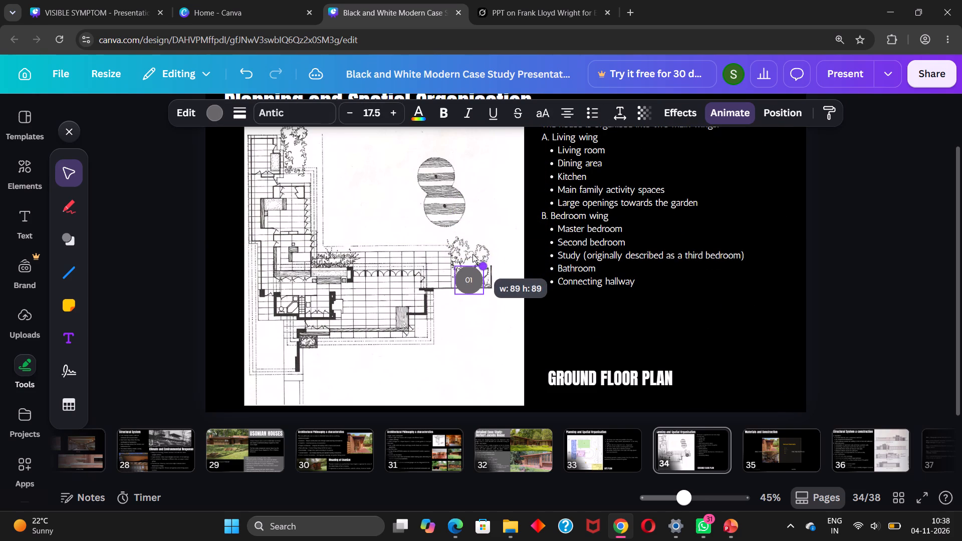
drag(472, 254, 453, 255)
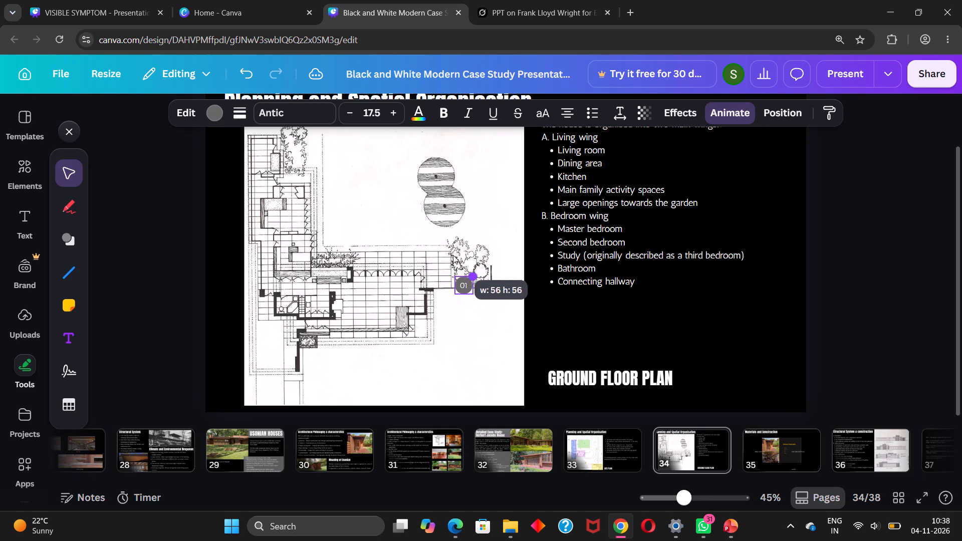
drag(453, 255, 445, 258)
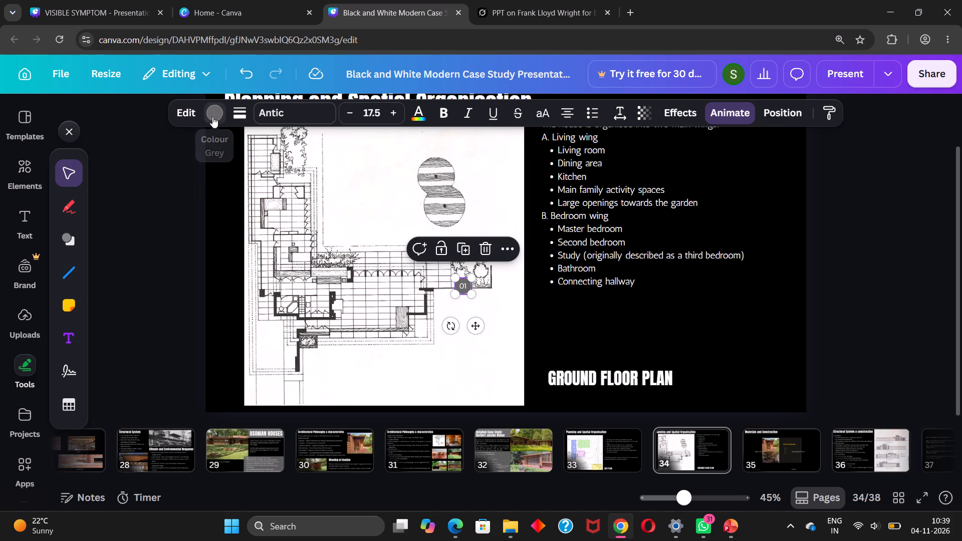
Fill the 01 circle with the light yellow shape colour and make its label text black.
click(212, 117)
click(109, 241)
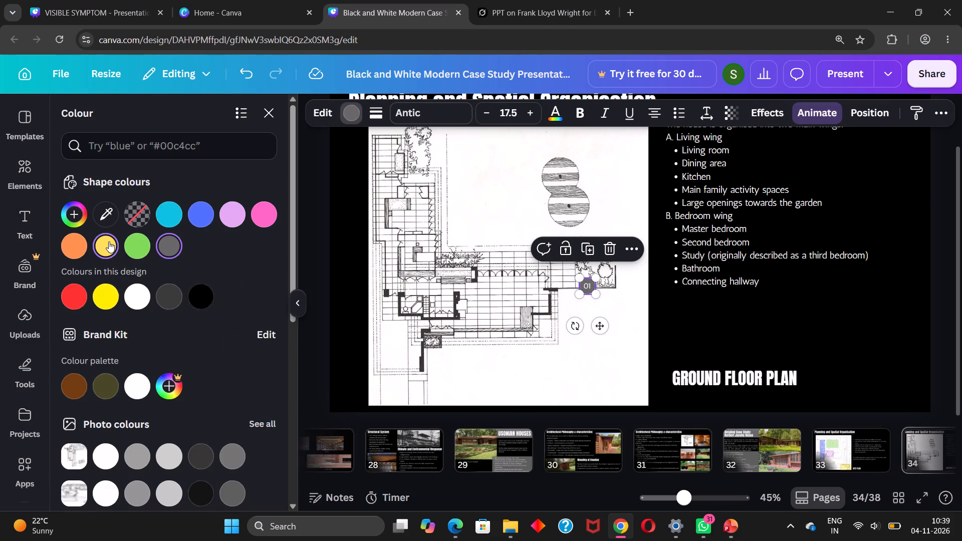
click(555, 113)
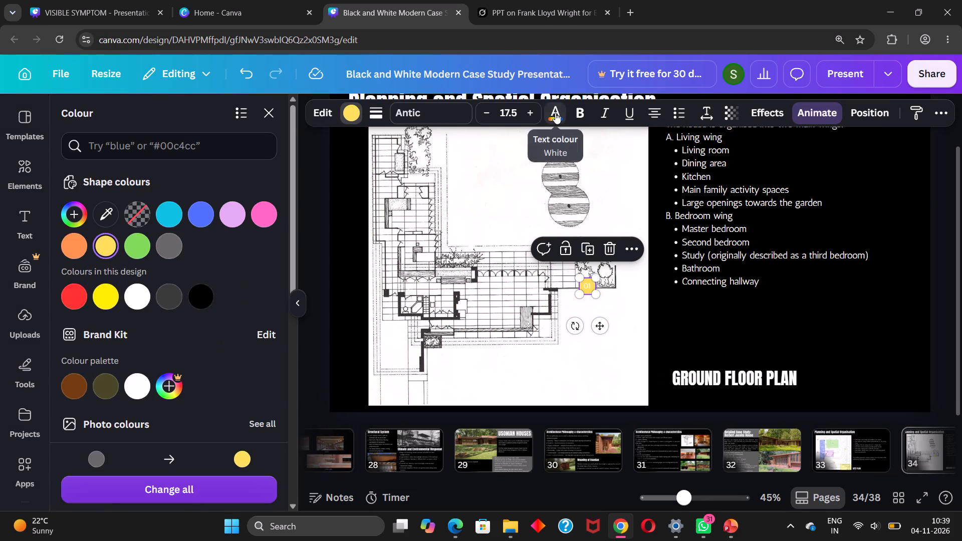
click(170, 207)
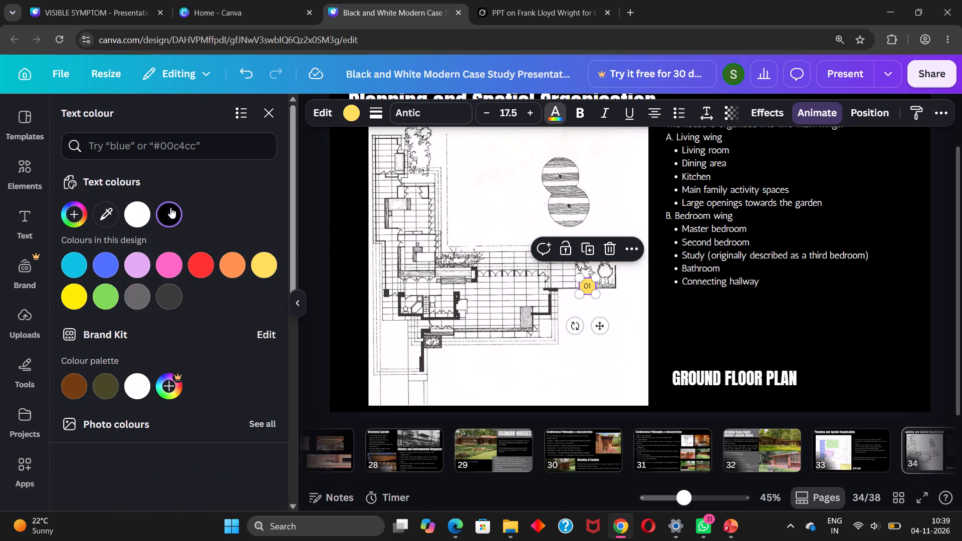
Move the yellow 01 marker into the living room area of the floor plan.
drag(603, 328, 526, 342)
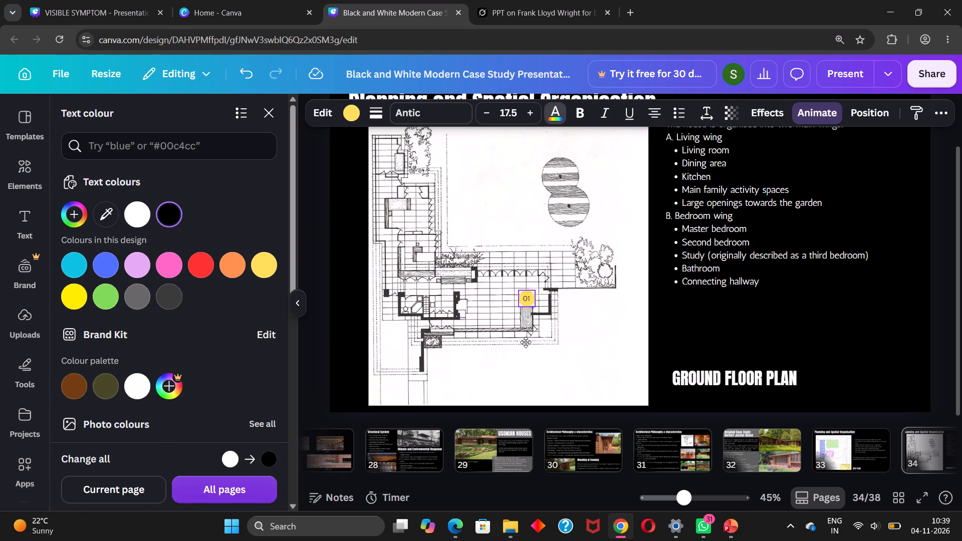
drag(526, 342, 511, 344)
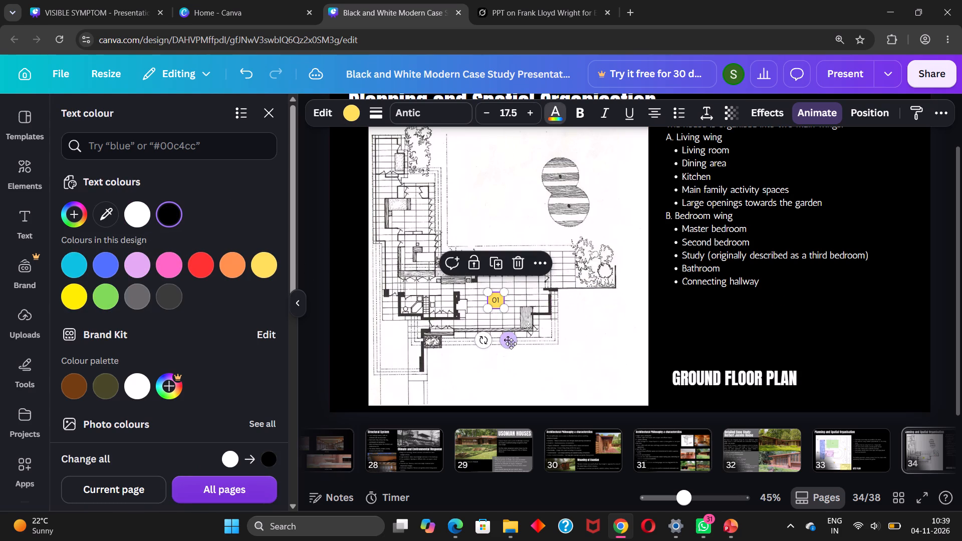
Reduce the 01 label's font size to 10.5 and shrink its circle to about 34 by 34.
drag(505, 291, 504, 291)
drag(504, 291, 492, 299)
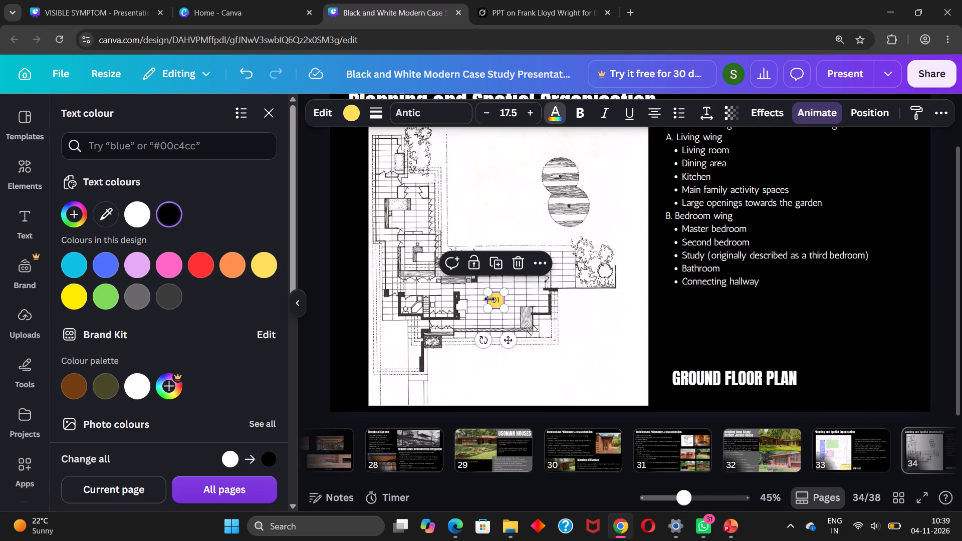
scroll(490, 299, left, 1)
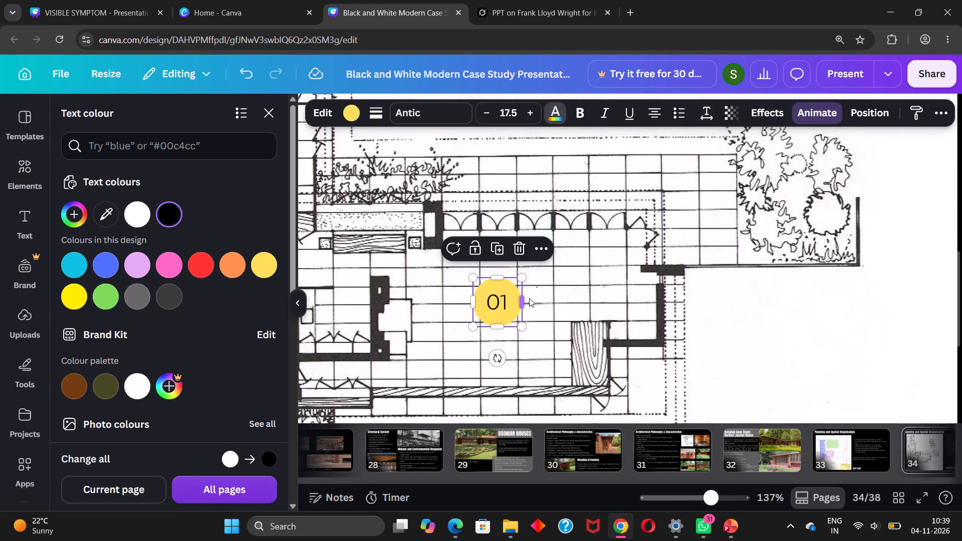
drag(522, 325, 513, 320)
triple_click(487, 109)
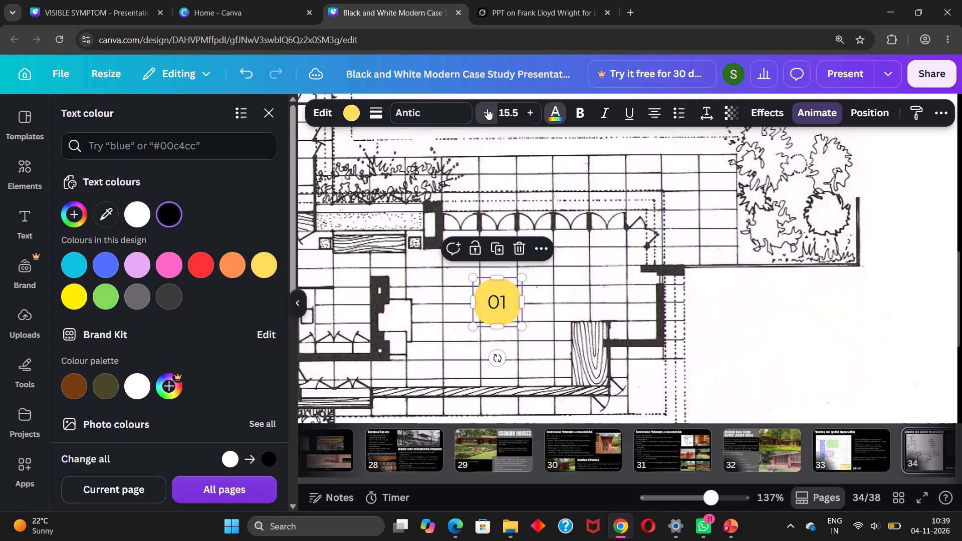
click(487, 109)
drag(519, 325, 497, 307)
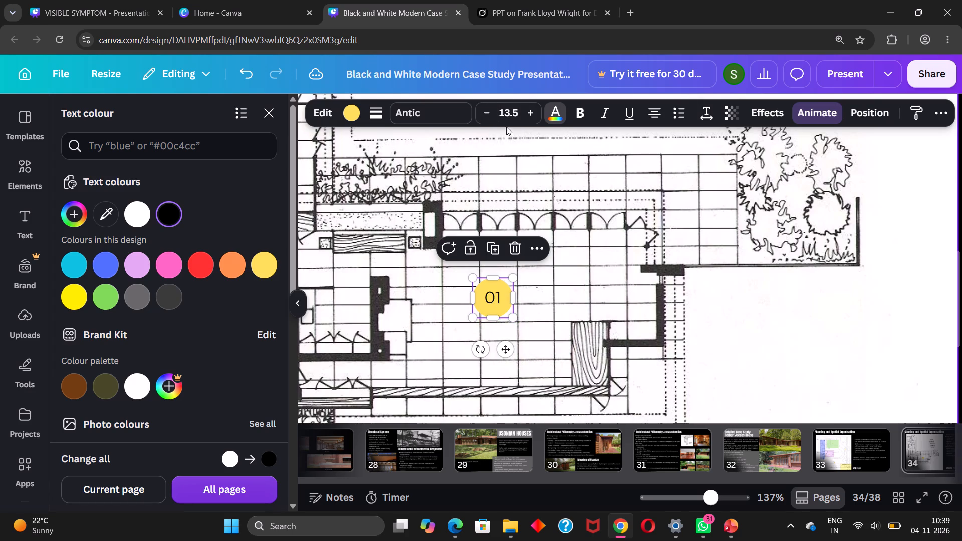
click(490, 113)
click(490, 113)
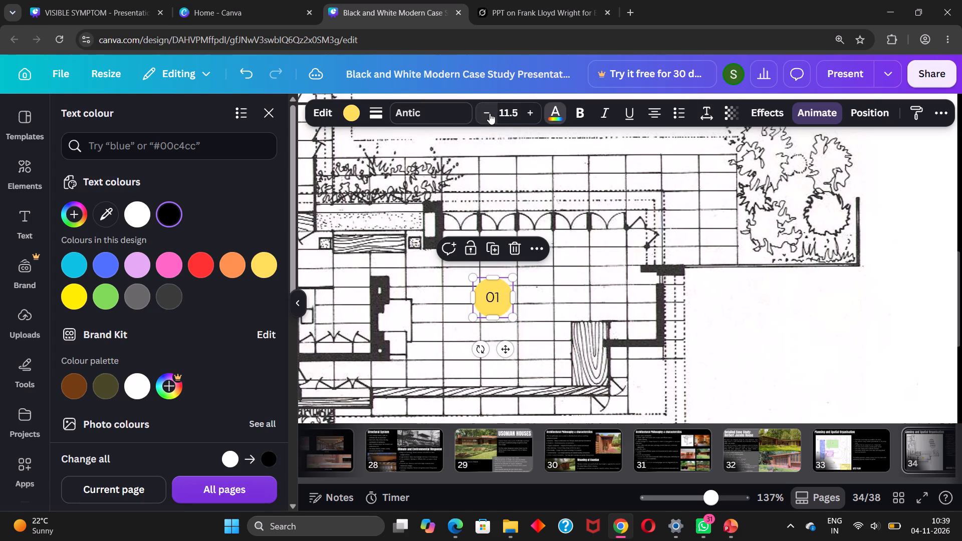
click(490, 113)
drag(513, 322, 493, 301)
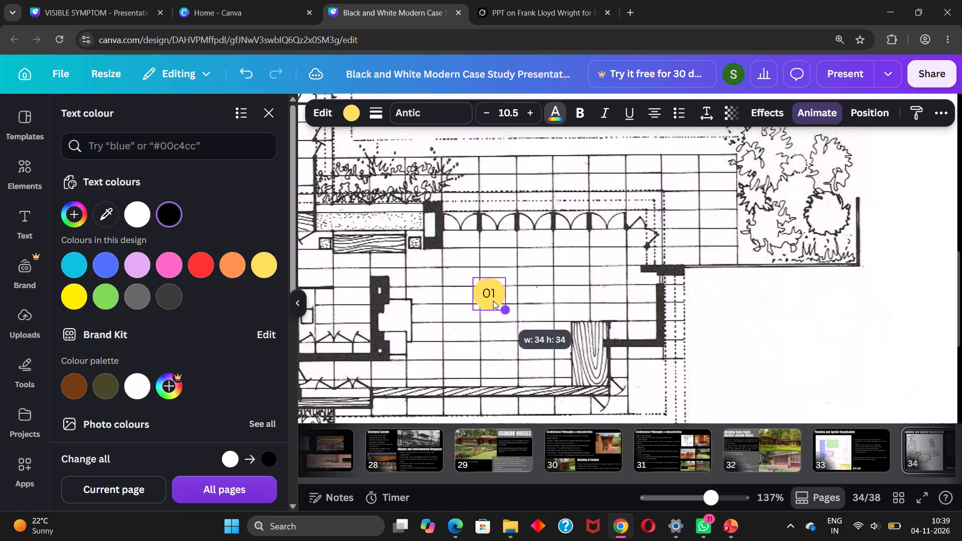
drag(493, 301, 488, 297)
Reposition the smaller 01 marker near the middle of the living room on the plan.
drag(488, 297, 497, 315)
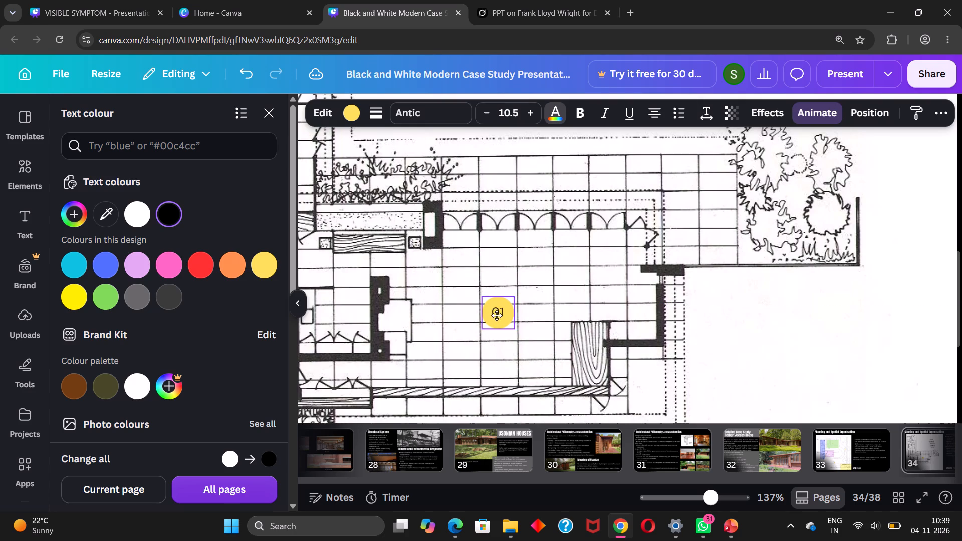
drag(497, 315, 498, 315)
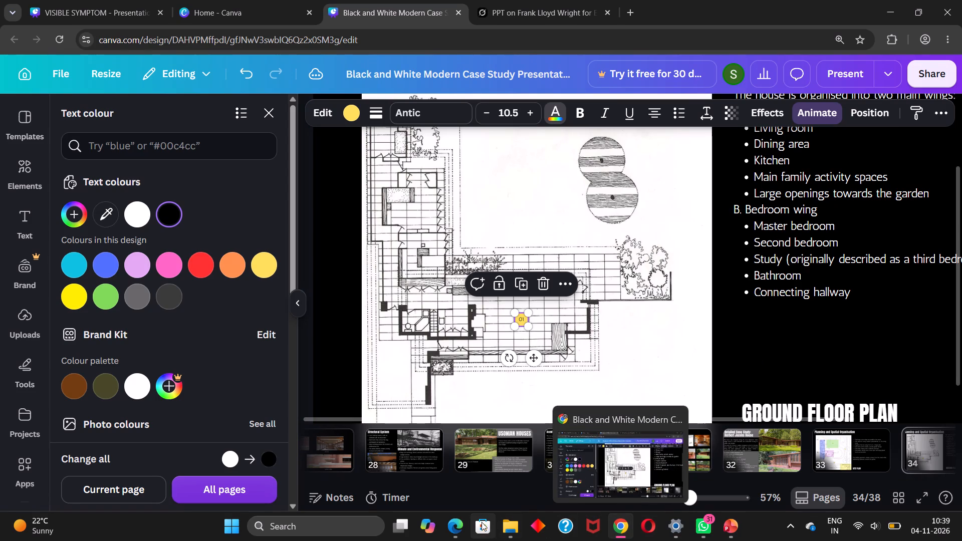
Consult the numbered Herbert Jacobs House floor plan on Scribd in Edge, and return to Canva to make the 01 marker's label bold.
click(448, 532)
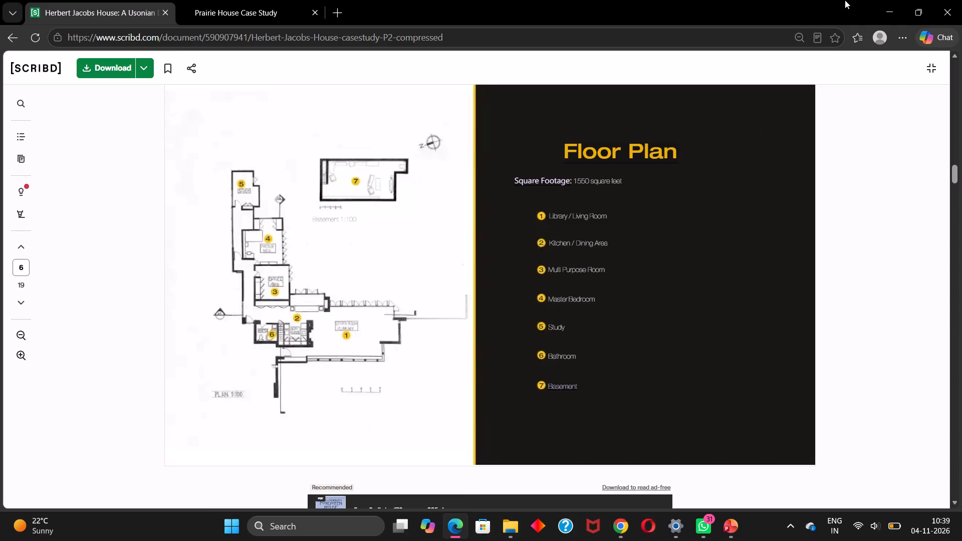
click(898, 10)
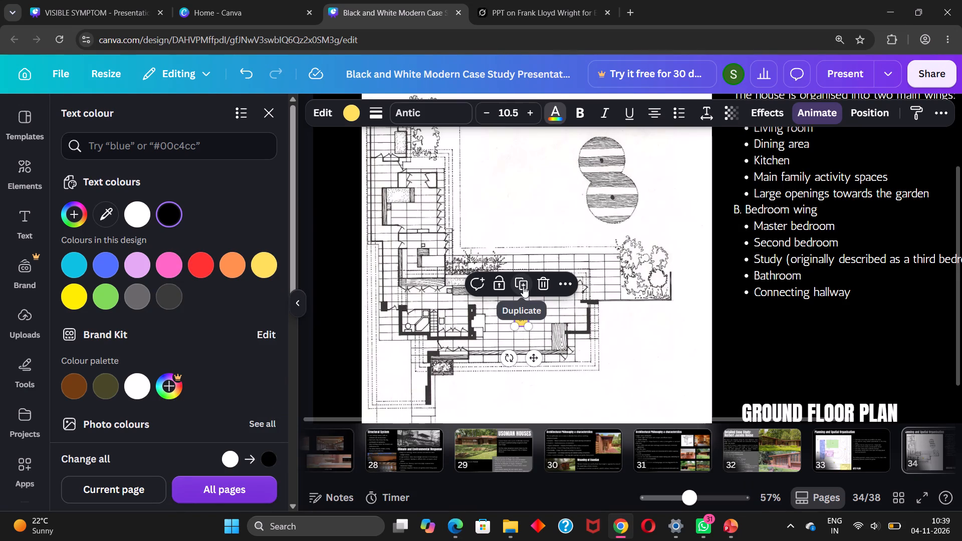
click(582, 111)
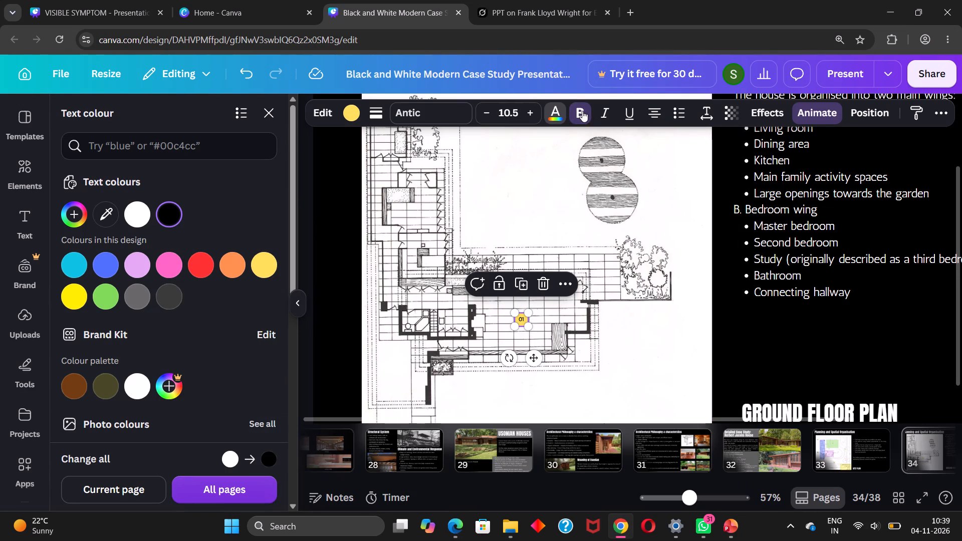
Duplicate the bold 01 marker twice, placing one copy in the kitchen beside the living room and another in the bedroom wing's nearest room.
click(521, 280)
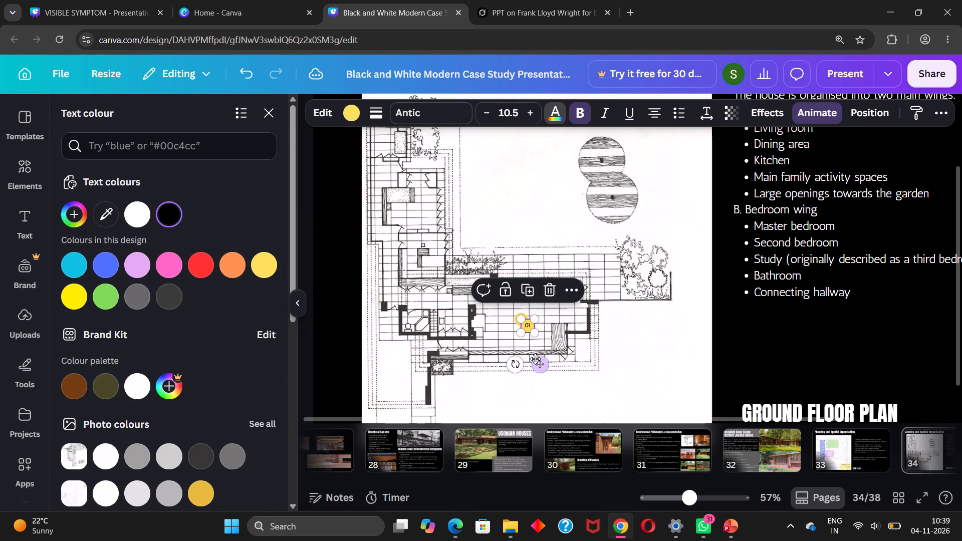
drag(544, 363, 469, 358)
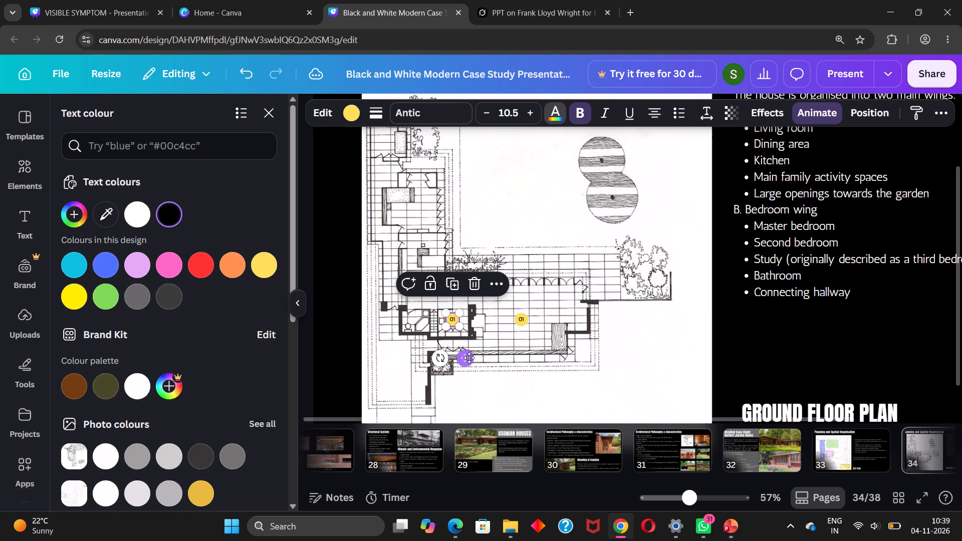
click(453, 278)
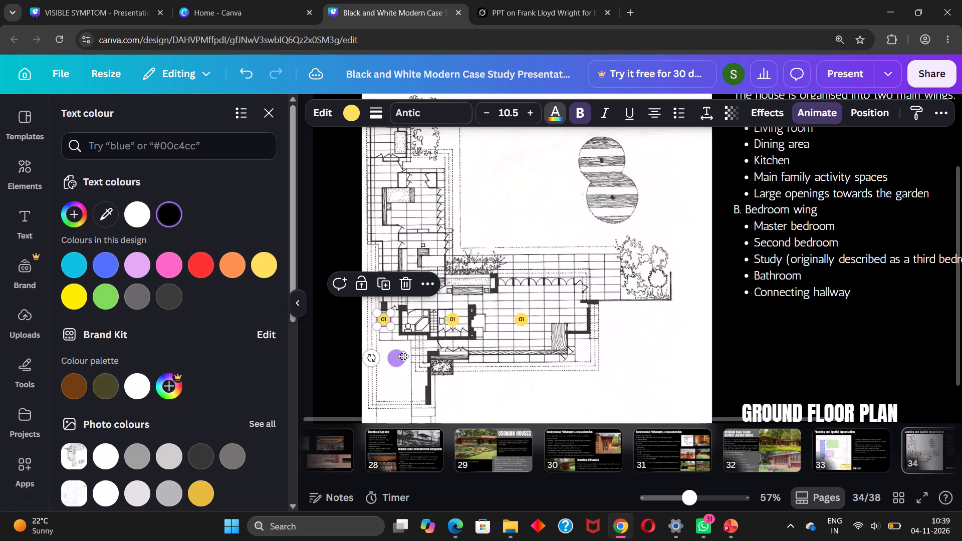
drag(397, 357, 436, 293)
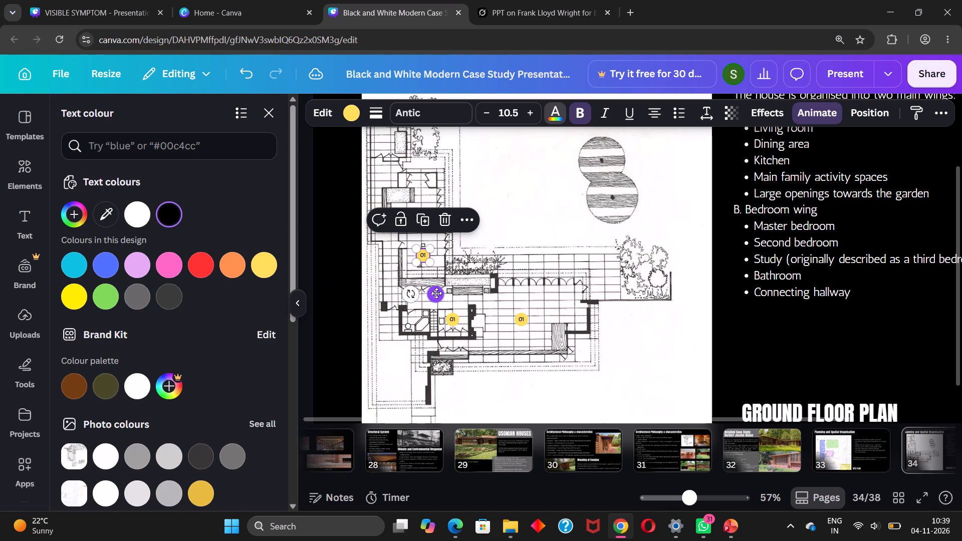
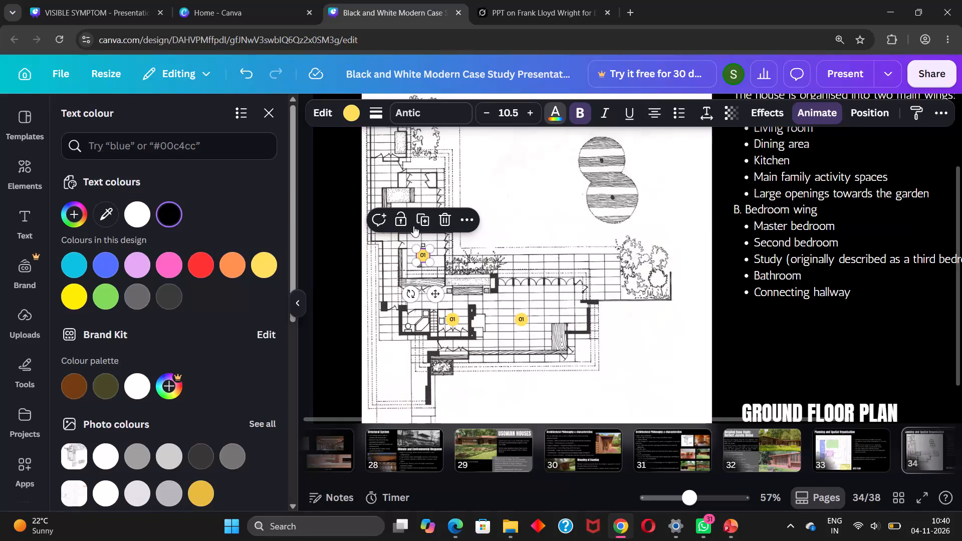
Duplicate the 01 marker twice more along the bedroom wing, placing one copy in the master bedroom and one in the far-end study.
click(424, 213)
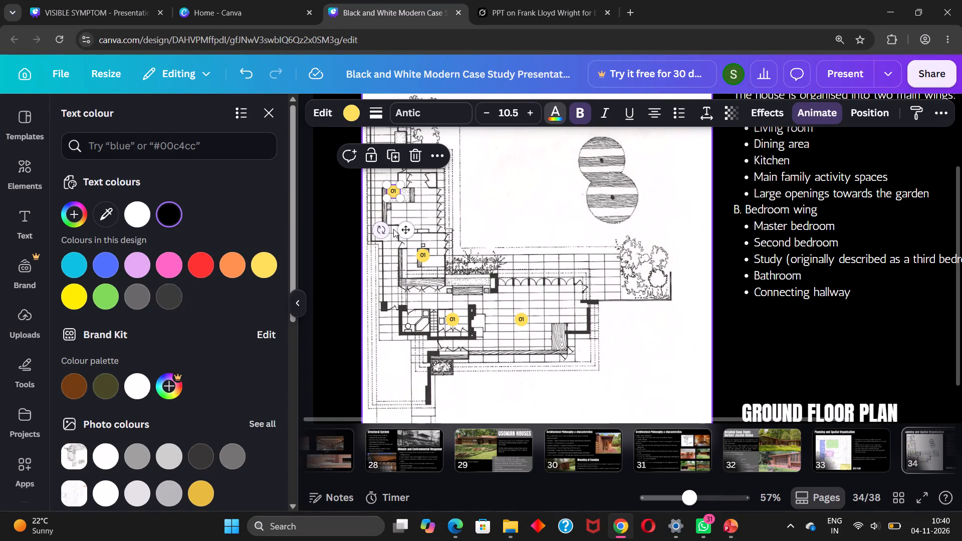
drag(406, 230, 430, 247)
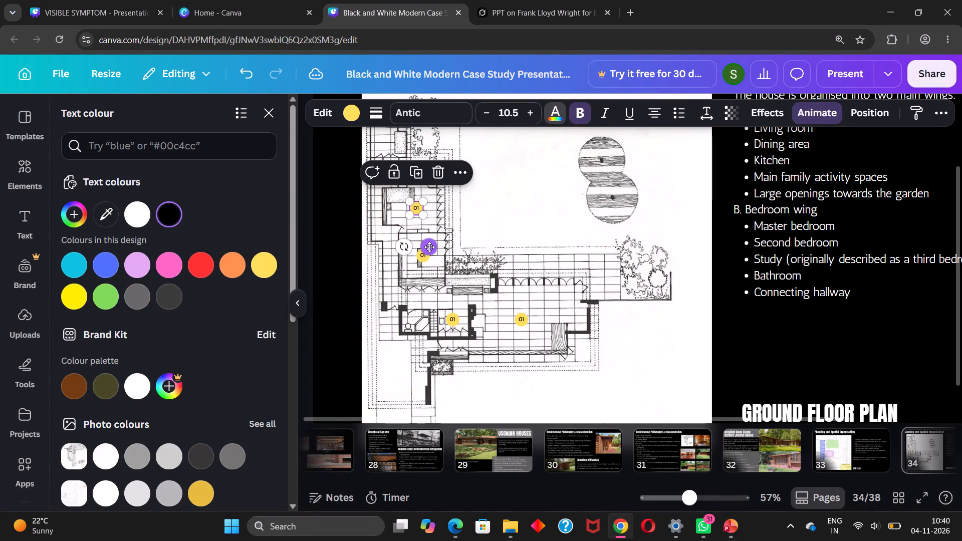
scroll(429, 247, up, 2)
click(415, 266)
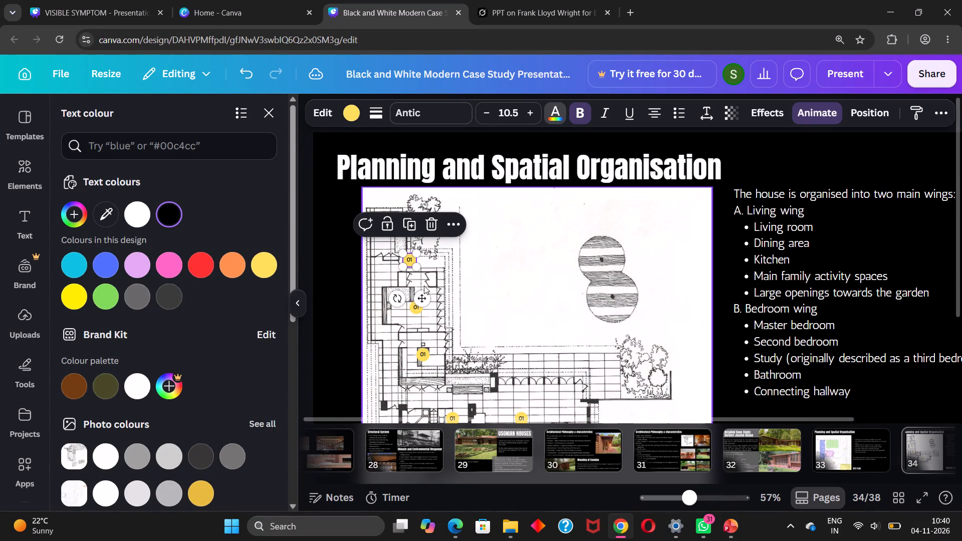
drag(418, 305, 396, 280)
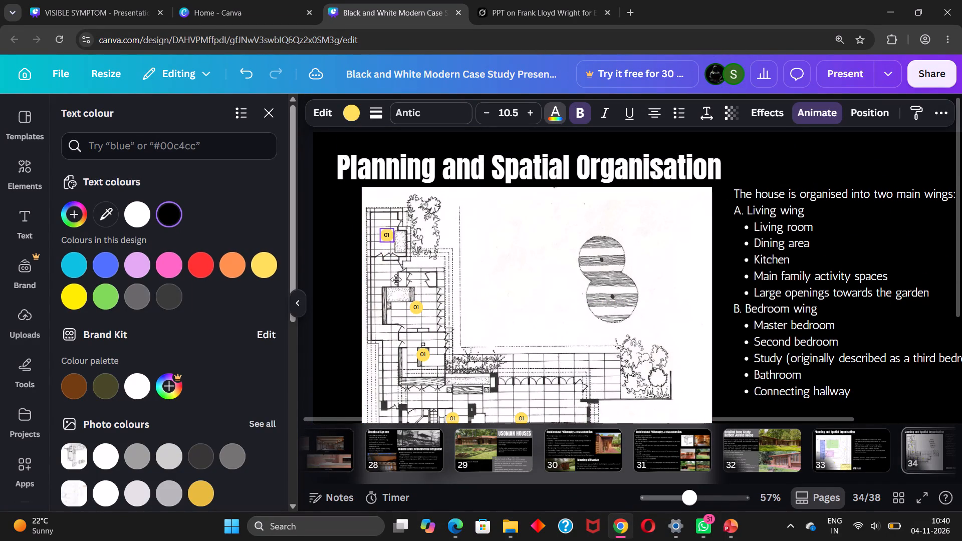
drag(396, 280, 396, 279)
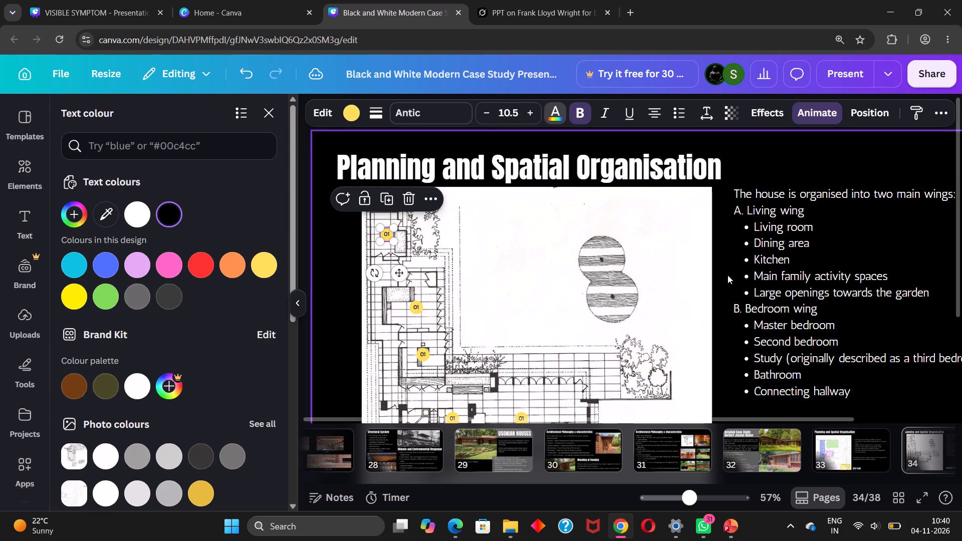
Check the numbered floor plan on Scribd in Edge, and back in Canva duplicate the study's 01 marker into the bathroom beside the kitchen.
ctrl+scroll(717, 274, down, 4)
click(879, 319)
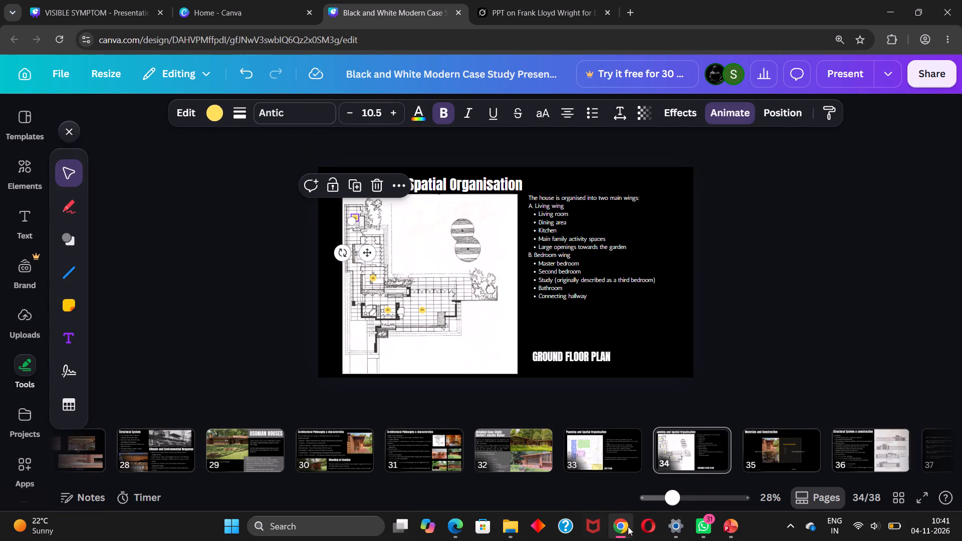
click(461, 521)
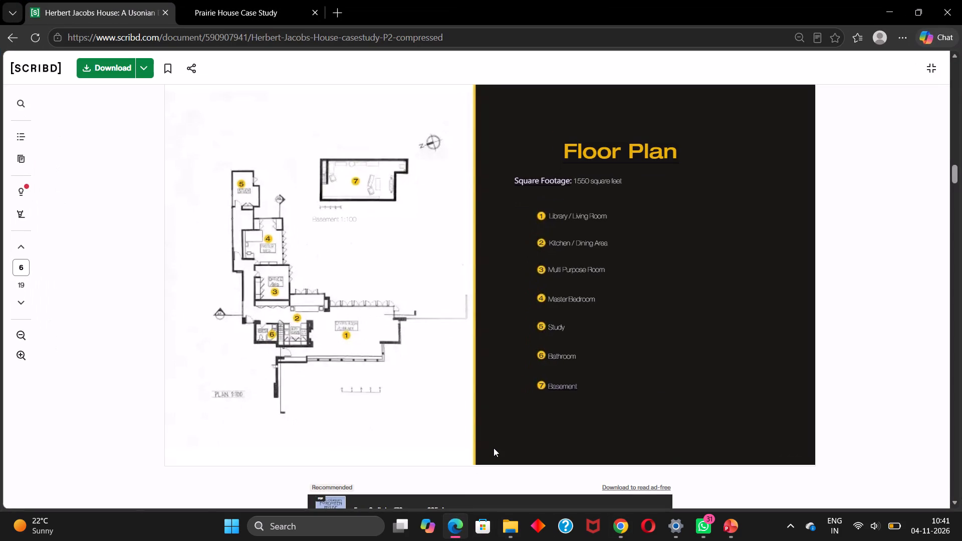
click(893, 8)
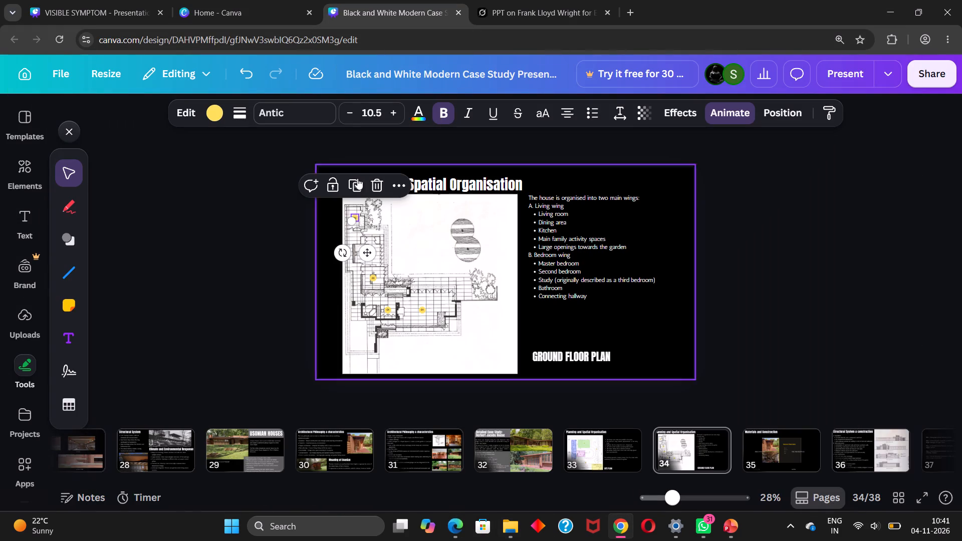
click(356, 188)
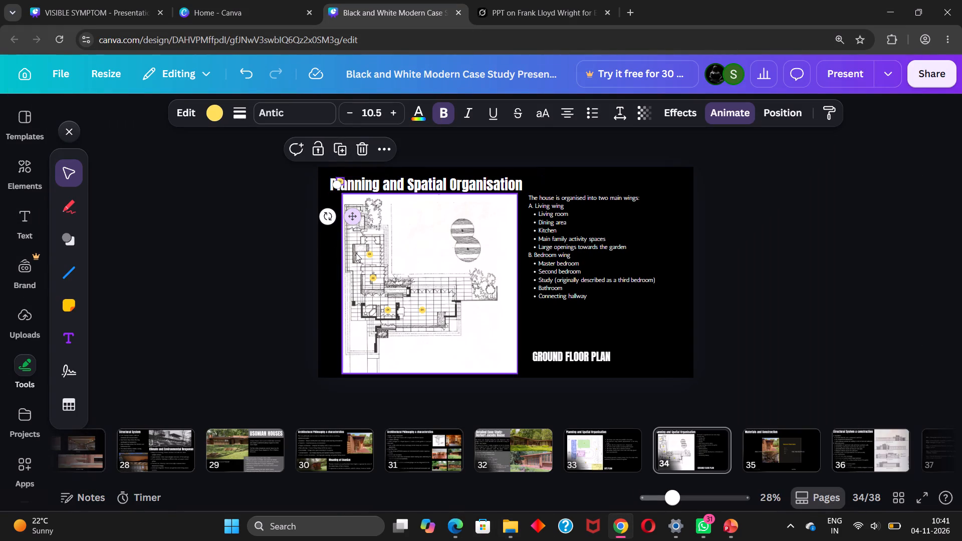
drag(354, 215, 376, 360)
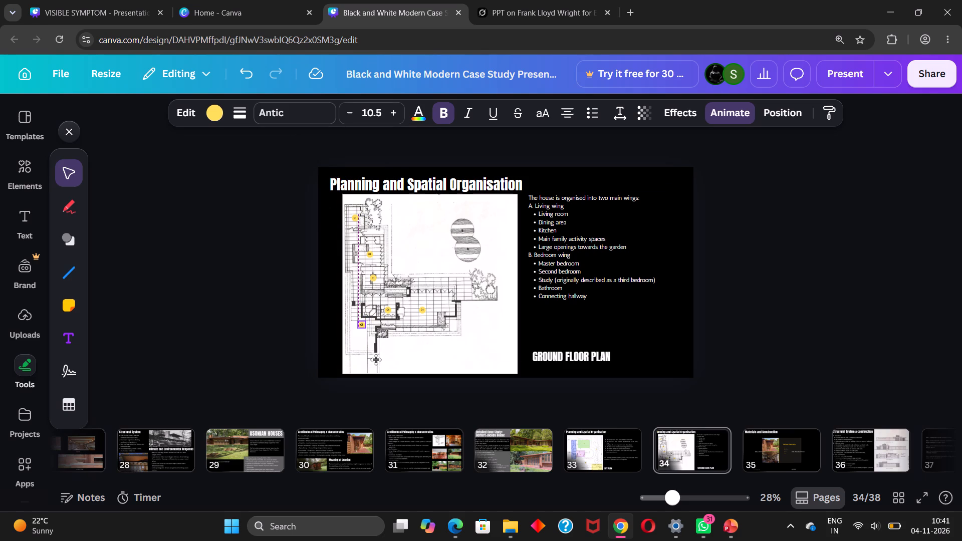
drag(376, 360, 375, 354)
drag(378, 353, 385, 349)
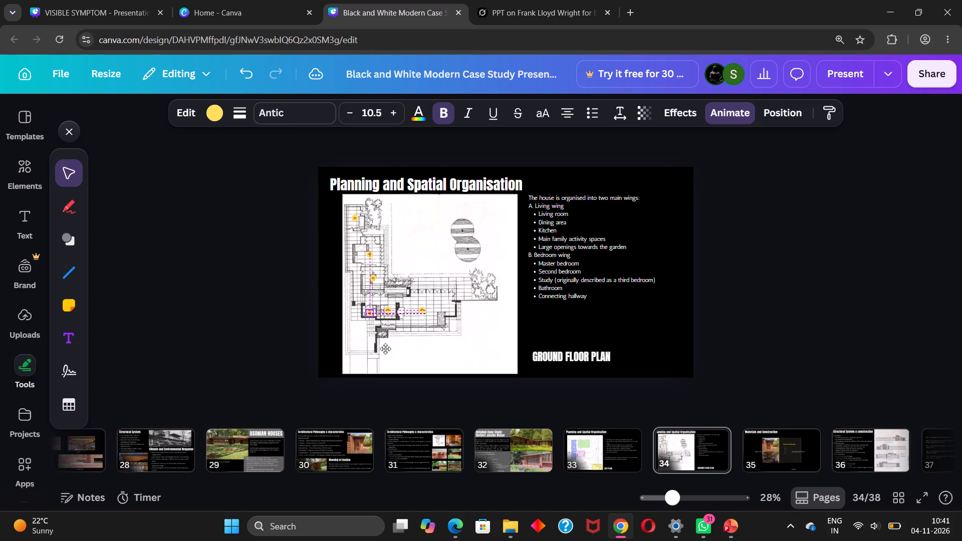
drag(385, 349, 385, 347)
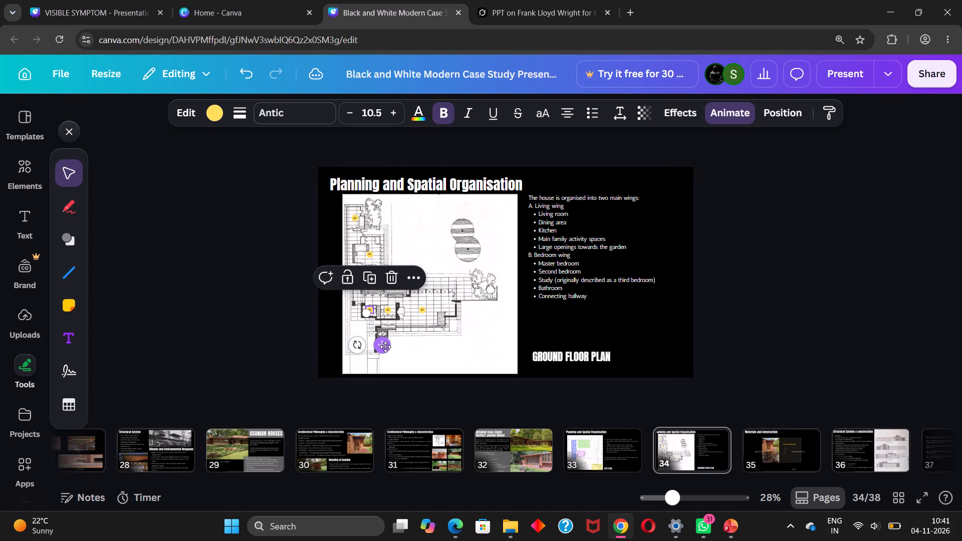
Recheck the room numbering on Scribd in Edge, and back in Canva nudge the kitchen marker slightly up and relabel it 02.
scroll(389, 308, up, 2)
click(449, 527)
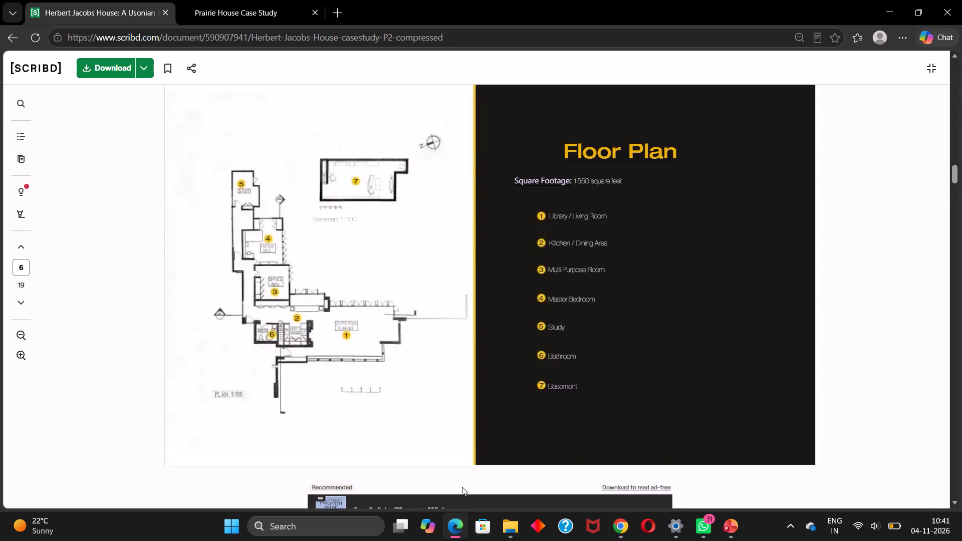
click(898, 9)
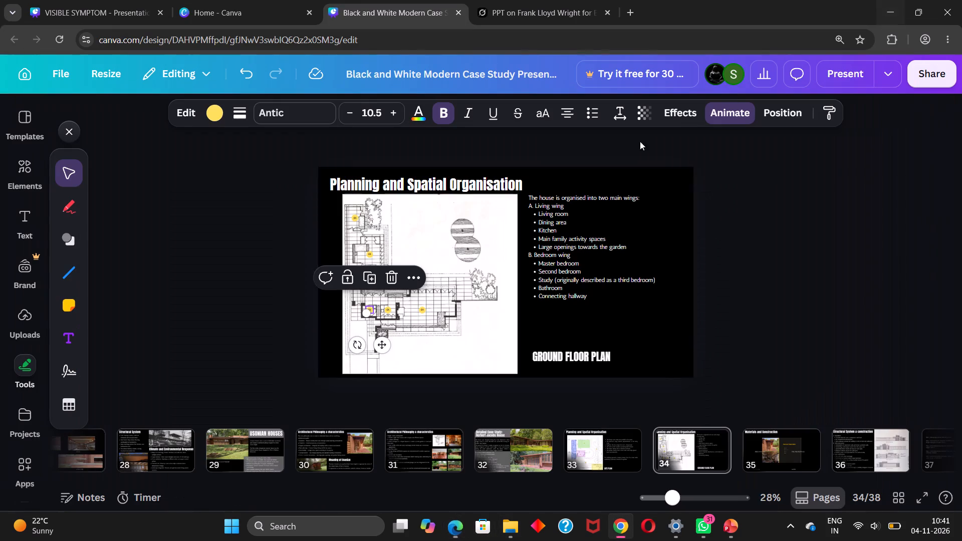
ctrl+scroll(387, 321, up, 3)
ctrl+scroll(286, 324, up, 2)
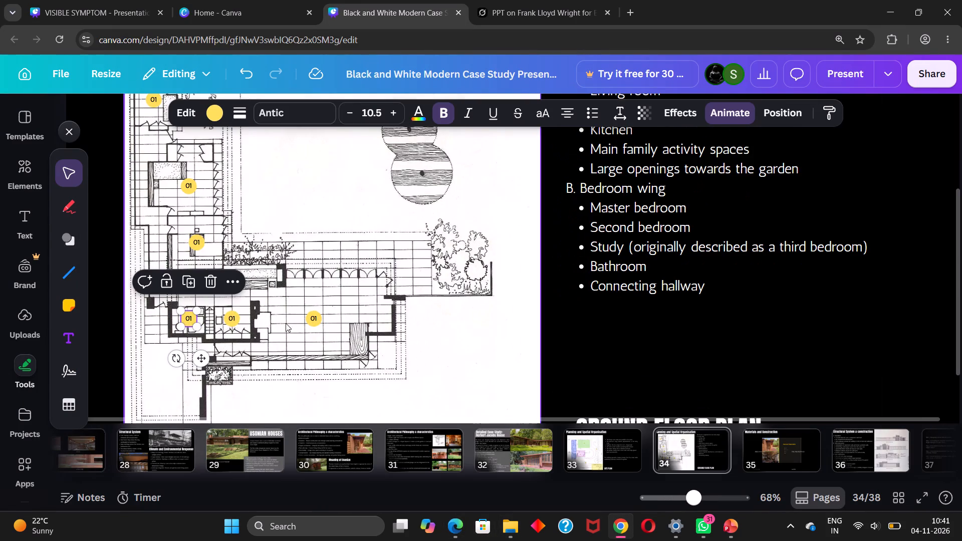
drag(233, 318, 233, 311)
click(231, 310)
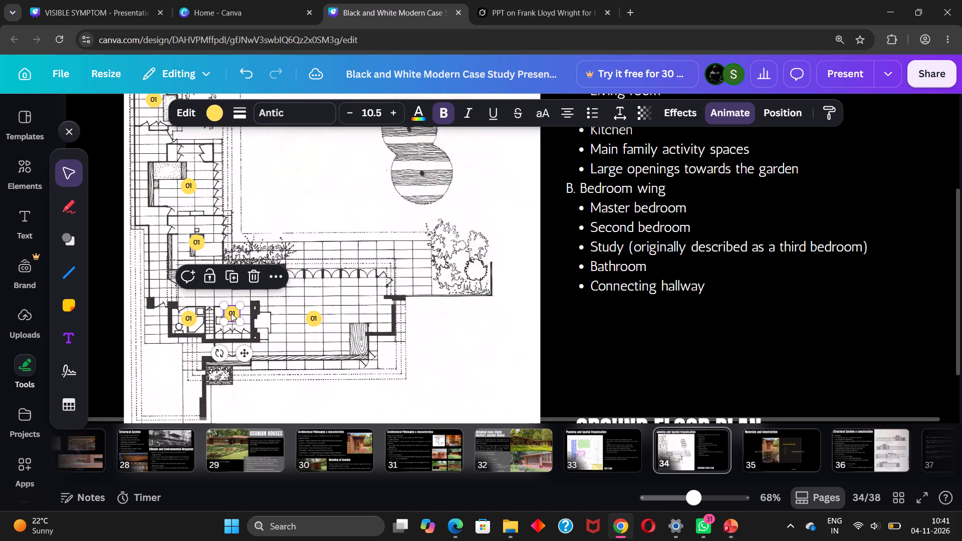
click(231, 313)
click(232, 314)
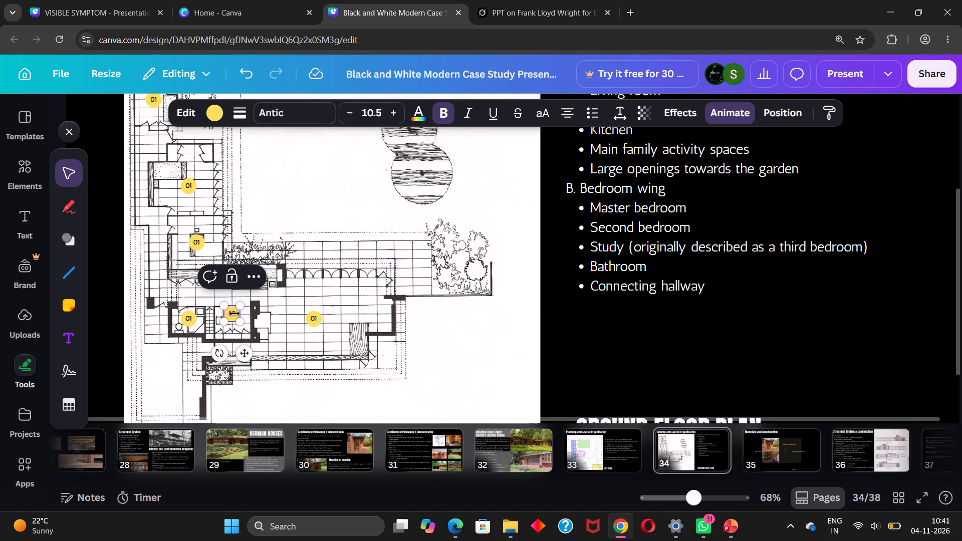
key(Delete)
key(2)
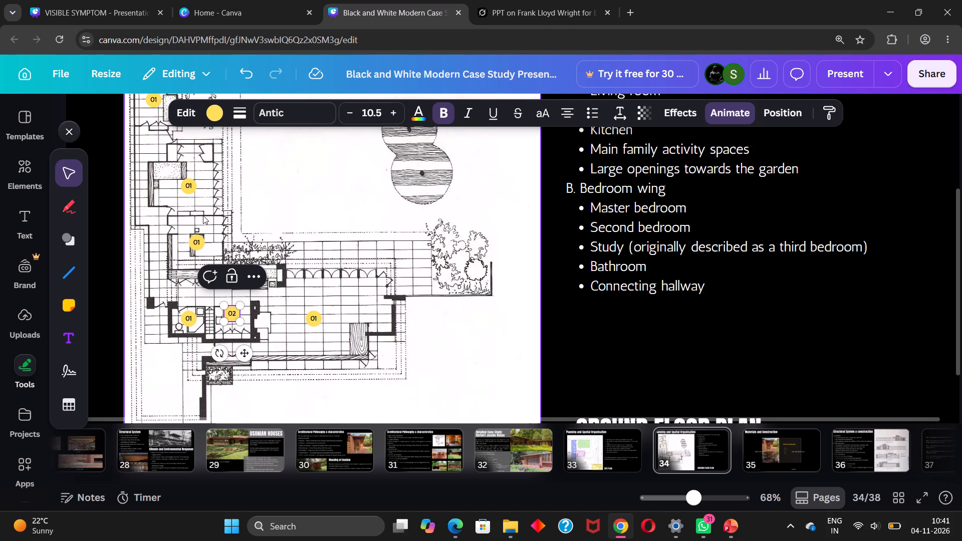
Relabel the marker in the bedroom wing's nearest room as 03 and the master bedroom marker as 04.
click(199, 239)
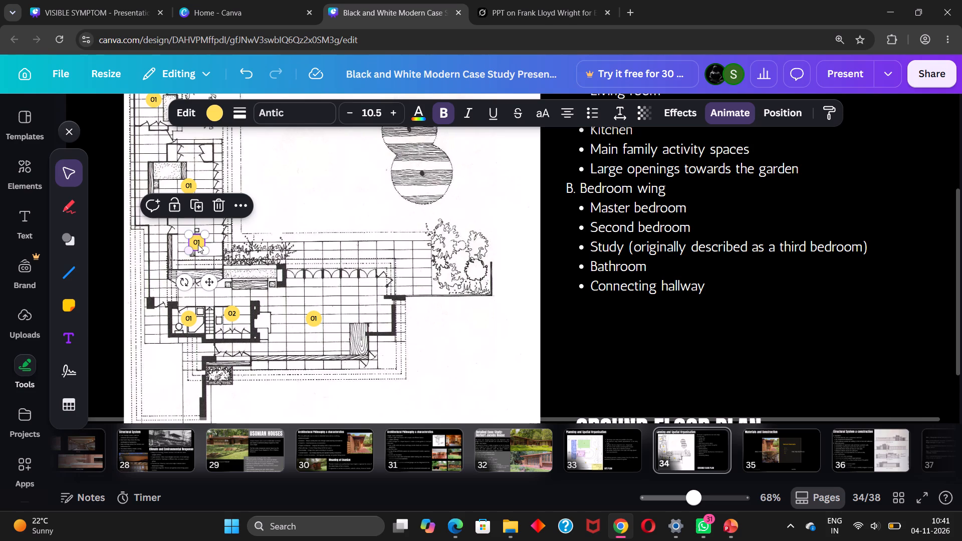
click(198, 244)
key(Delete)
key(3)
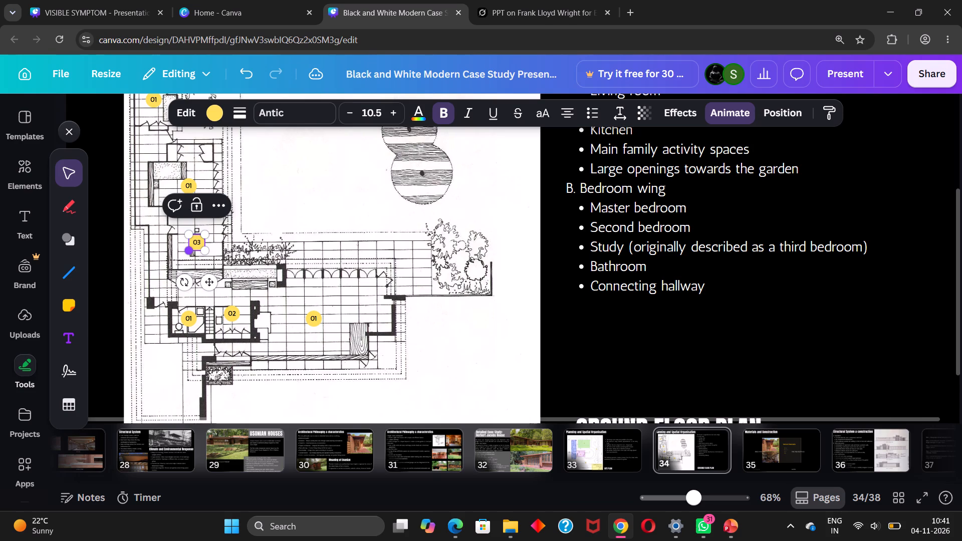
click(193, 182)
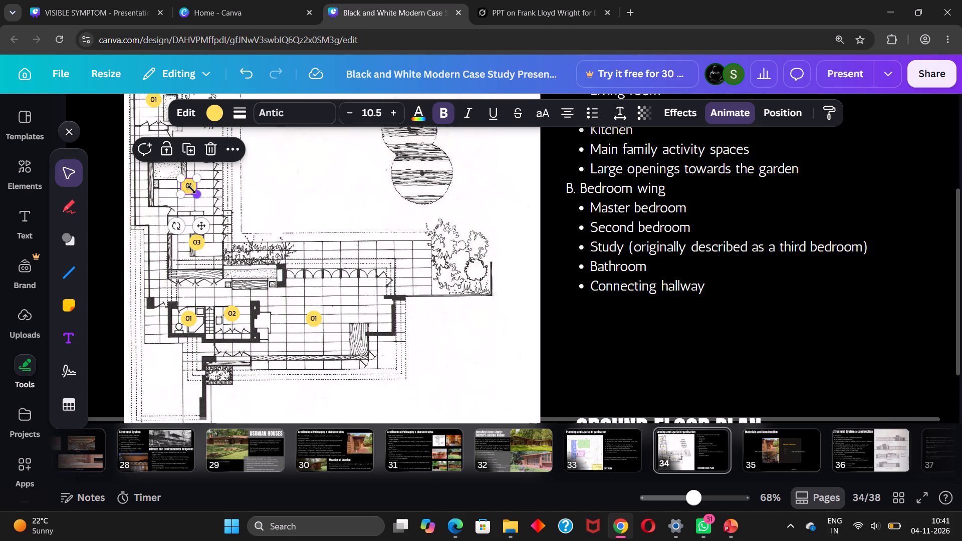
click(192, 189)
click(190, 185)
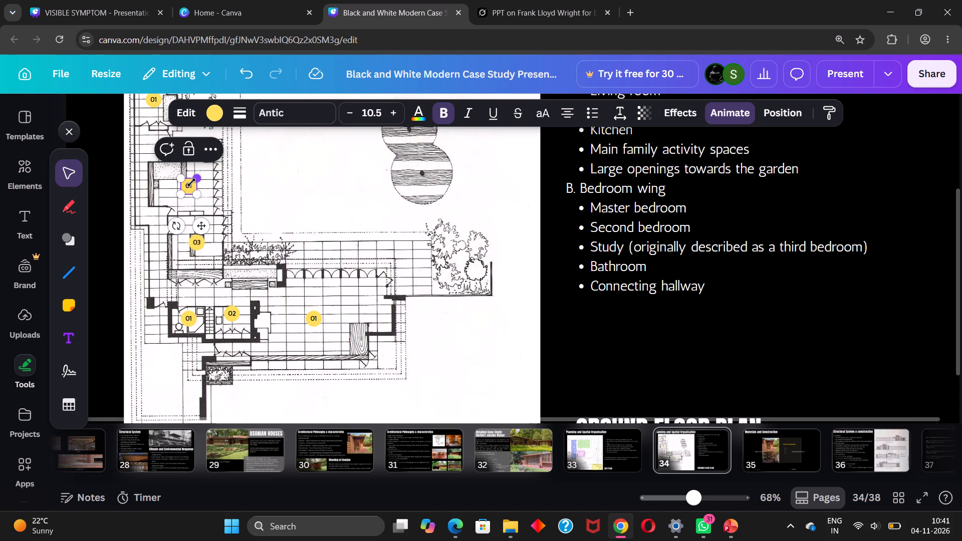
key(Delete)
key(4)
Relabel the study marker at the bedroom wing's far end as 05 and the bathroom marker as 06.
scroll(165, 190, up, 3)
click(155, 253)
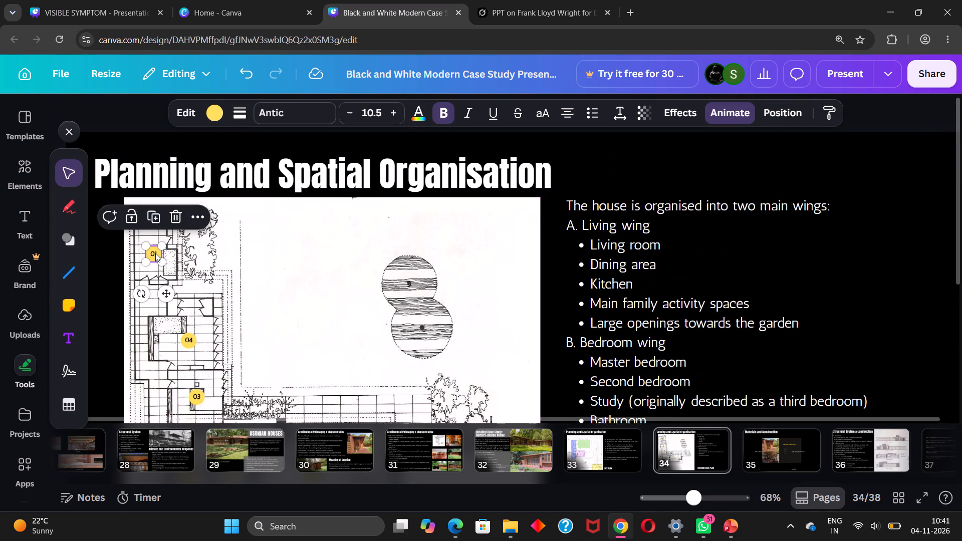
click(154, 252)
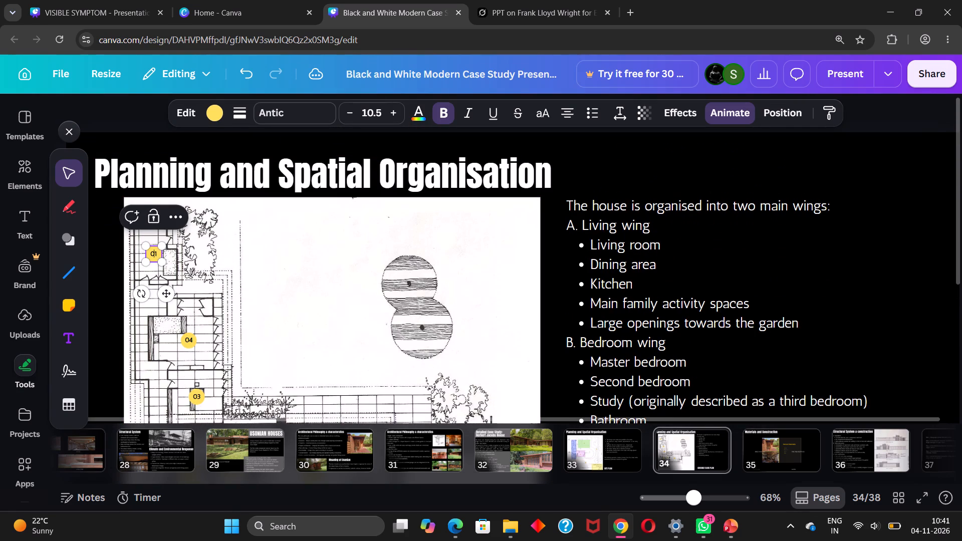
key(Delete)
key(5)
scroll(152, 268, down, 3)
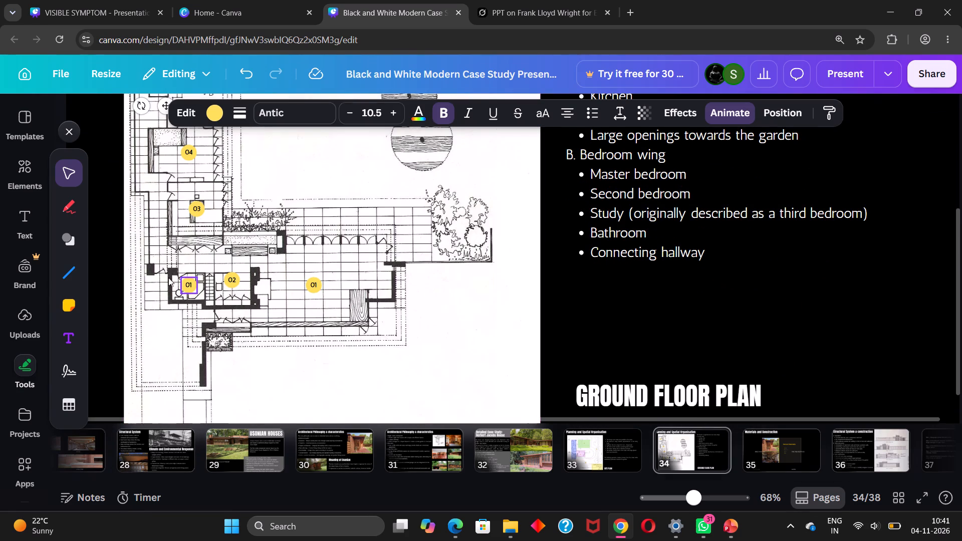
click(186, 281)
click(188, 285)
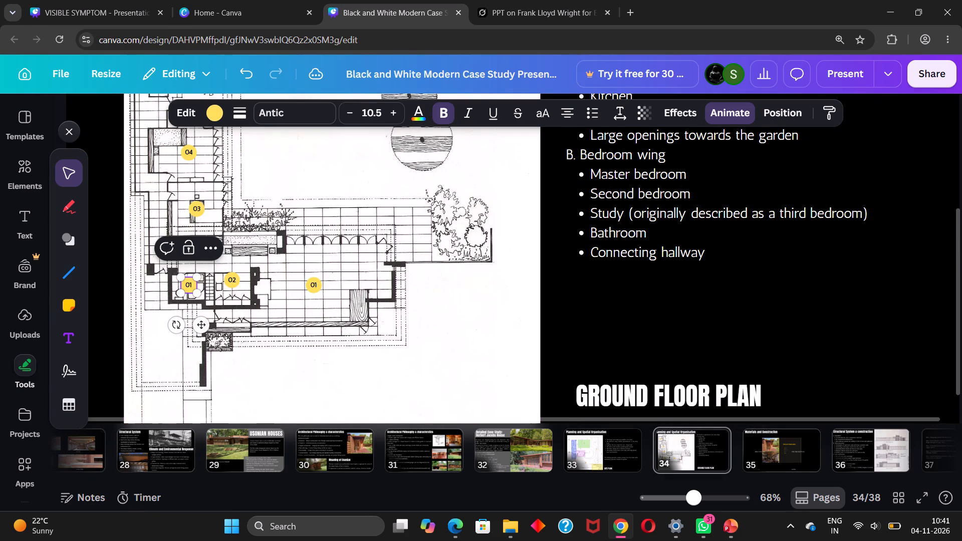
key(Delete)
key(6)
click(304, 377)
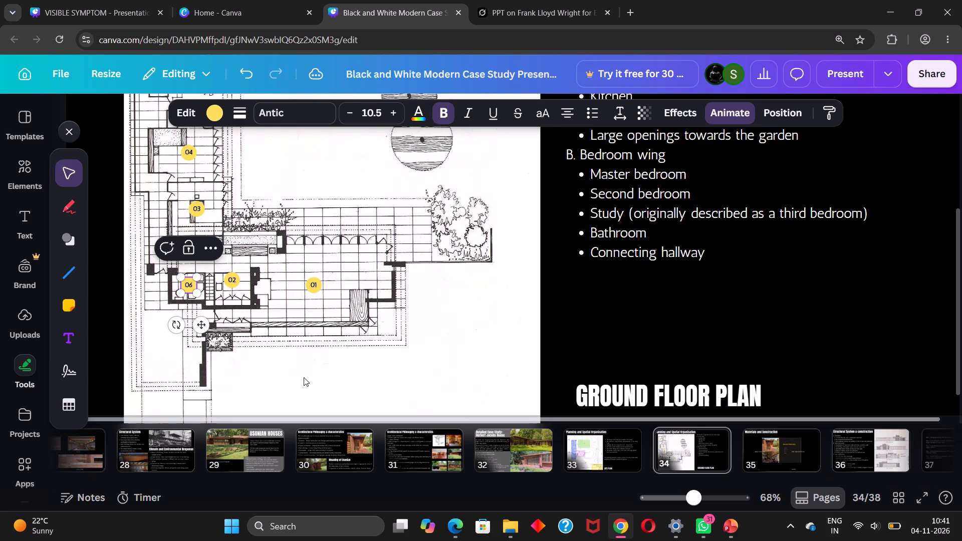
Copy the blue and pink wing overlays from slide 33's site plan onto the ground floor plan on slide 34.
scroll(305, 376, down, 1)
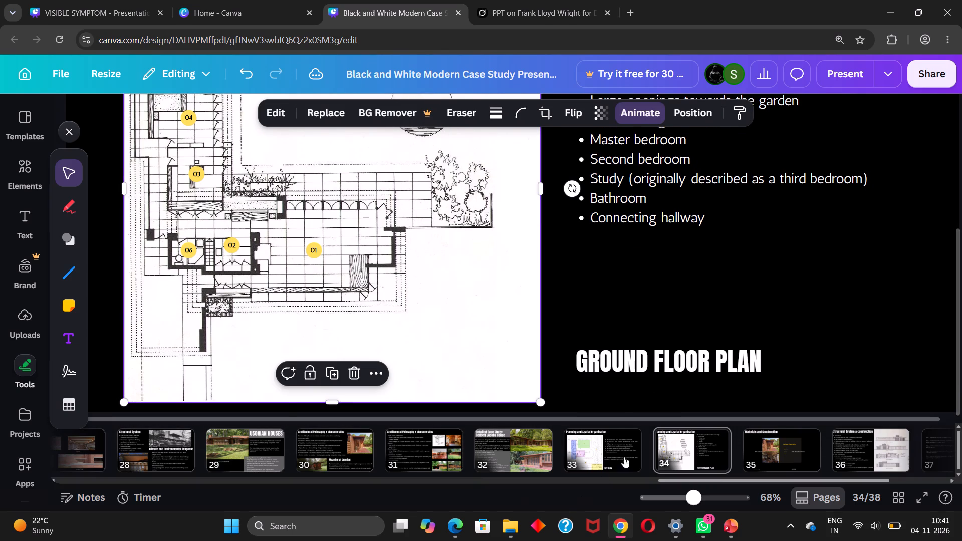
ctrl+scroll(424, 352, down, 3)
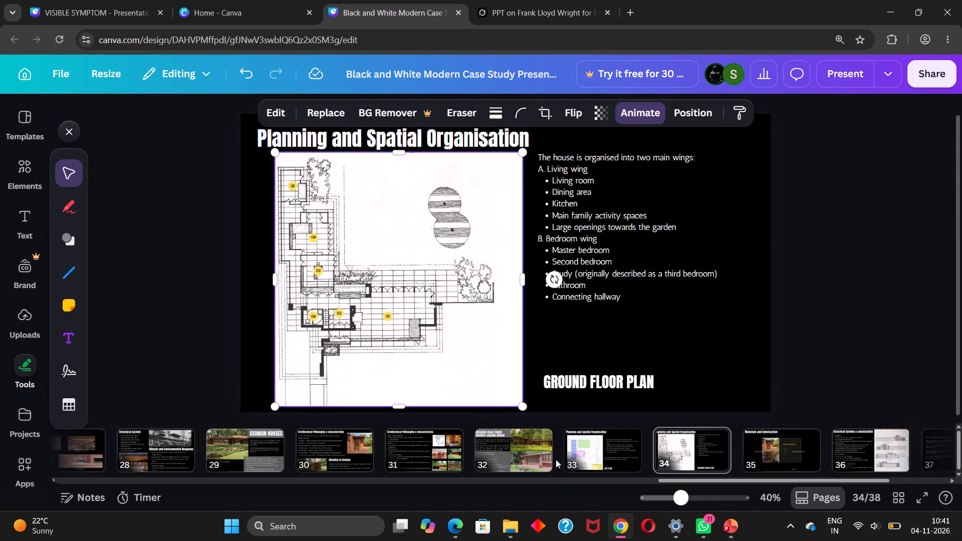
click(612, 450)
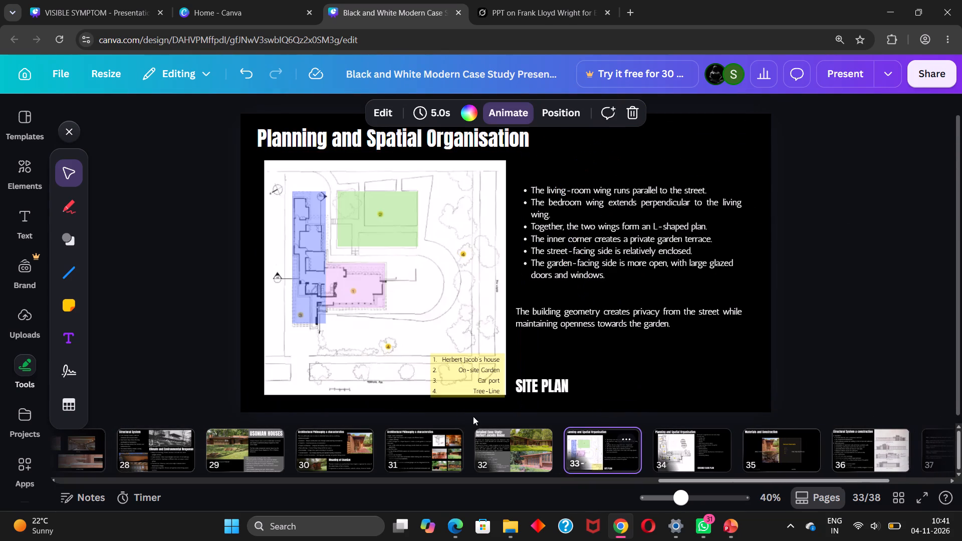
click(362, 278)
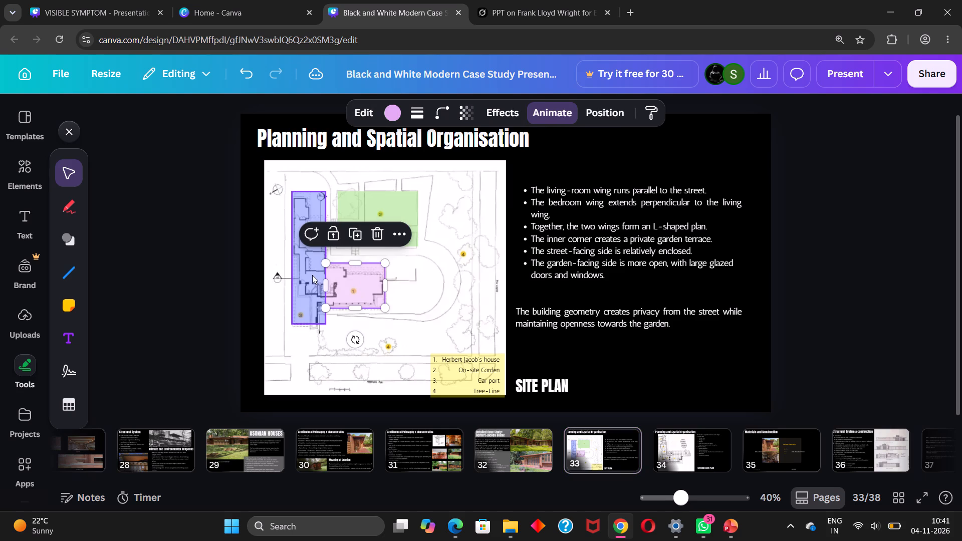
shift+click(311, 269)
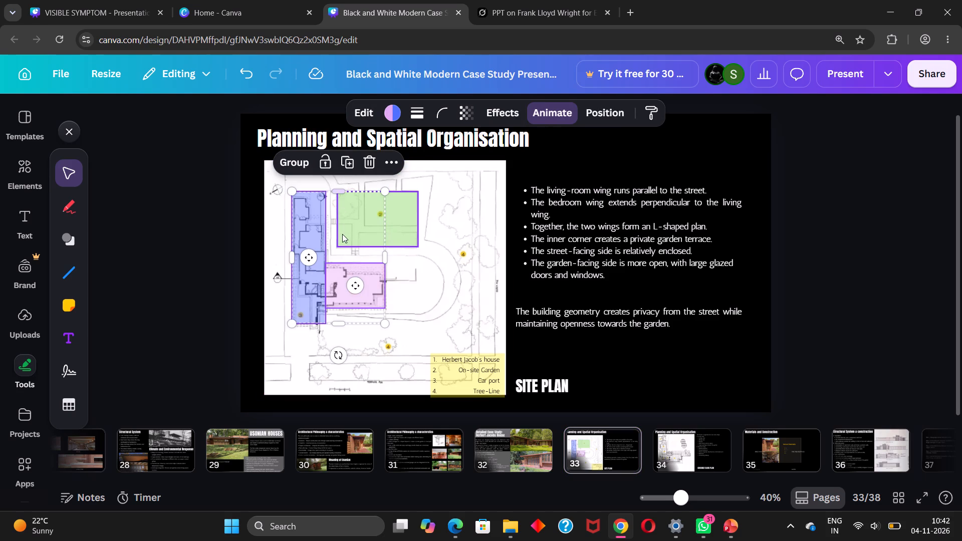
key(ctrl+c)
click(676, 447)
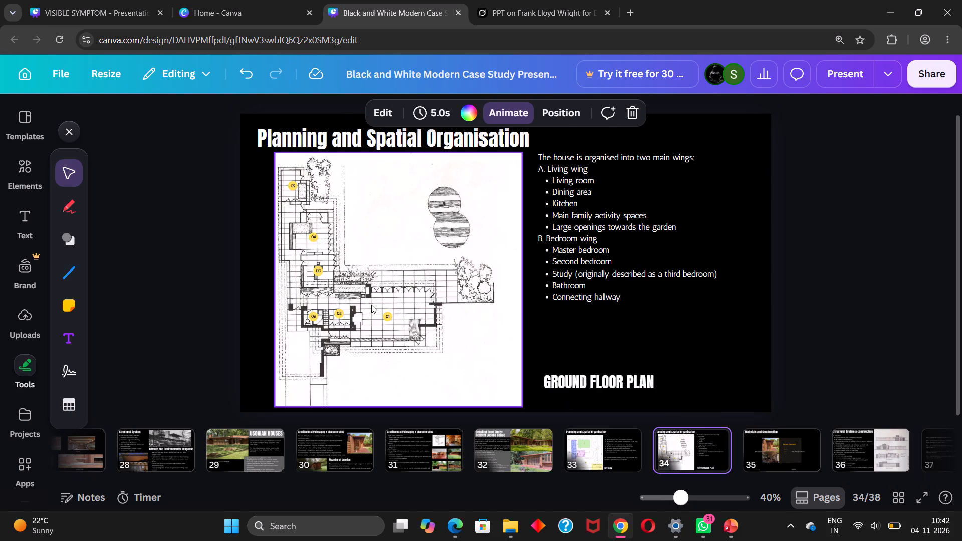
key(ctrl+v)
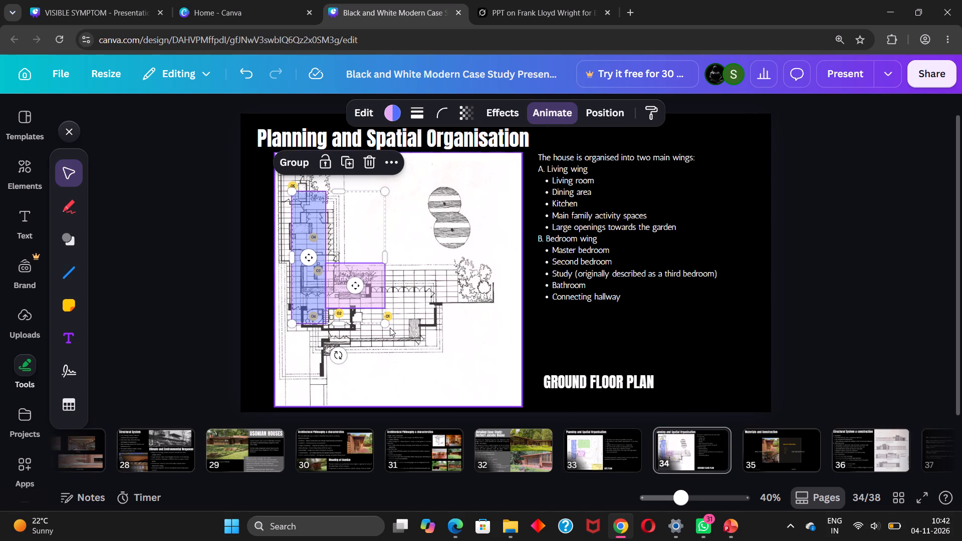
Enlarge both overlays together to about 550 by 780 and position them over the bedroom and living wings of the plan.
drag(382, 326, 464, 368)
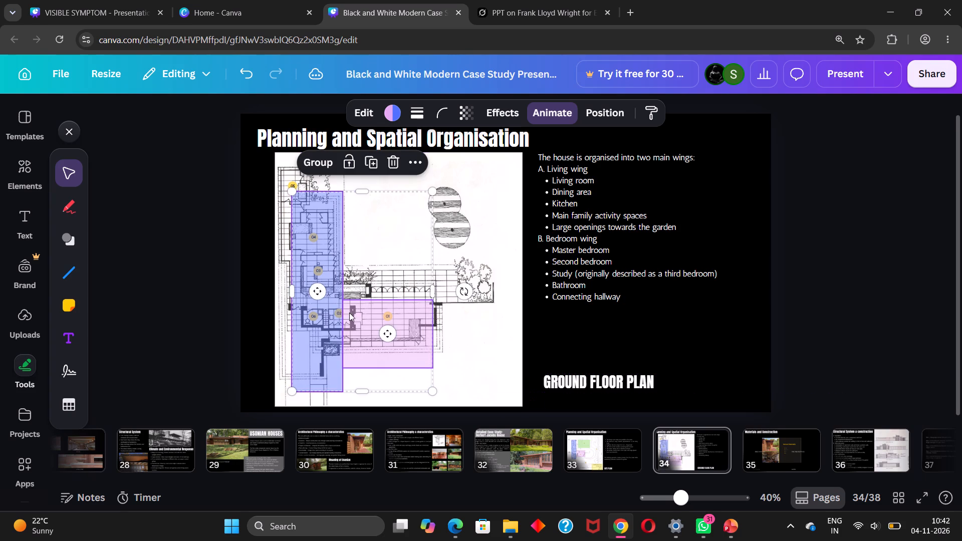
drag(329, 331, 313, 302)
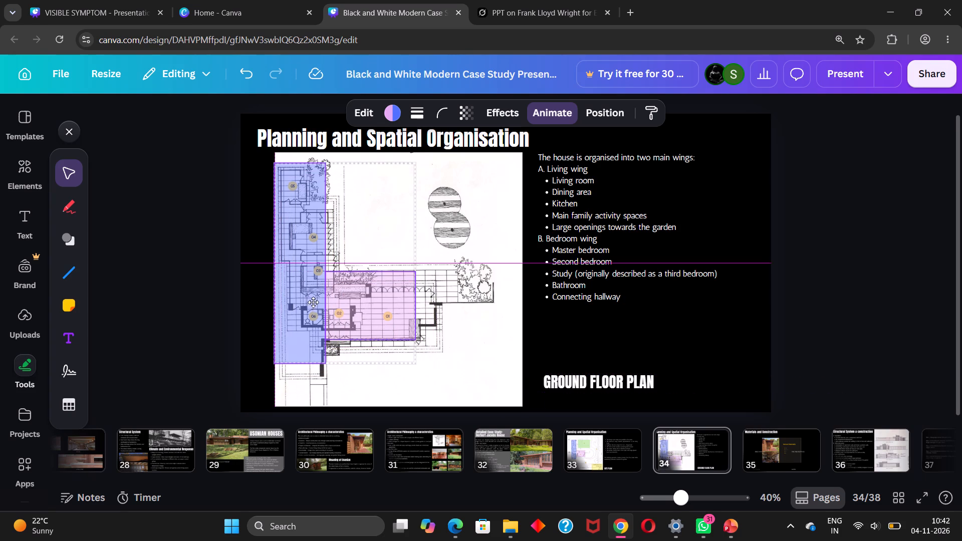
drag(313, 302, 320, 296)
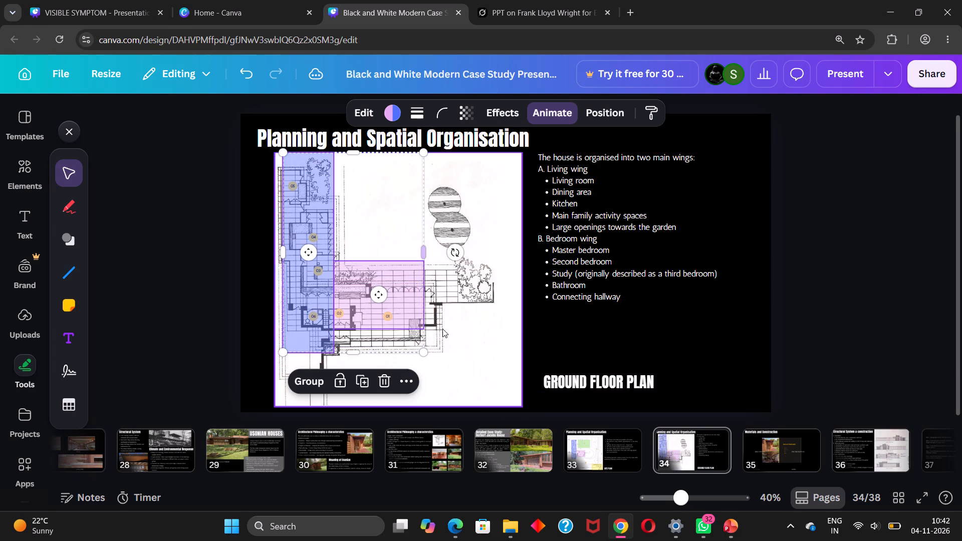
drag(421, 354, 438, 365)
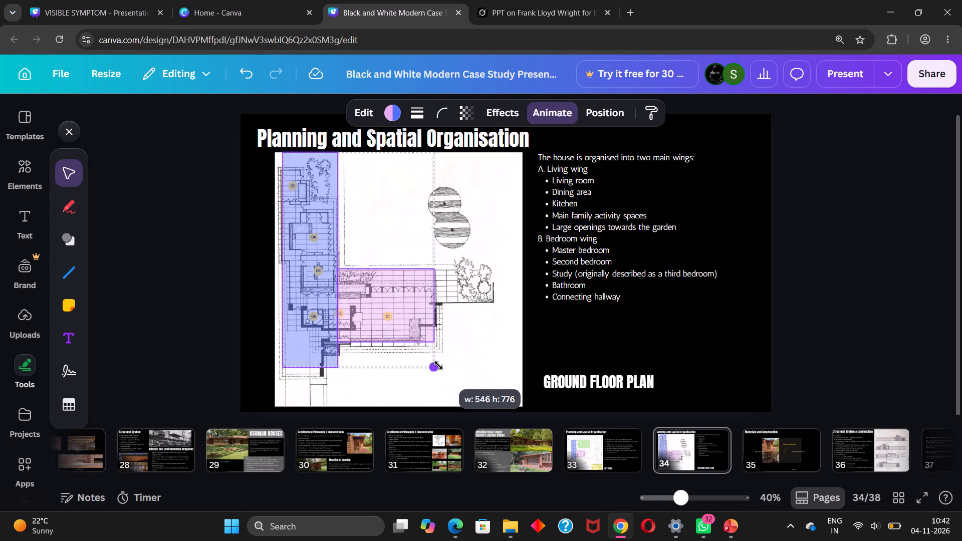
drag(438, 365, 439, 366)
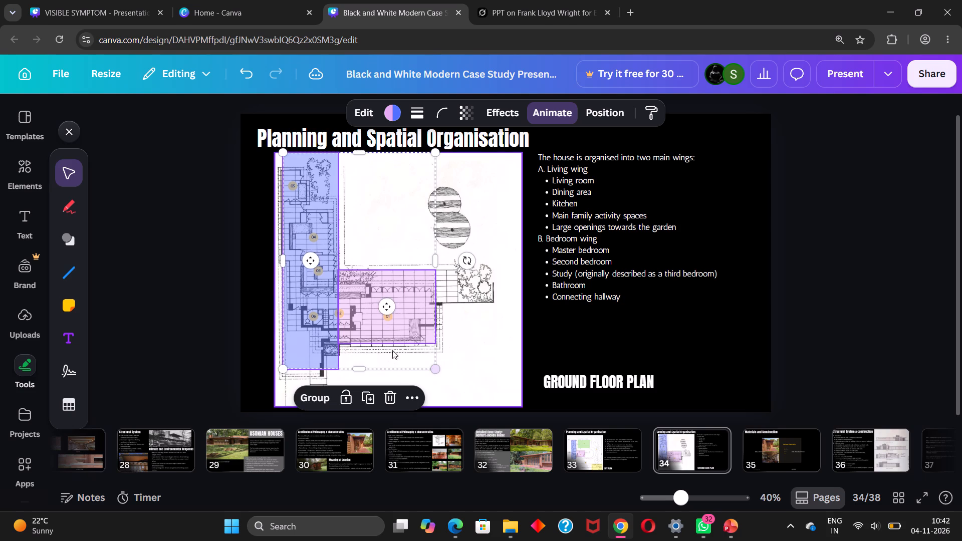
click(320, 347)
click(497, 372)
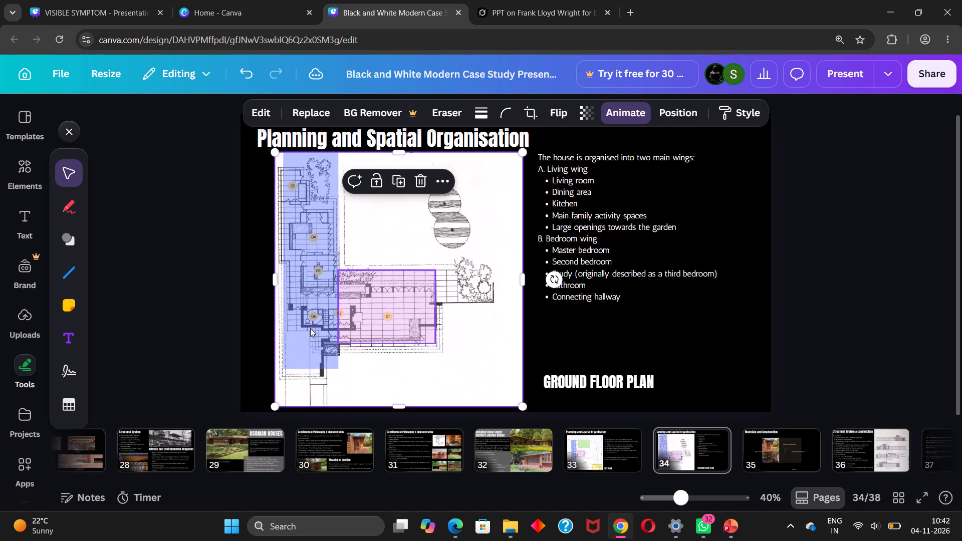
Resize the blue overlay to about 160 wide and 630 high, ending just below the 06 bathroom.
click(310, 328)
drag(310, 367, 308, 325)
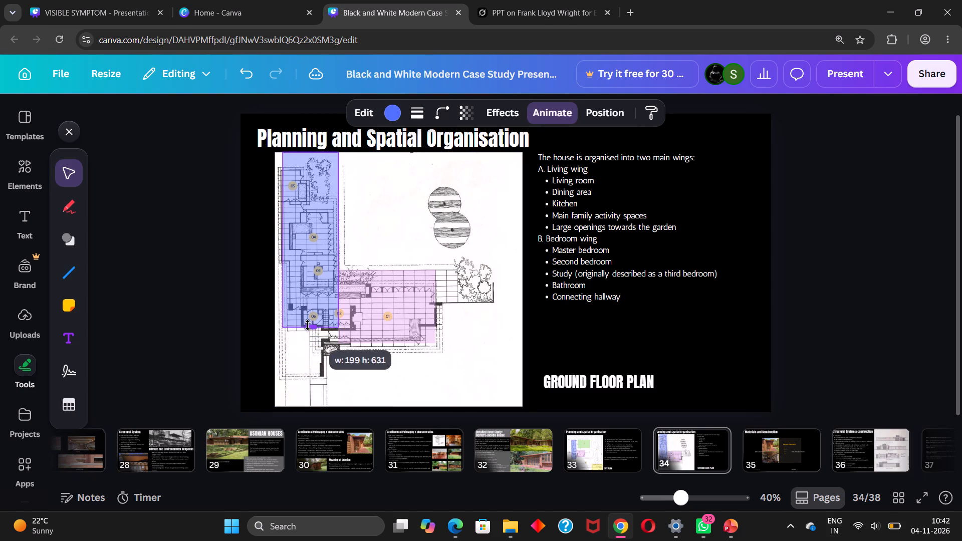
drag(308, 325, 308, 324)
drag(341, 233, 340, 232)
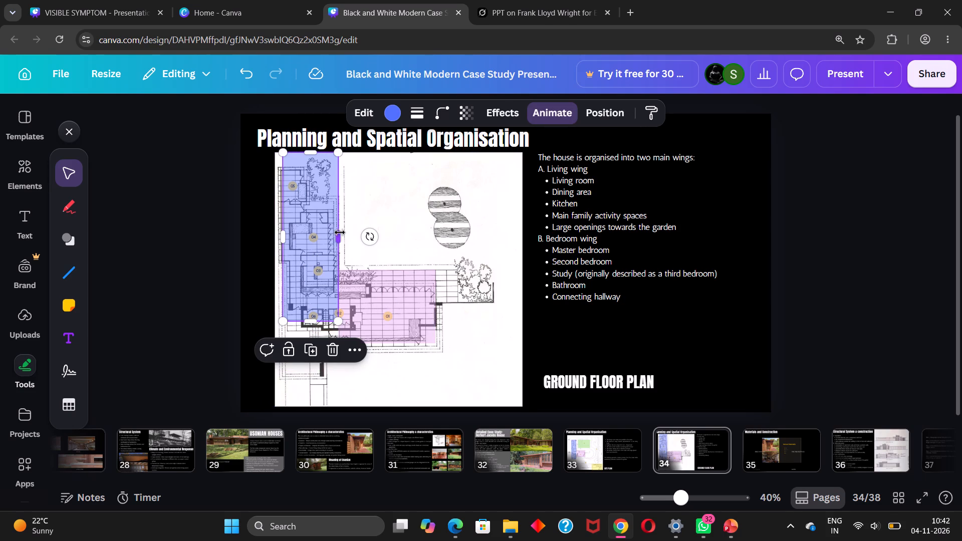
drag(340, 232, 336, 234)
drag(311, 316, 311, 317)
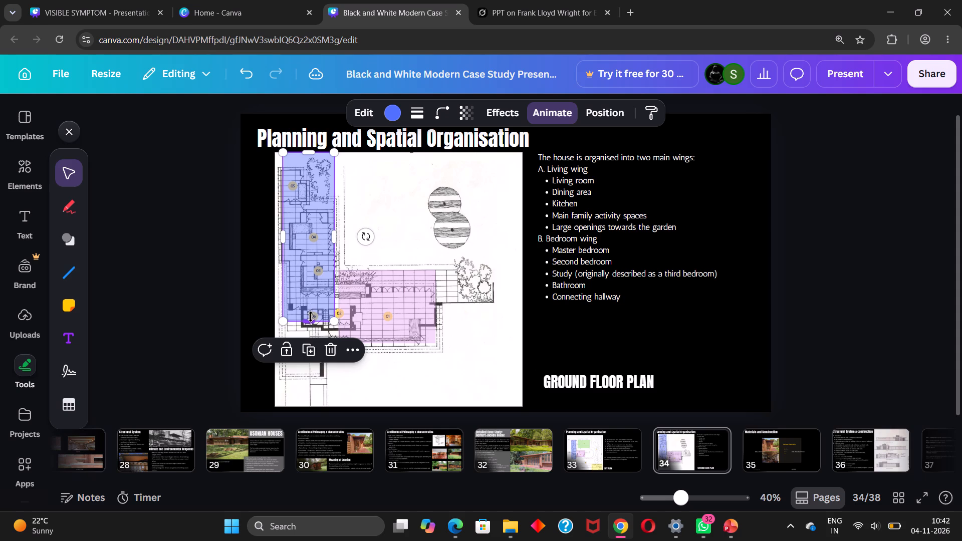
drag(311, 317, 311, 322)
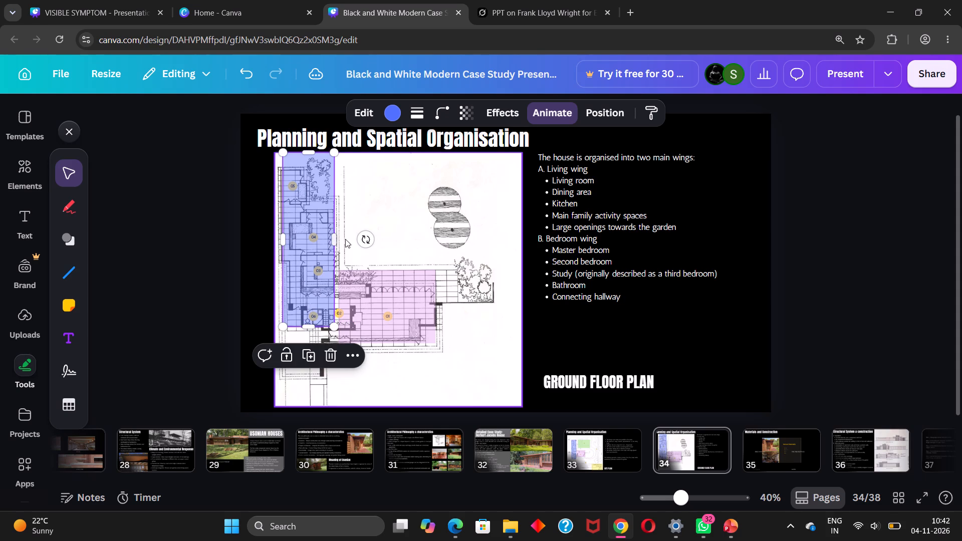
drag(337, 242, 332, 247)
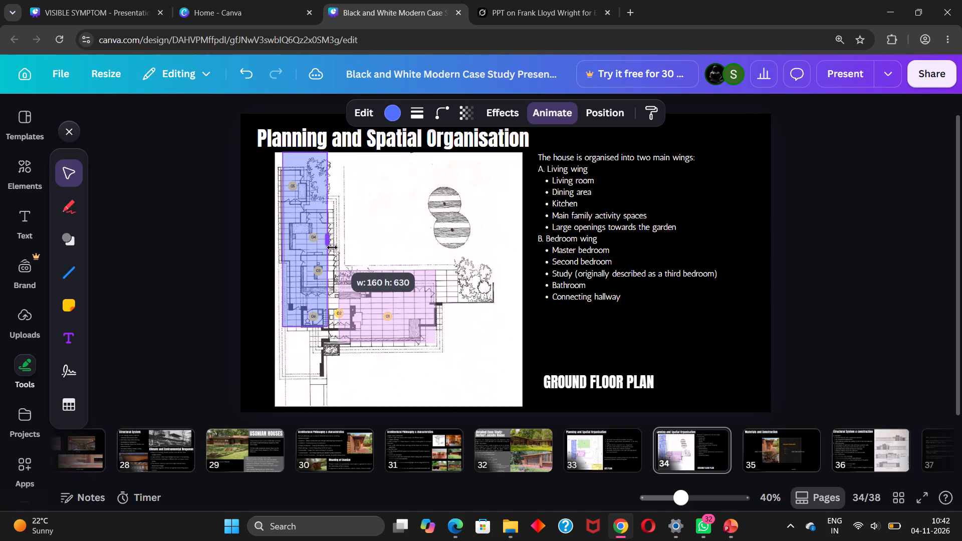
drag(332, 247, 332, 249)
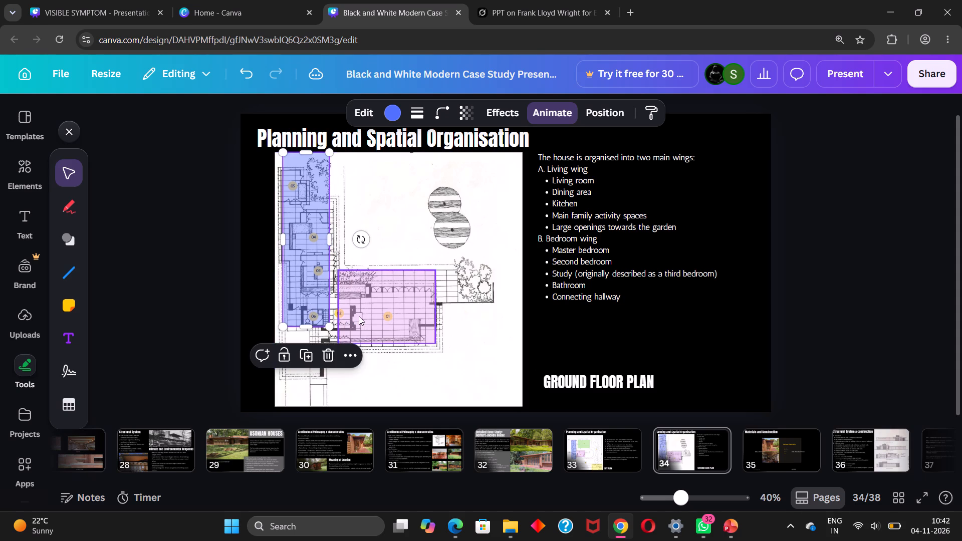
Extend the pink overlay sideways to meet the blue overlay and cover the kitchen and living room.
click(359, 316)
drag(338, 309, 328, 310)
click(435, 302)
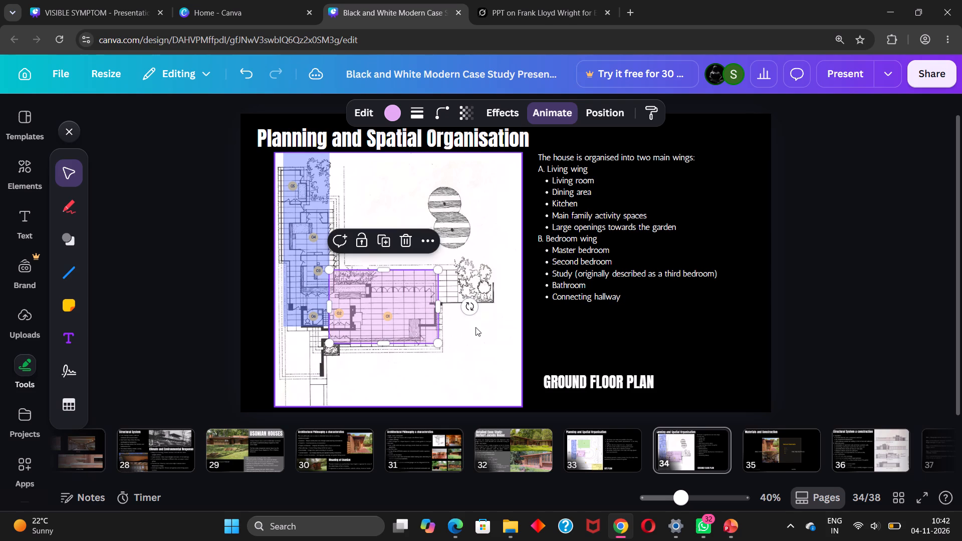
Send the pink overlay and the blue overlay backward behind the yellow room number markers.
key(ctrl+bracketleft)
key(ctrl+bracketleft)
click(294, 257)
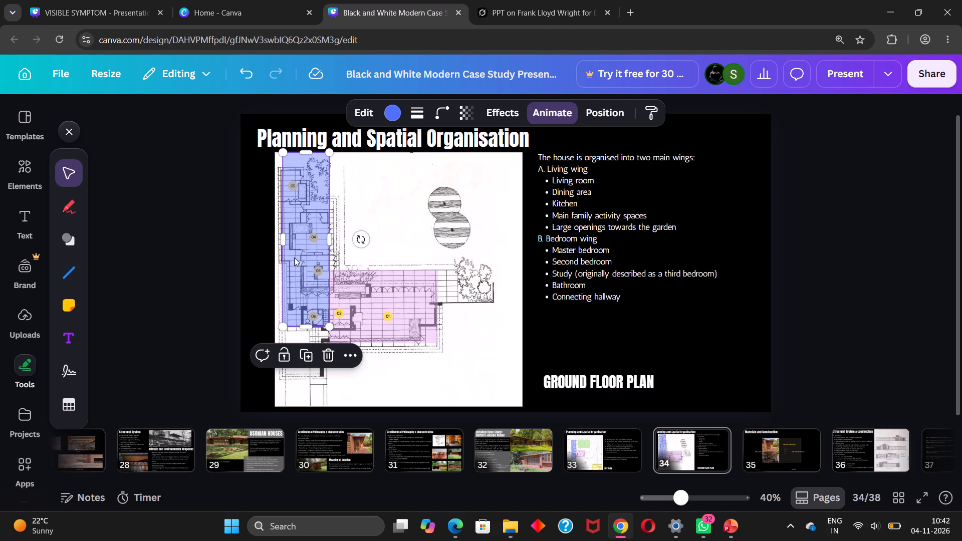
key(ctrl+bracketright)
key(ctrl+bracketright)
key(ctrl+bracketleft)
key(ctrl+bracketleft)
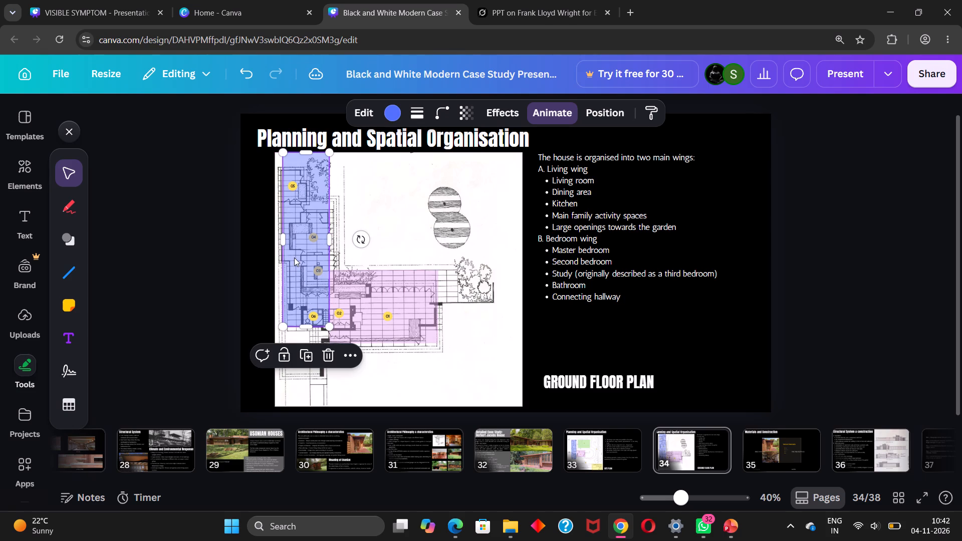
key(ctrl+bracketleft)
key(ctrl+bracketleft)
key(ctrl+bracketleft)
Fit the blue overlay's edges to the bedroom wing's outer walls, making it about 197 wide and 573 high.
drag(284, 242, 282, 243)
drag(282, 243, 283, 245)
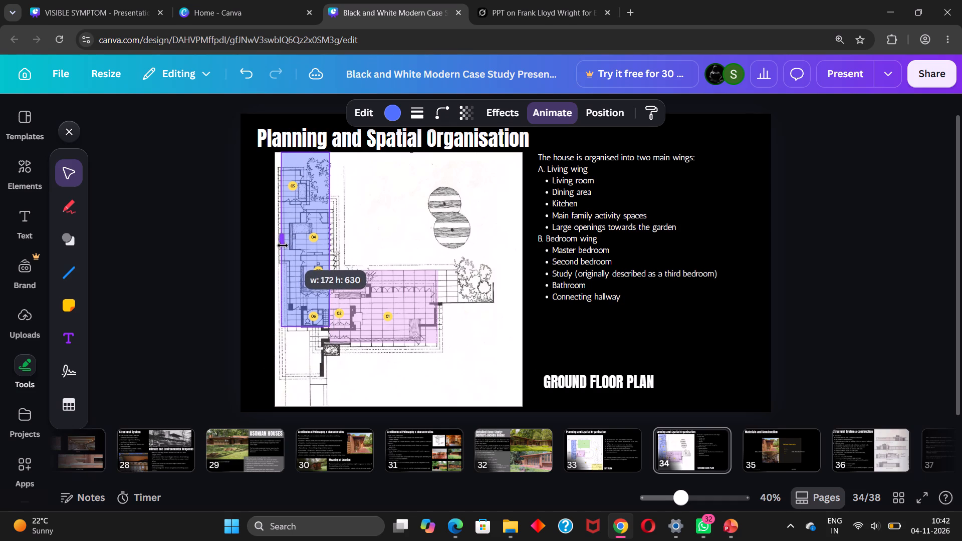
drag(283, 245, 281, 246)
drag(311, 153, 309, 169)
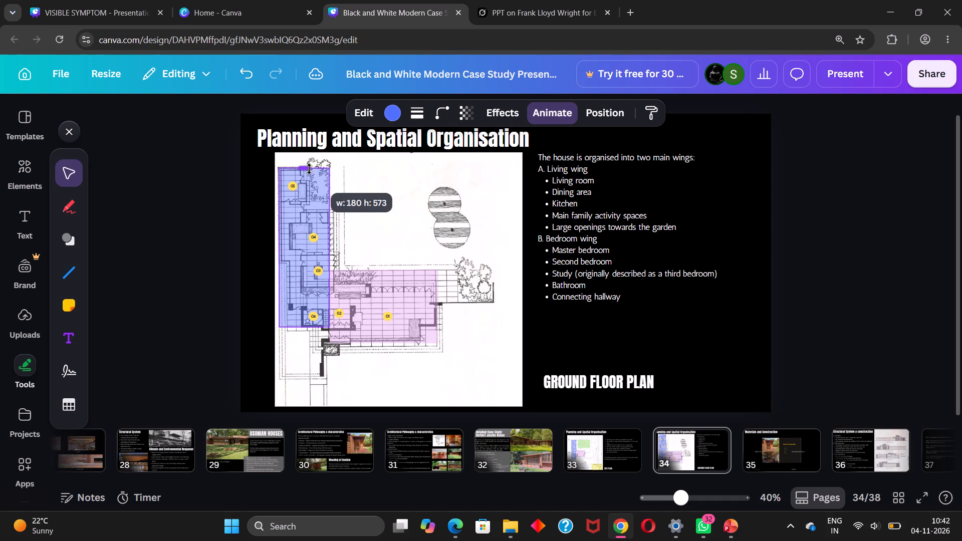
drag(309, 169, 309, 168)
click(394, 196)
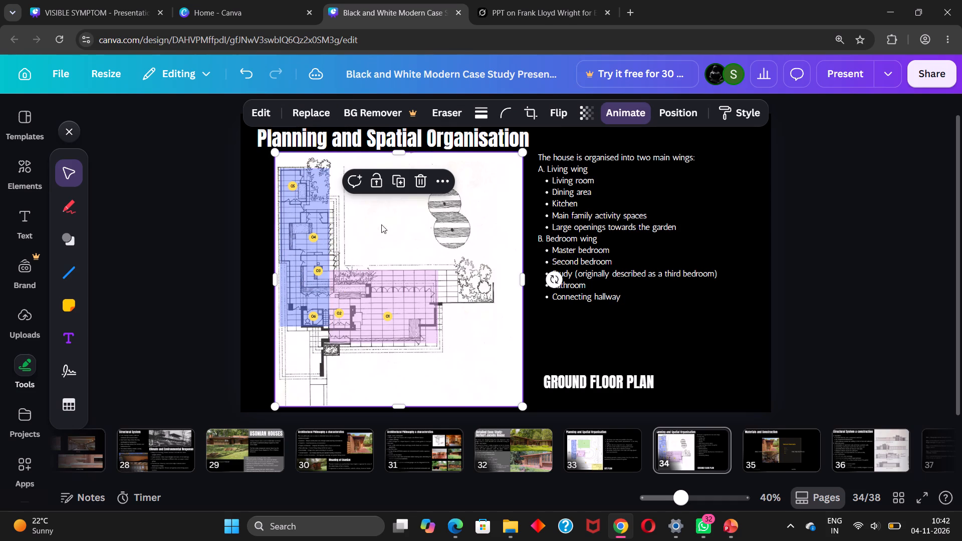
click(321, 241)
click(332, 246)
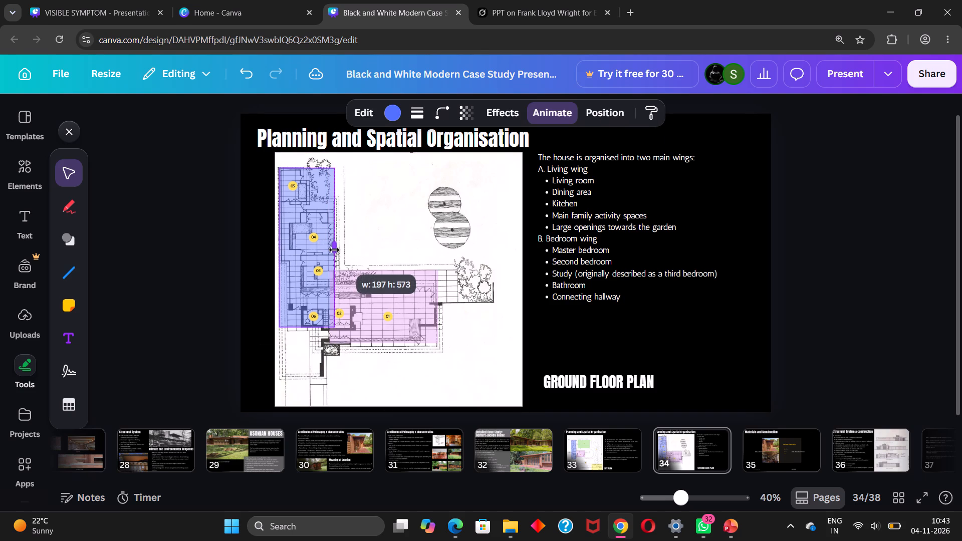
click(401, 205)
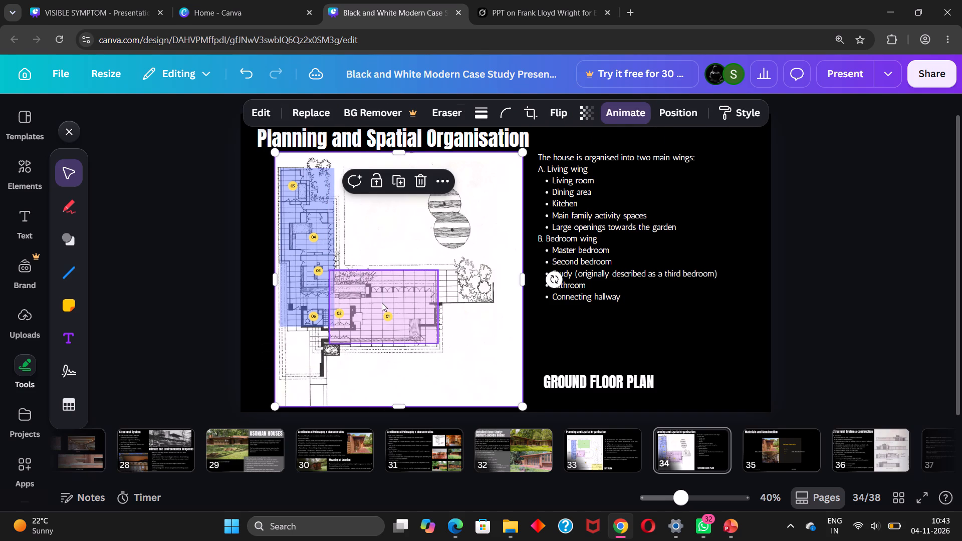
Duplicate the pink overlay into the open garden area between the wings and enlarge it to cover the two round trees.
click(382, 303)
click(380, 234)
drag(408, 293, 423, 187)
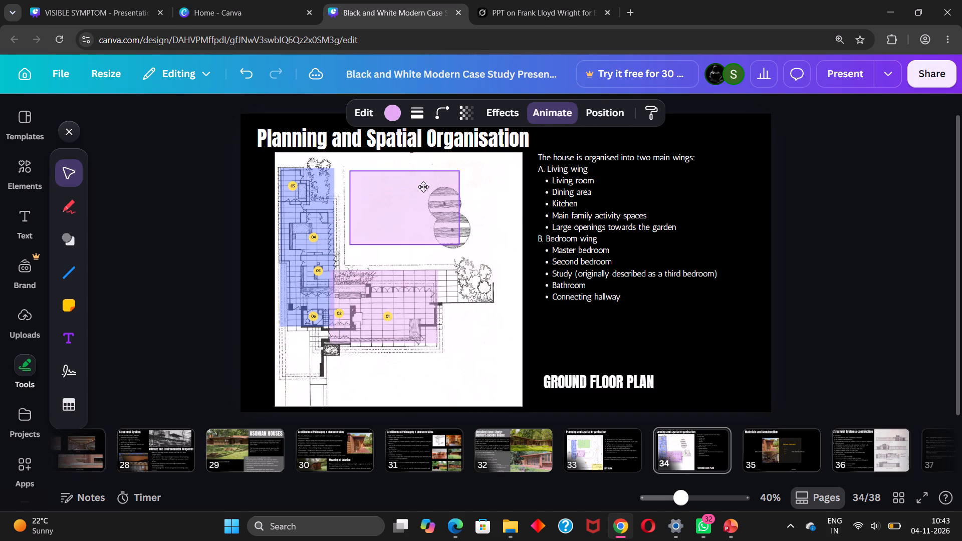
drag(423, 187, 419, 182)
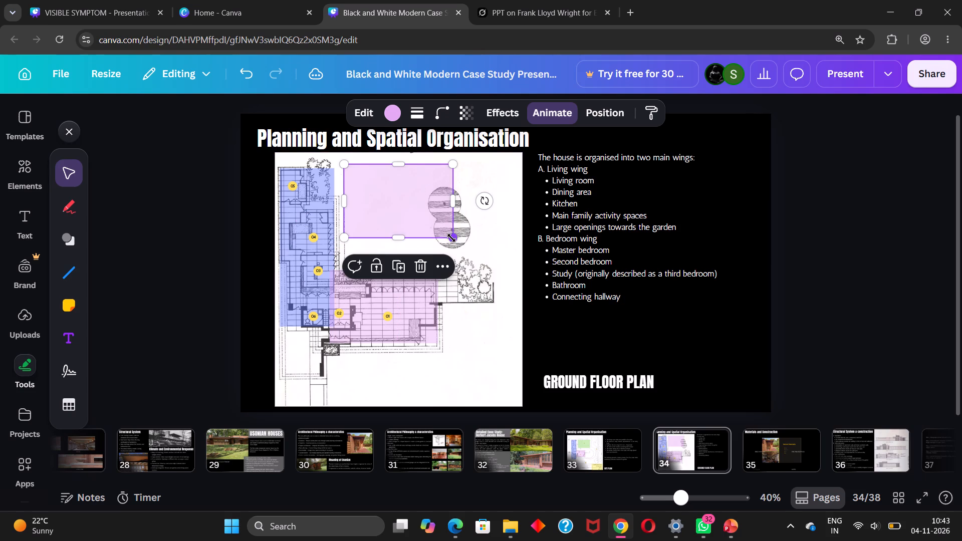
drag(451, 238, 498, 263)
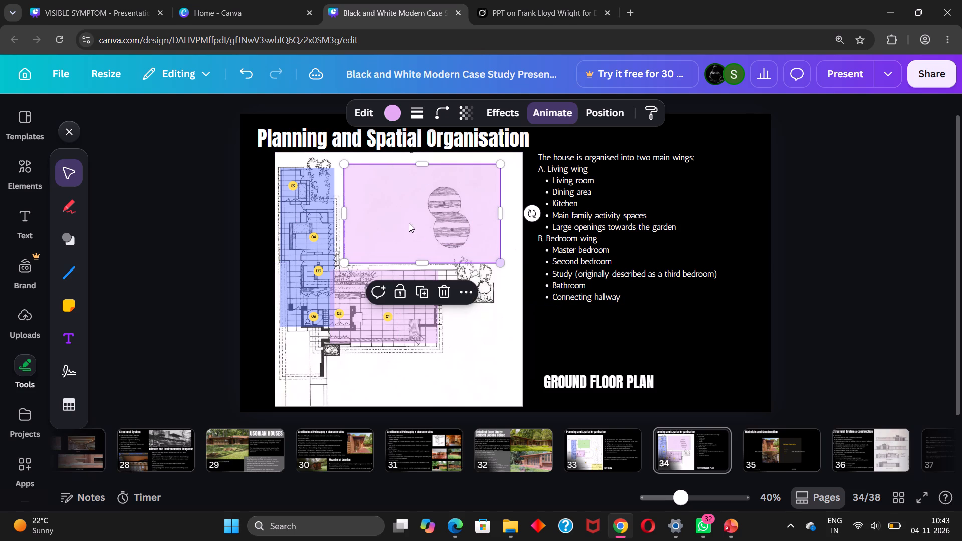
Recolour the garden overlay green.
click(398, 118)
scroll(216, 391, down, 3)
scroll(189, 370, up, 3)
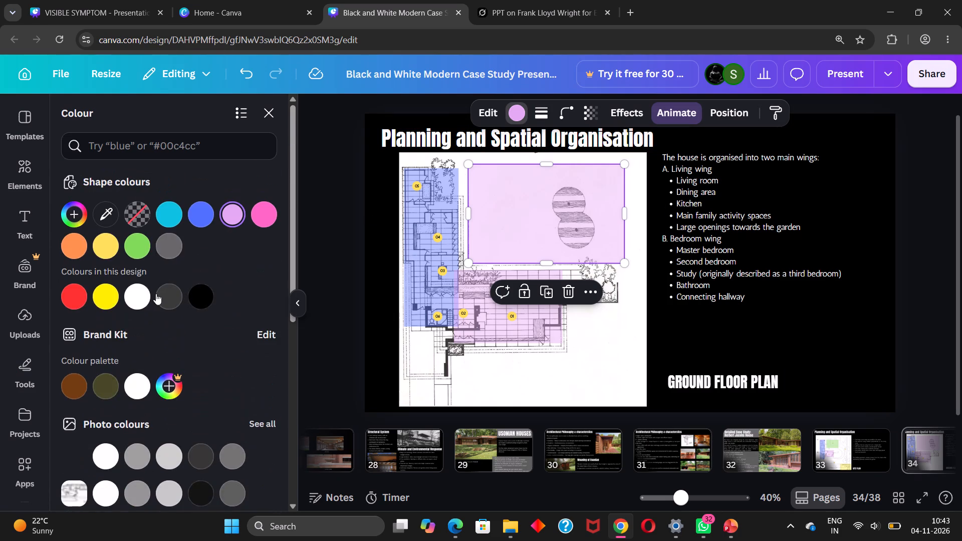
click(135, 247)
click(637, 322)
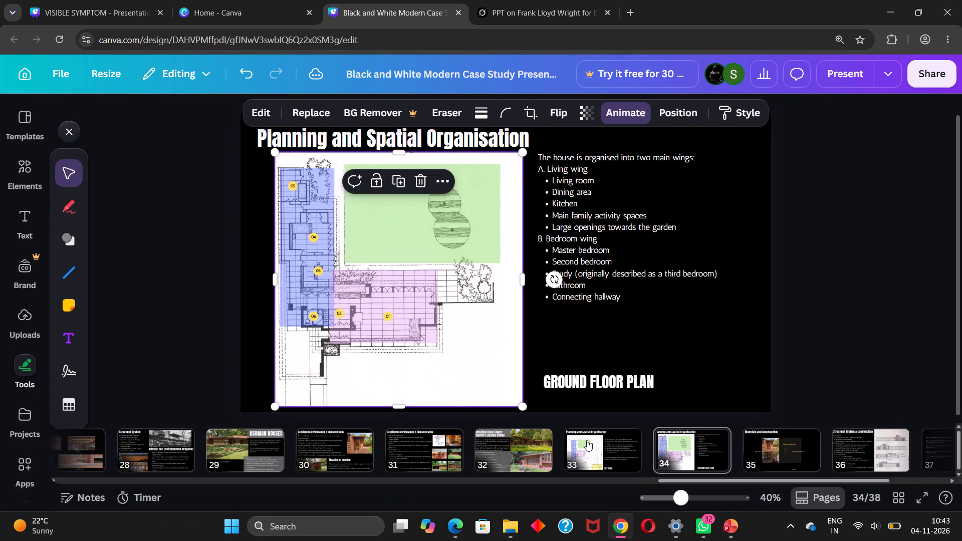
Copy the yellow numbered legend from the site plan slide onto the ground floor plan slide.
click(597, 453)
click(467, 373)
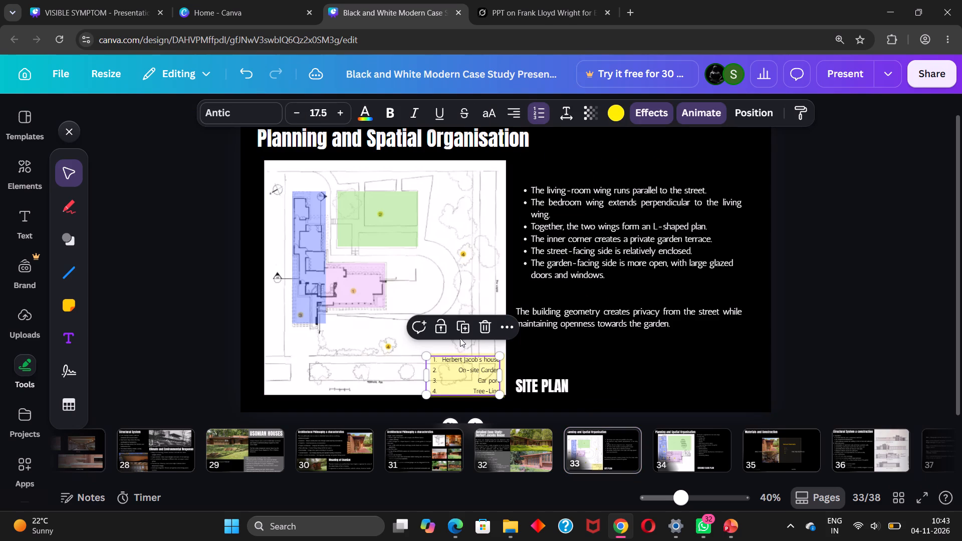
key(ctrl+c)
click(680, 448)
key(ctrl+v)
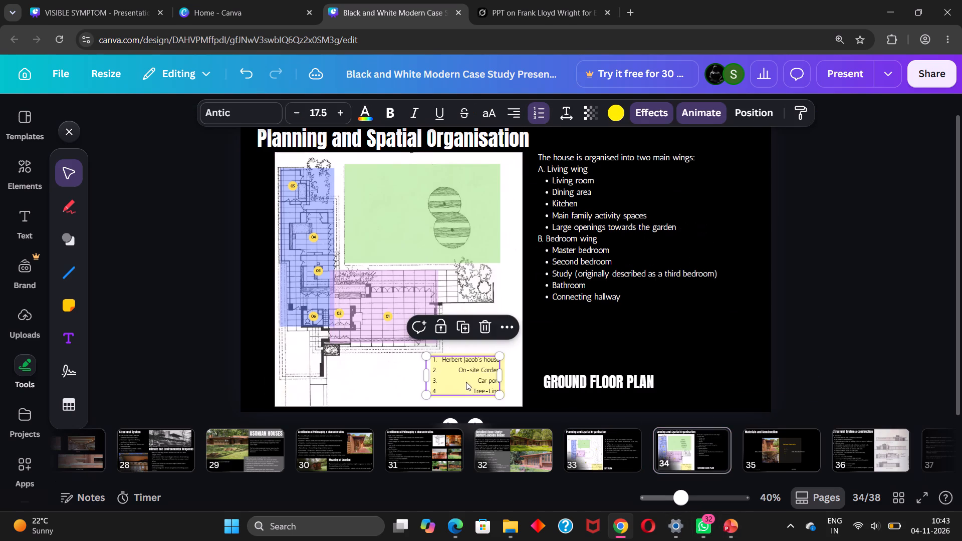
Replace the copied legend's text with the numbered entries "living" and "kitchen".
click(445, 360)
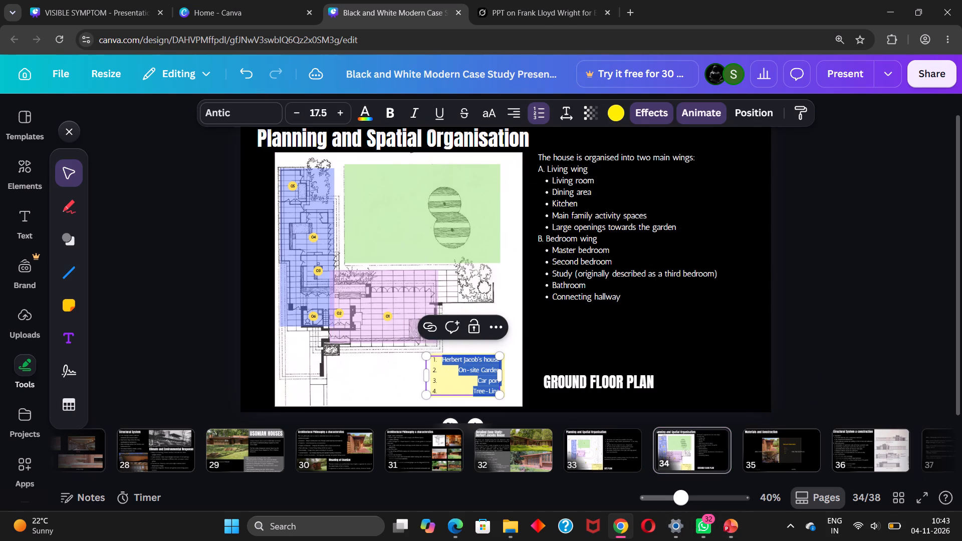
text(li)
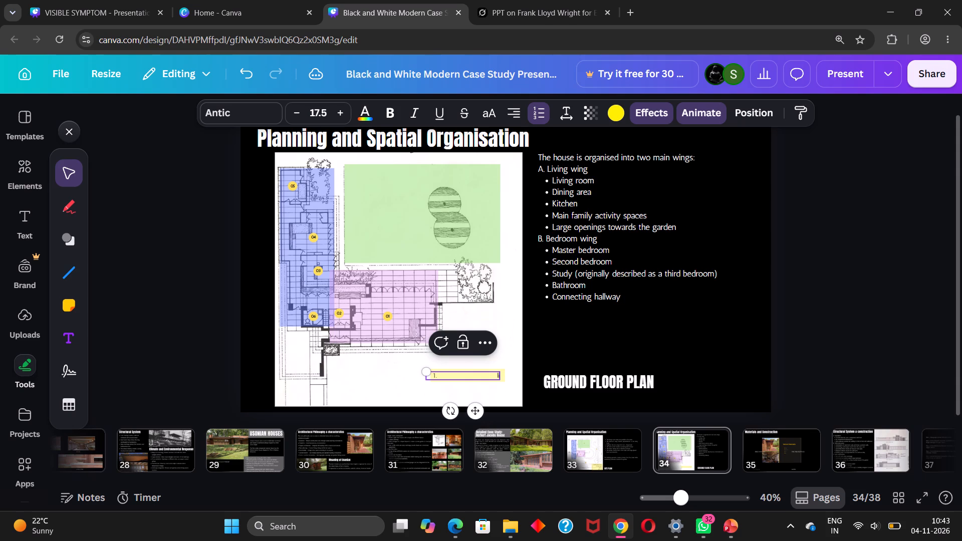
text(ving)
key(Return)
text(kitchen)
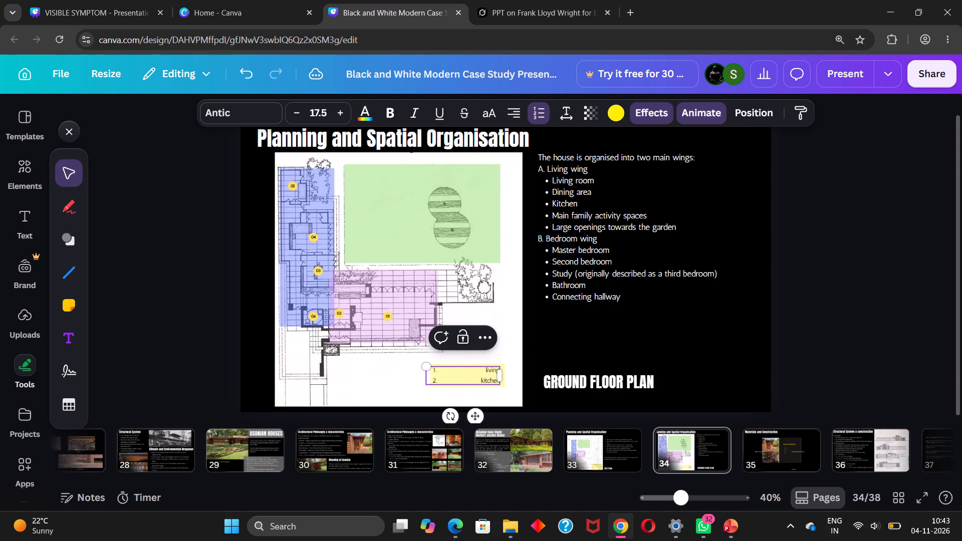
key(Return)
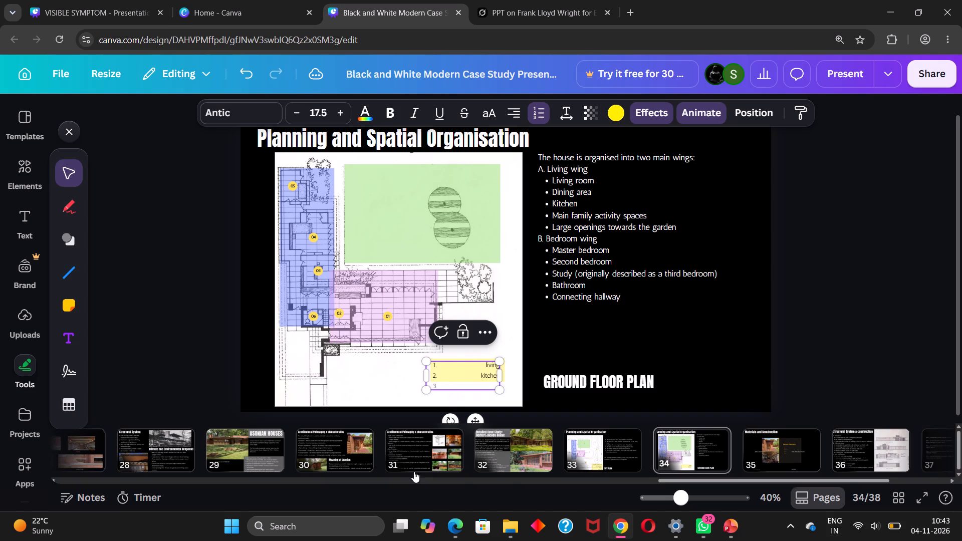
Consult the Scribd floor plan's room list in Edge and extend the legend's second entry to "kitchen/dining".
click(447, 527)
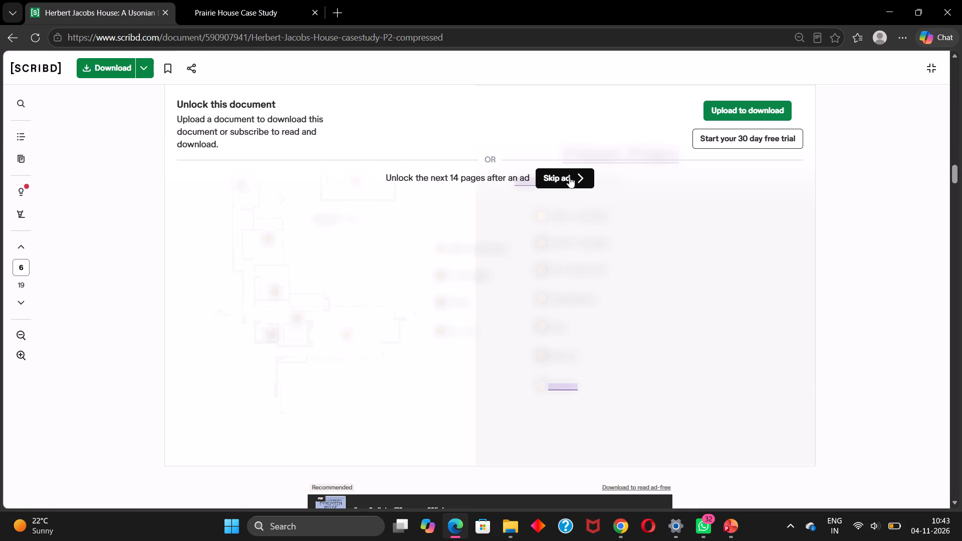
click(569, 177)
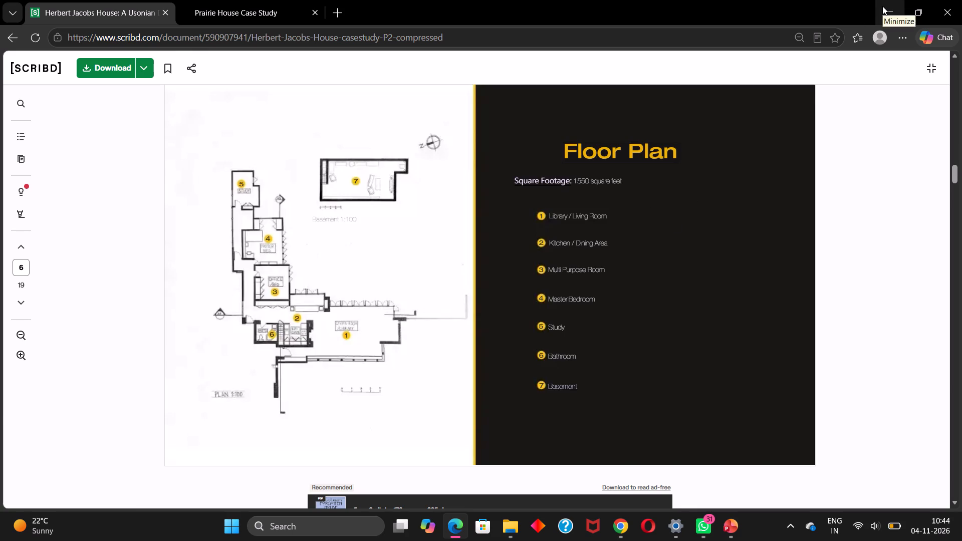
click(882, 6)
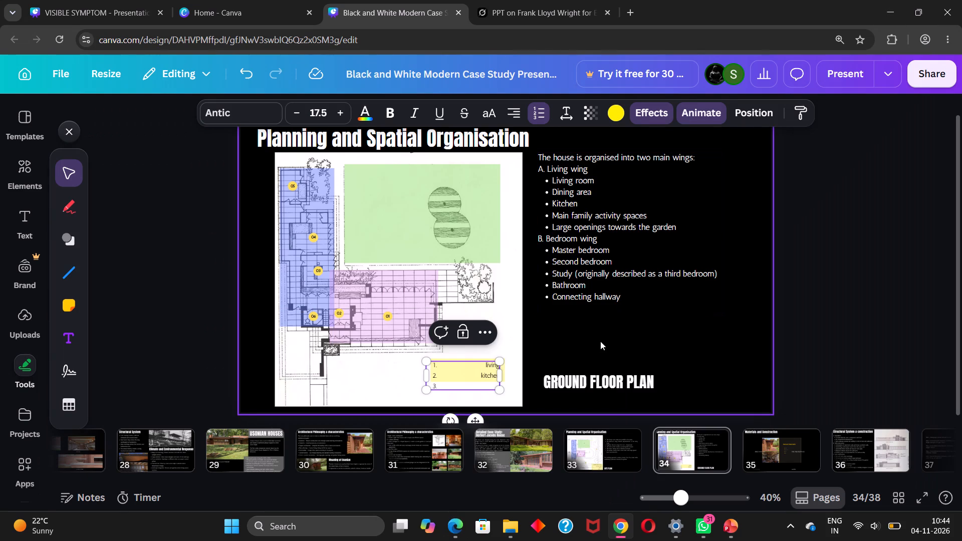
text(/dingh)
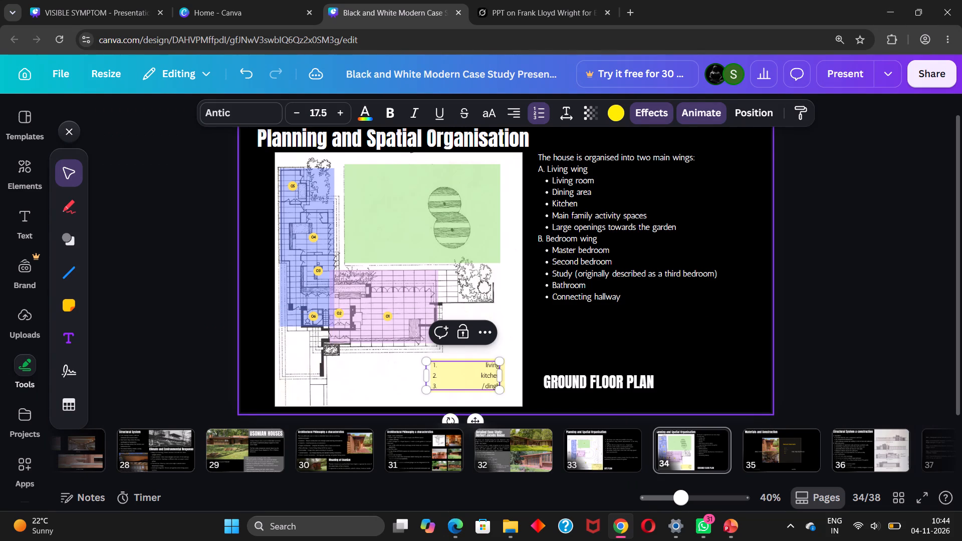
key(BackSpace)
key(BackSpace)
key(BackSpace)
key(BackSpace)
key(BackSpace)
key(BackSpace)
text(/dini)
text(ng)
click(500, 377)
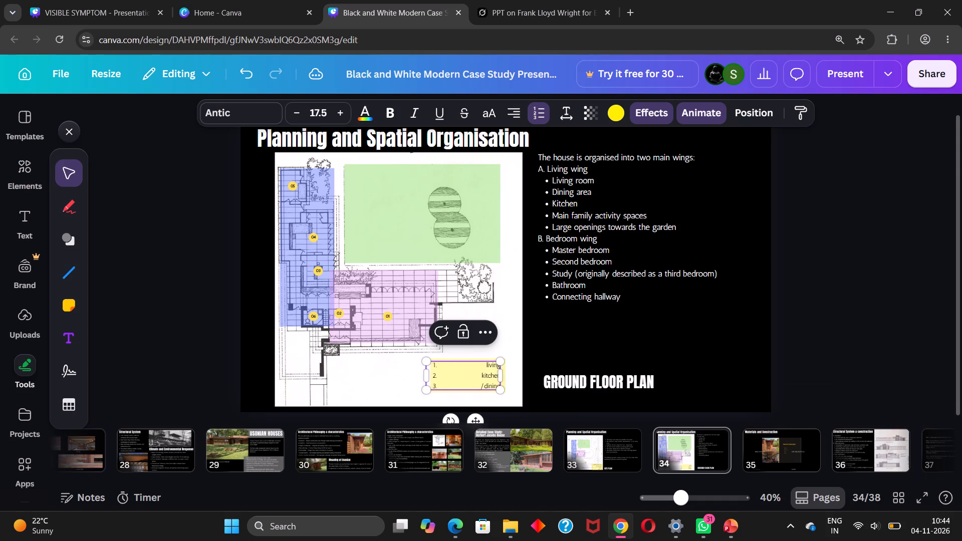
key(BackSpace)
key(BackSpace)
key(BackSpace)
key(BackSpace)
key(BackSpace)
key(BackSpace)
key(BackSpace)
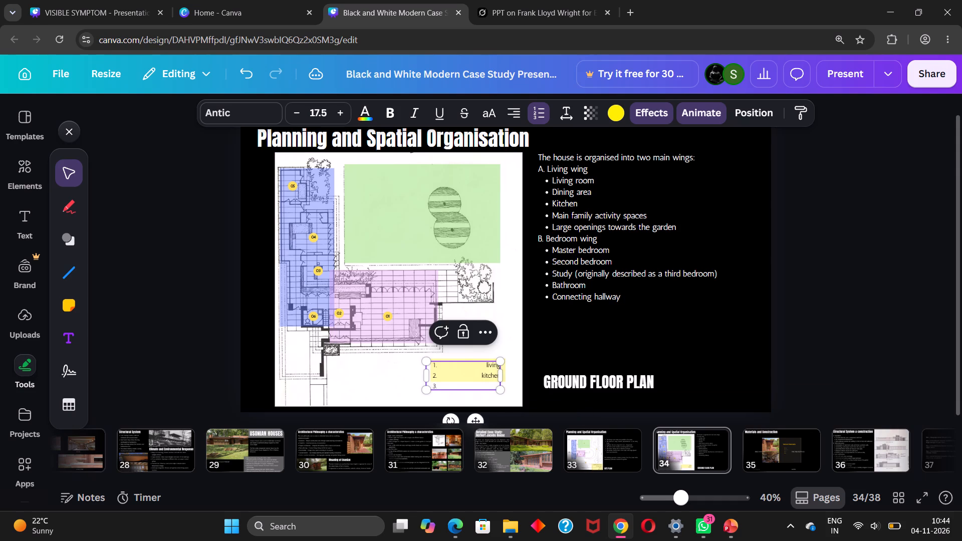
key(BackSpace)
key(BackSpace)
text(/dining)
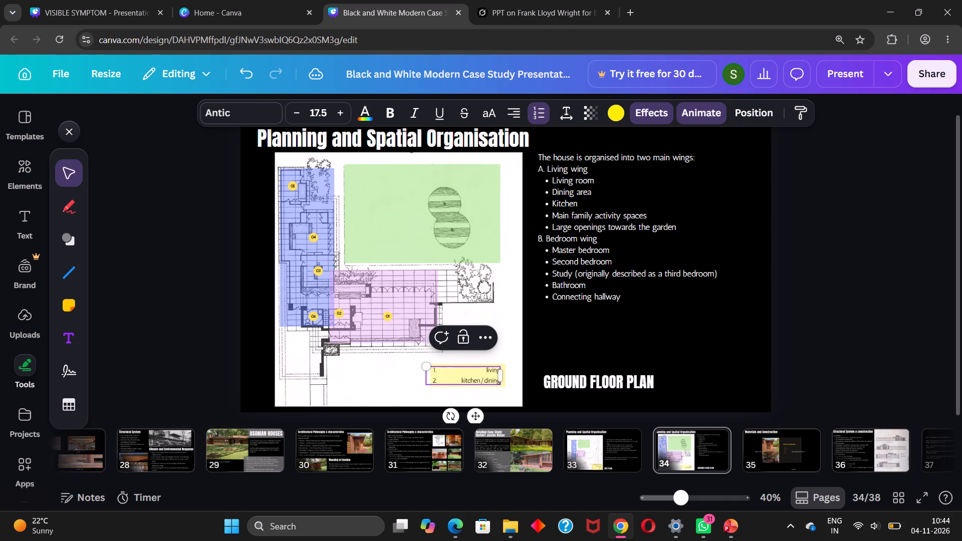
Add "multi purpose room" and "master bedroom" as legend entries 3 and 4, checking the Scribd room list in Edge.
key(Return)
text(multi)
key(space)
text(purpose room)
key(Return)
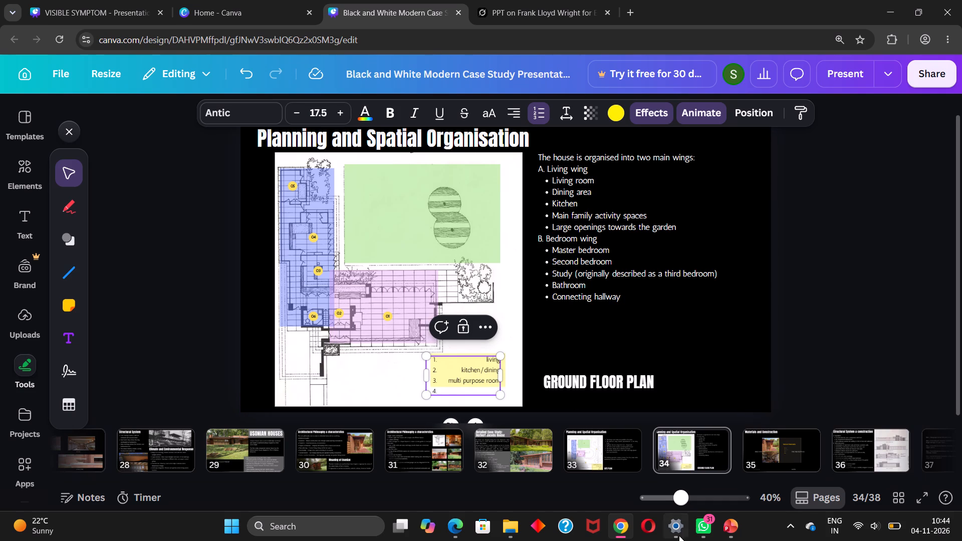
click(445, 524)
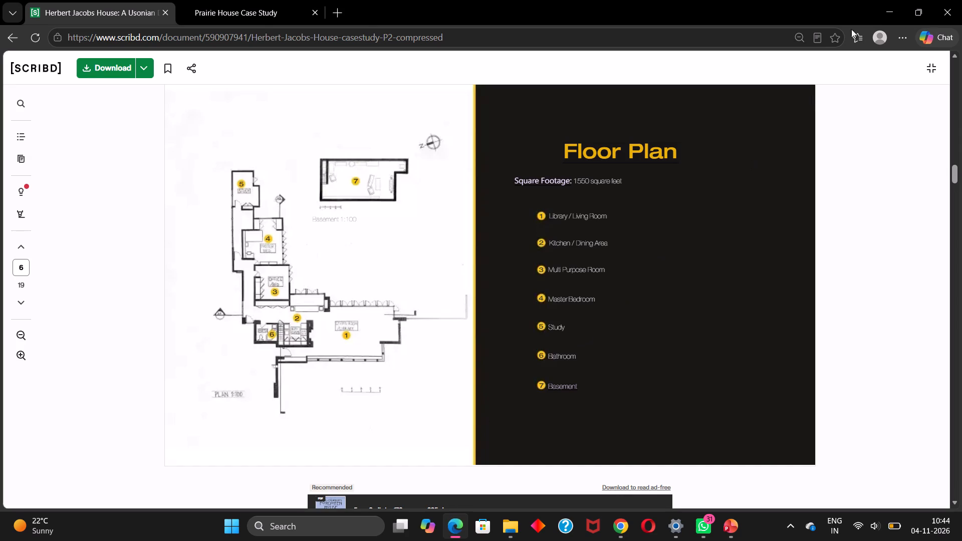
click(883, 12)
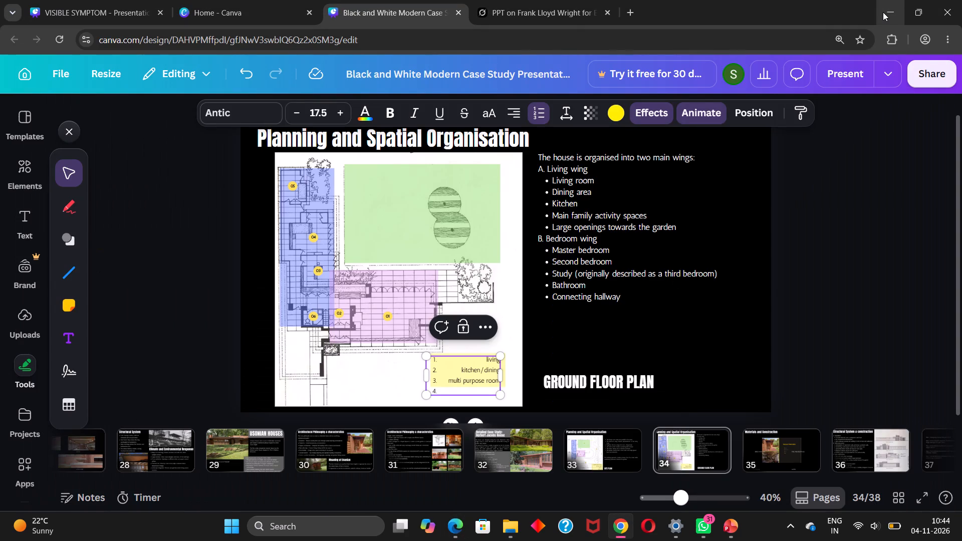
text(master bedroom)
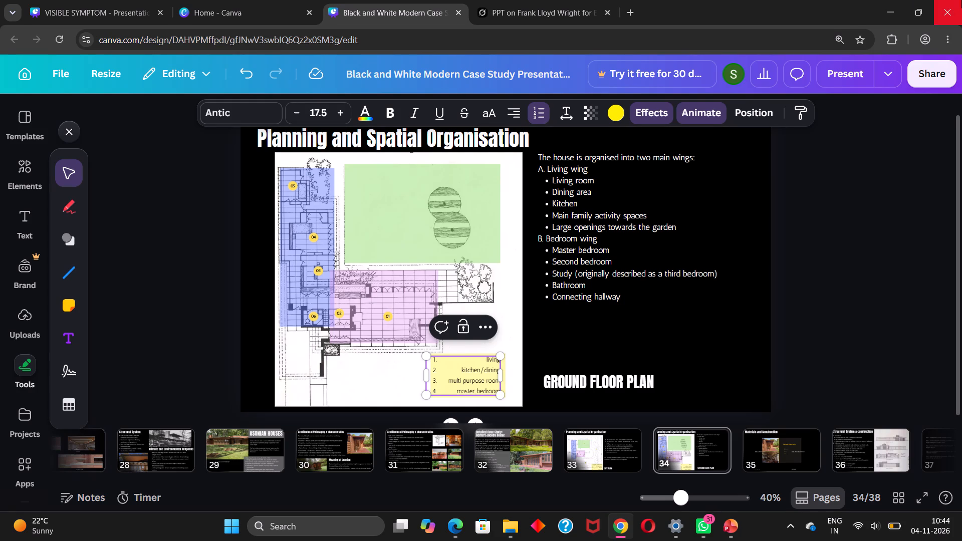
Recheck the Scribd room list in Edge and add "study" and "bathroom" as legend entries 5 and 6.
click(892, 16)
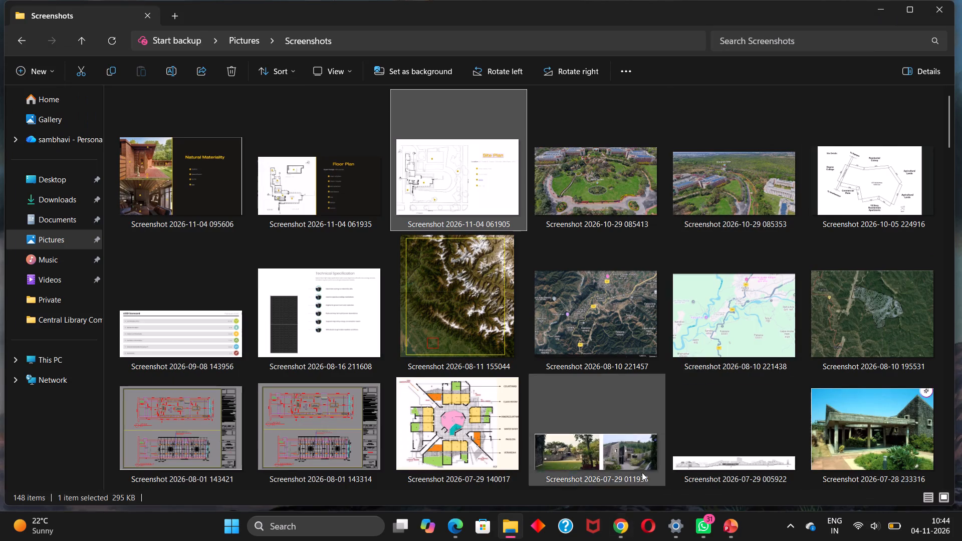
click(448, 525)
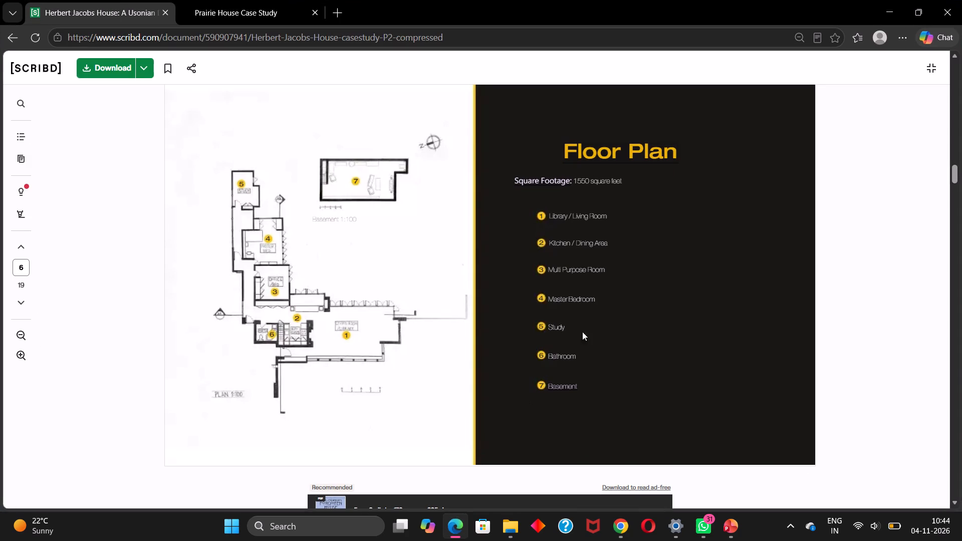
click(890, 11)
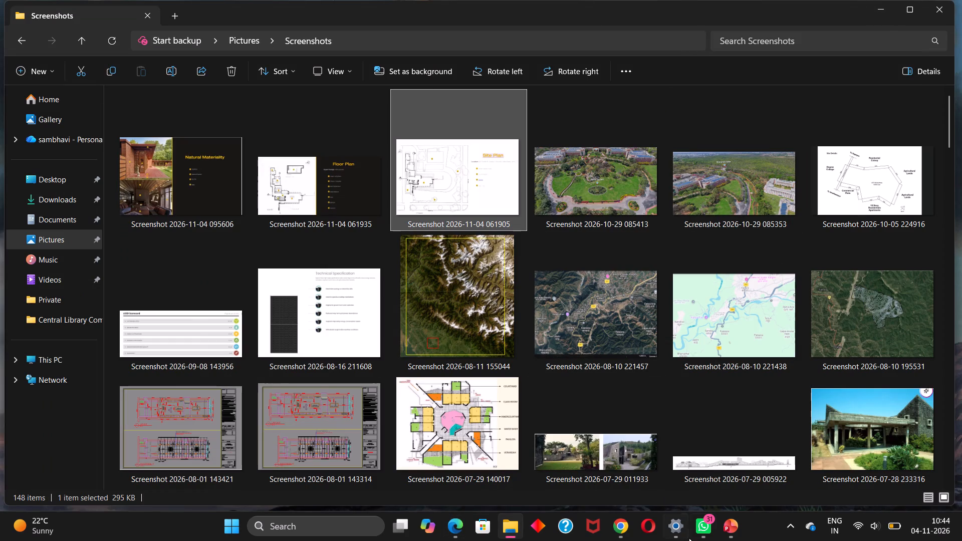
click(621, 532)
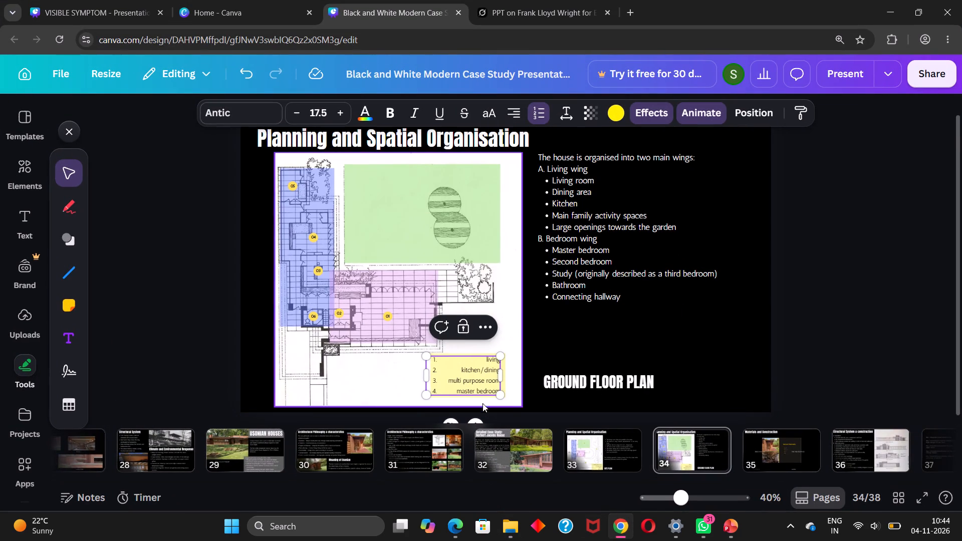
key(Return)
text(study)
key(Return)
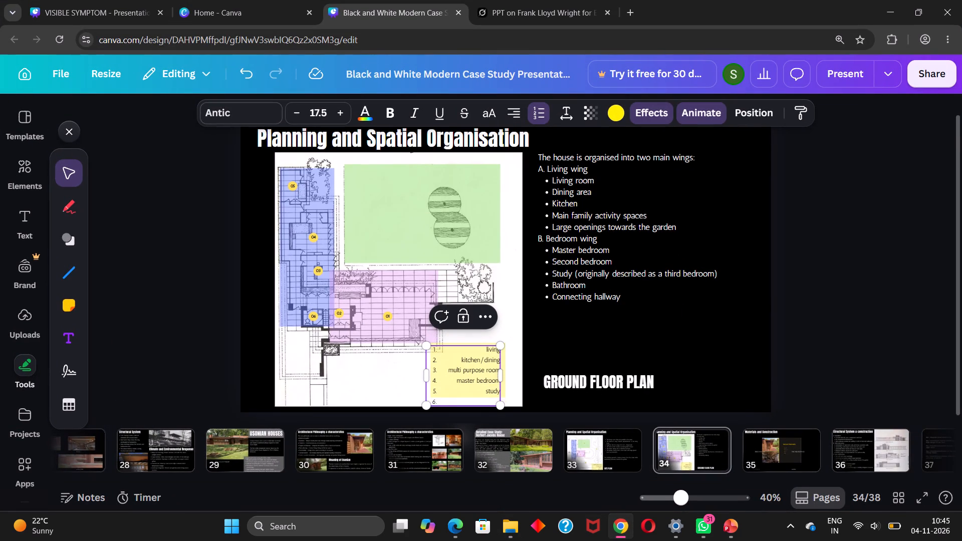
text(bathroom)
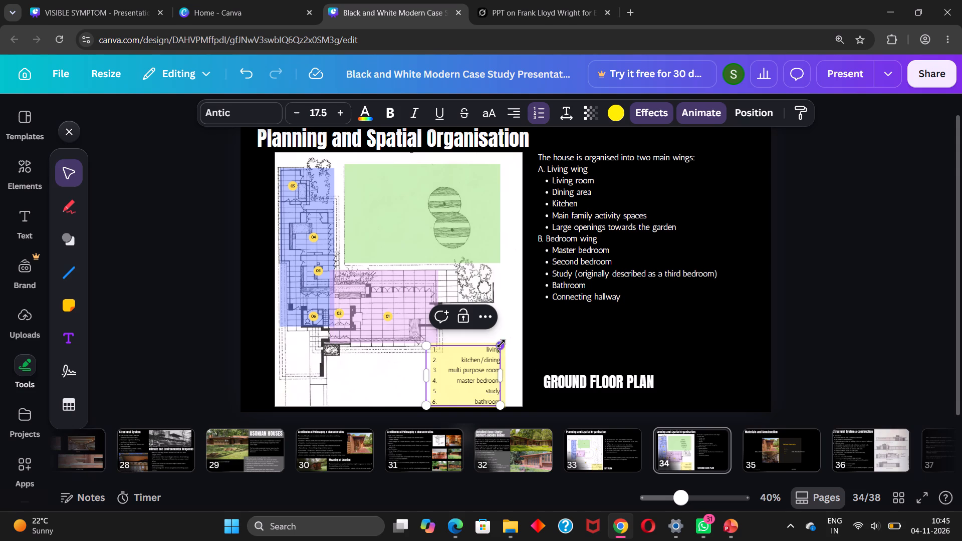
Shrink the room legend to font size 13.5 and place it inside the floor plan image's lower-right corner.
drag(426, 348, 445, 359)
drag(476, 360, 480, 358)
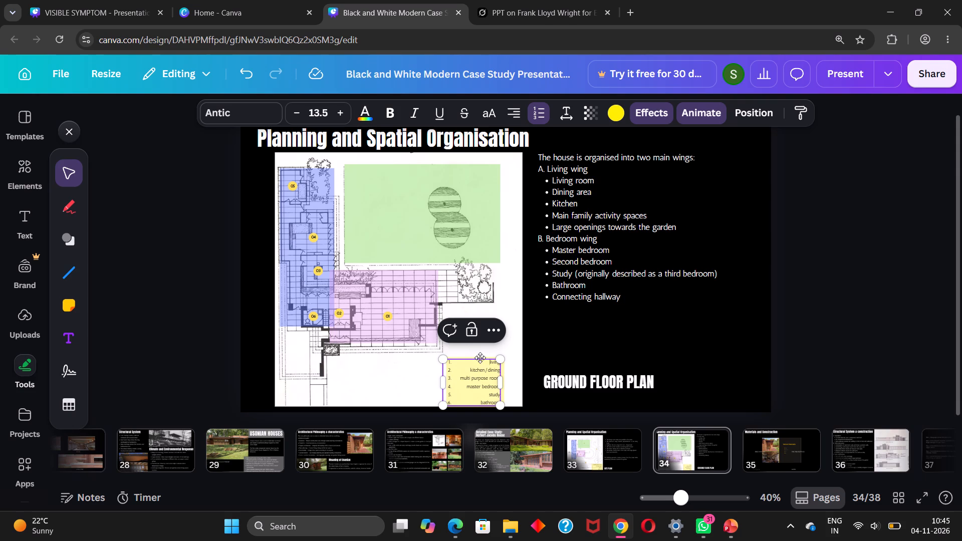
drag(480, 358, 485, 346)
click(518, 355)
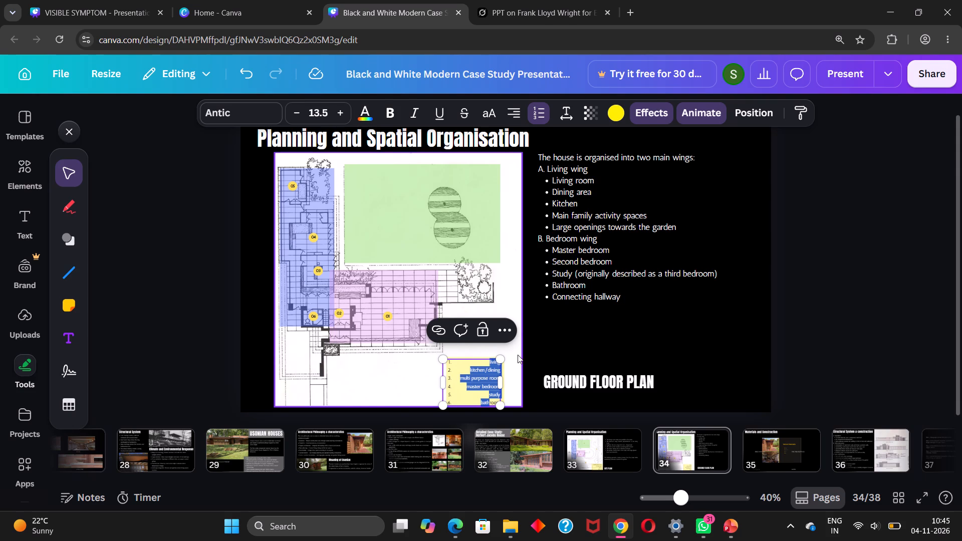
drag(486, 383, 492, 377)
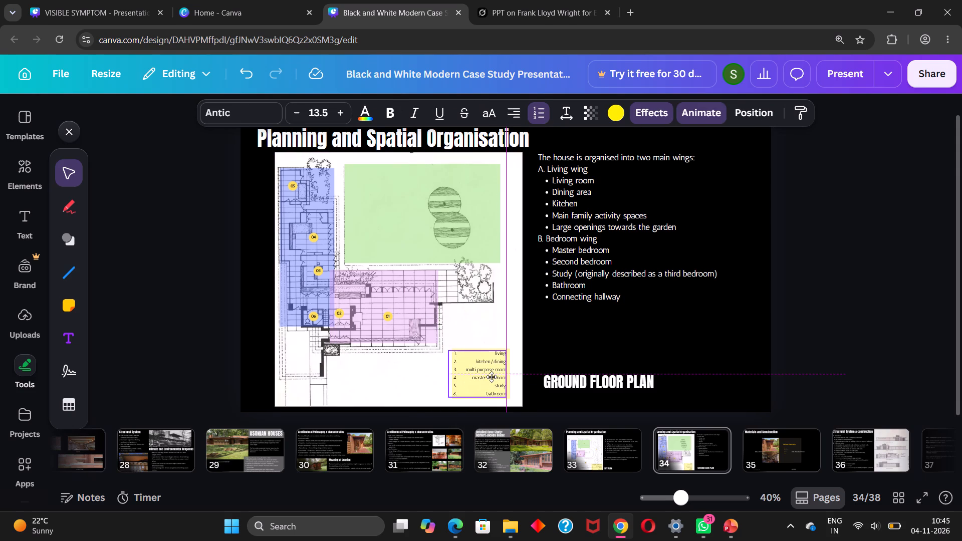
drag(492, 377, 497, 377)
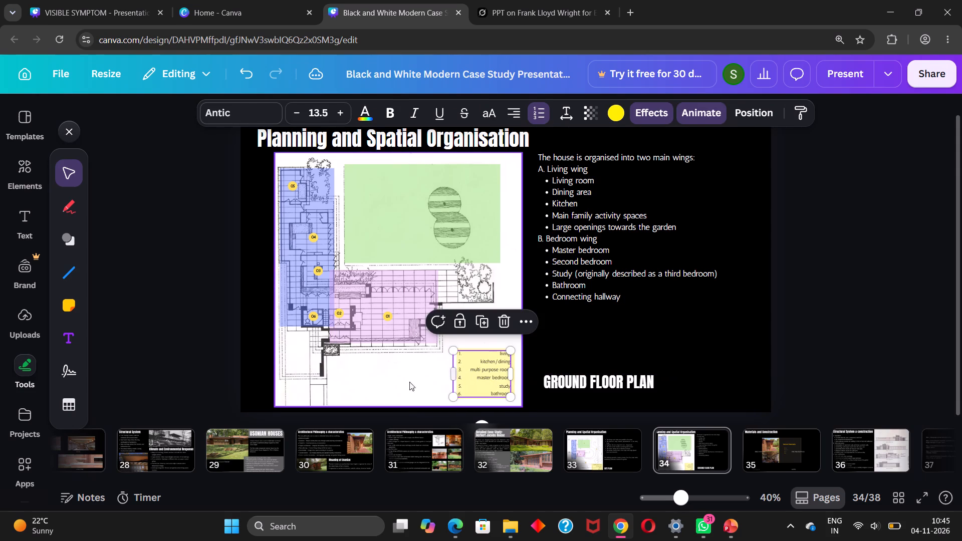
click(400, 381)
click(885, 334)
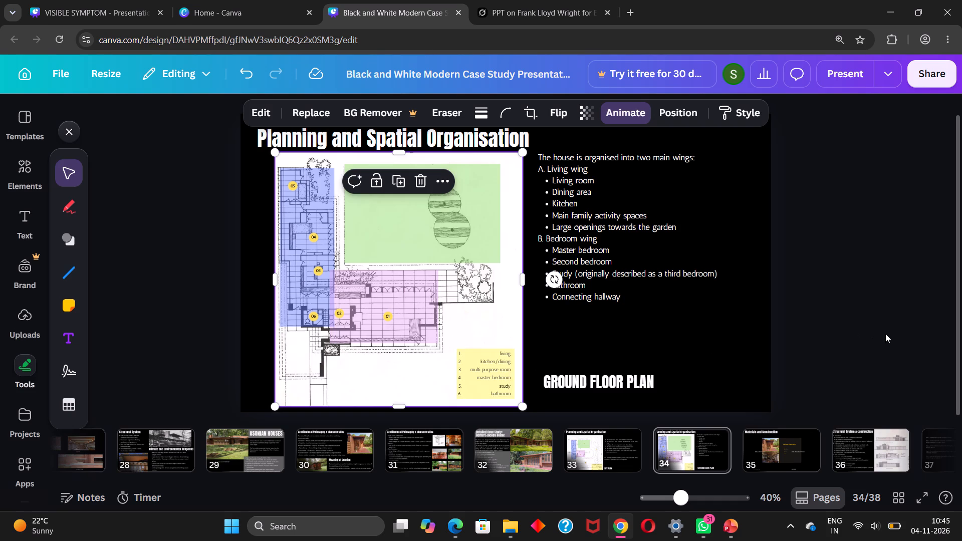
Move the text block describing the two main wings slightly lower on the ground floor plan slide.
drag(647, 234, 647, 245)
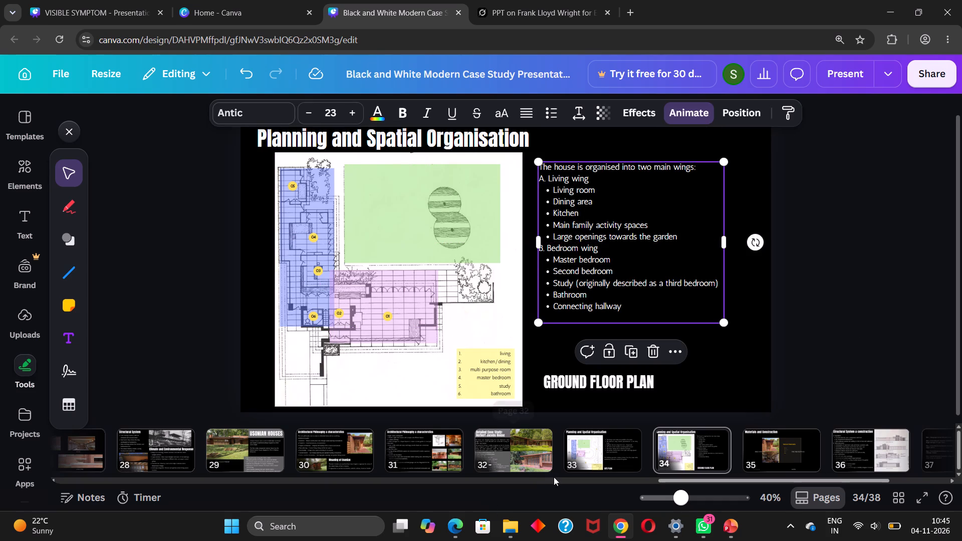
Return to the start of the deck and review slides 2 to 13 on Wright's biography, planning principles and Broadacre City.
drag(661, 482, 324, 434)
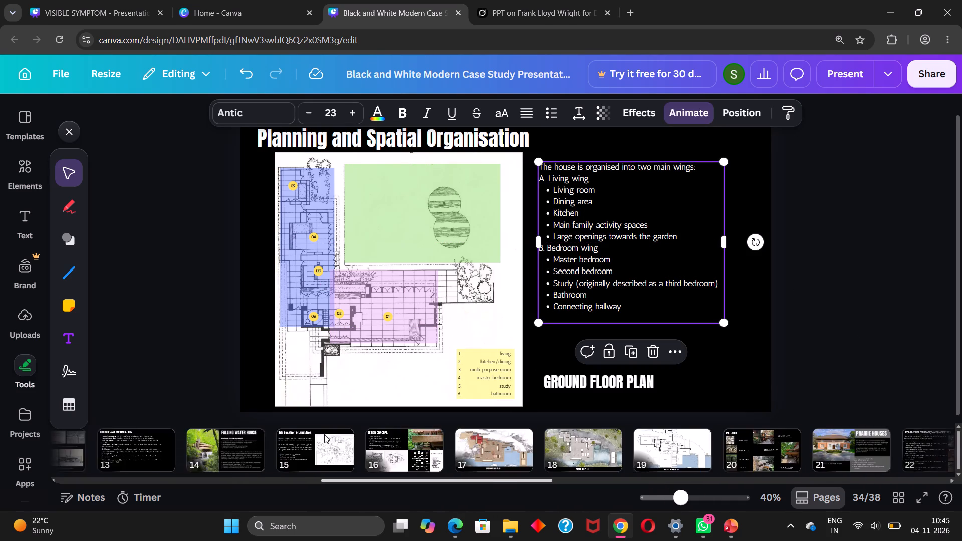
drag(324, 434, 53, 430)
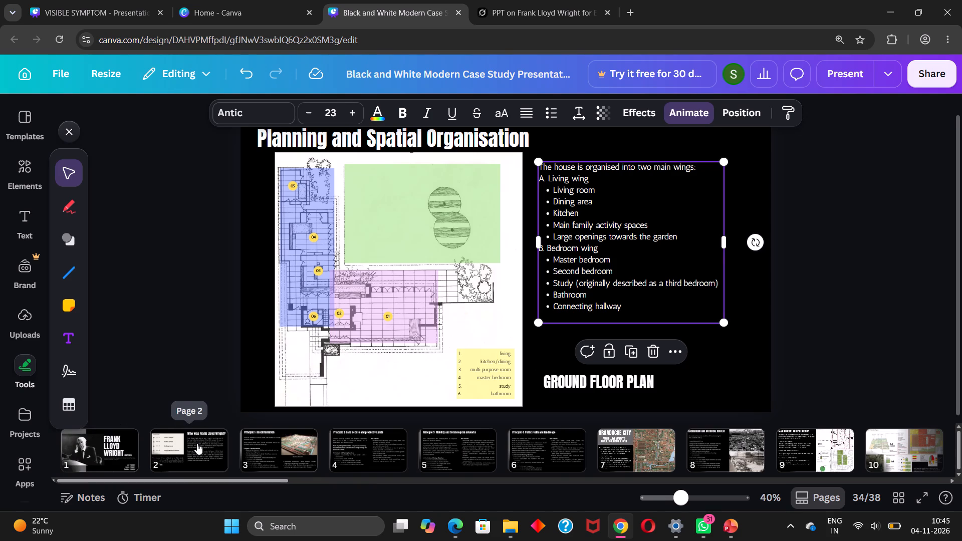
click(173, 451)
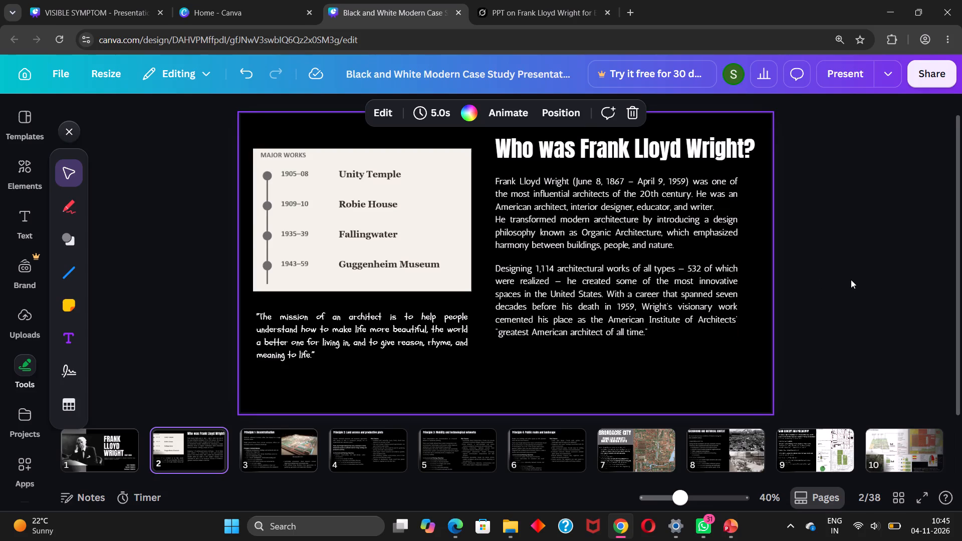
key(Right)
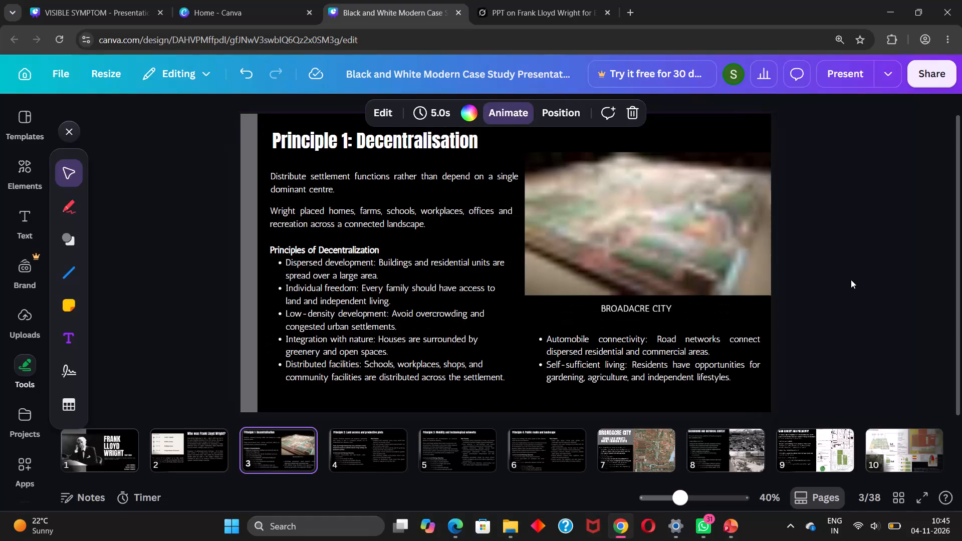
key(Right)
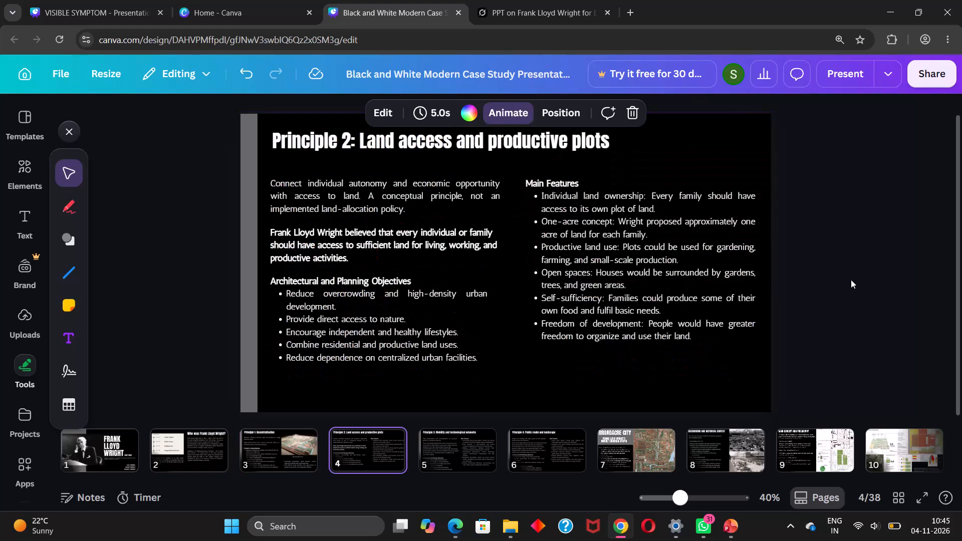
key(Right)
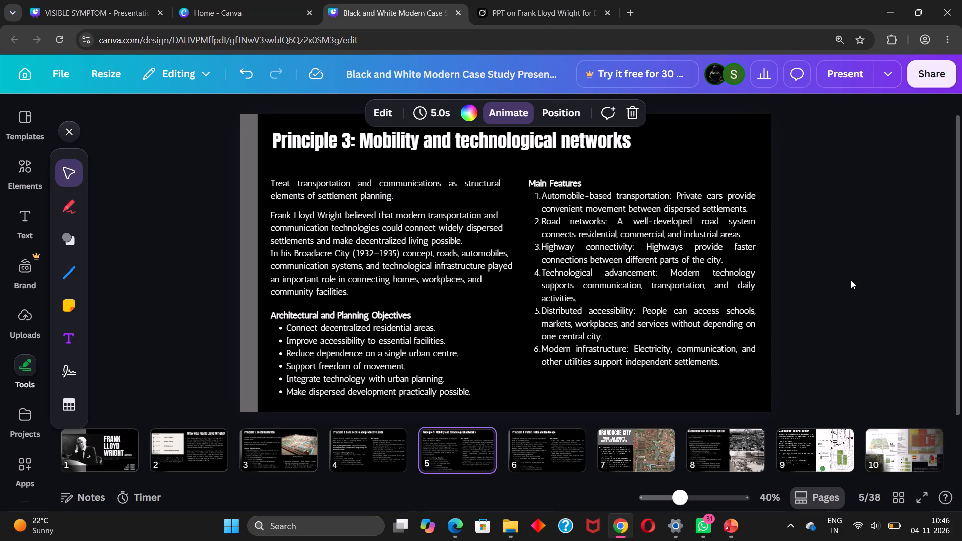
key(Right)
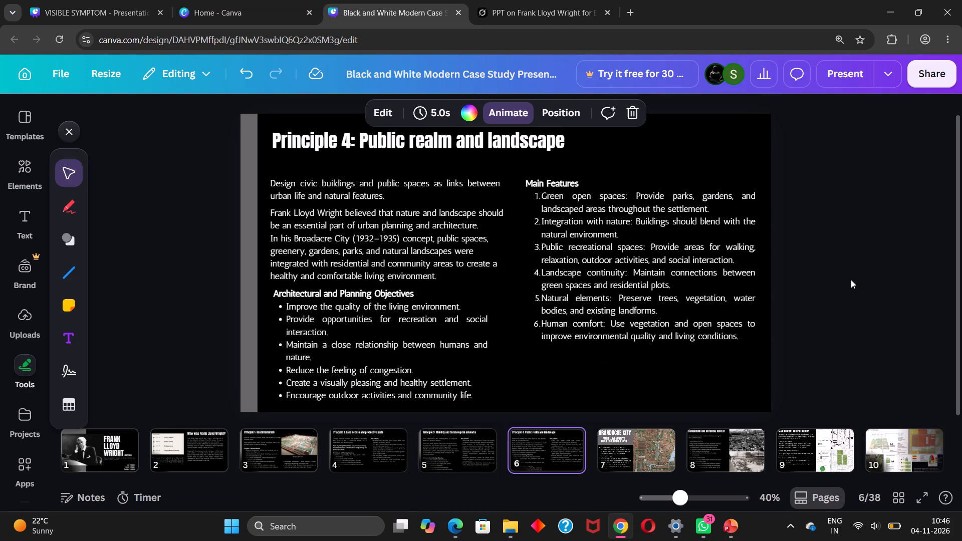
key(Right)
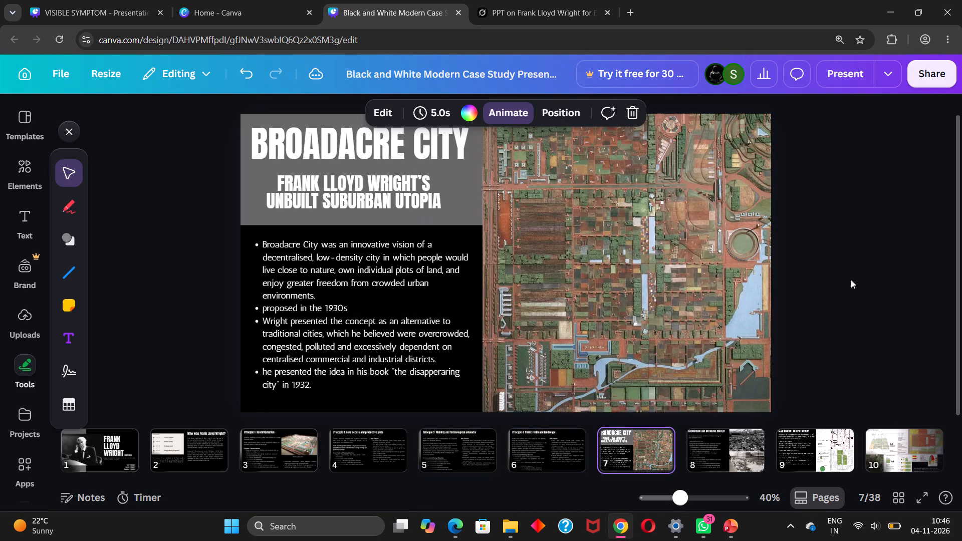
key(Right)
key(Right)
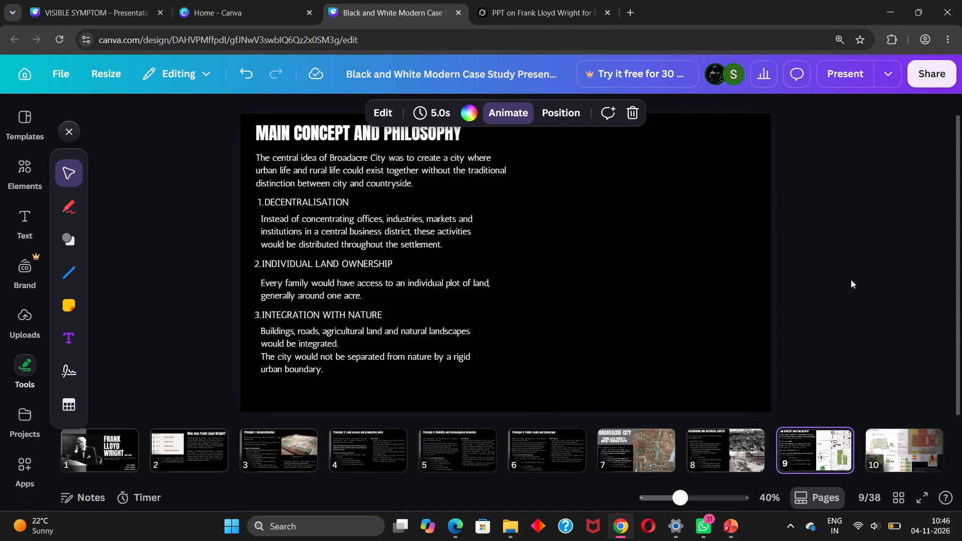
key(Right)
key(Right)
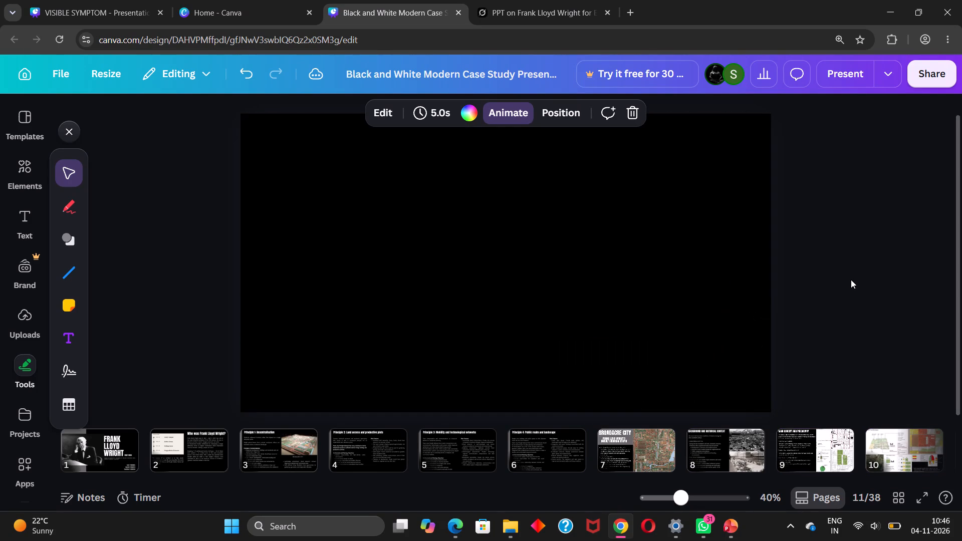
key(Right)
key(Right)
Review the Falling Water House slides 14 to 20 and continue to the Prairie Houses title slide 21.
key(Right)
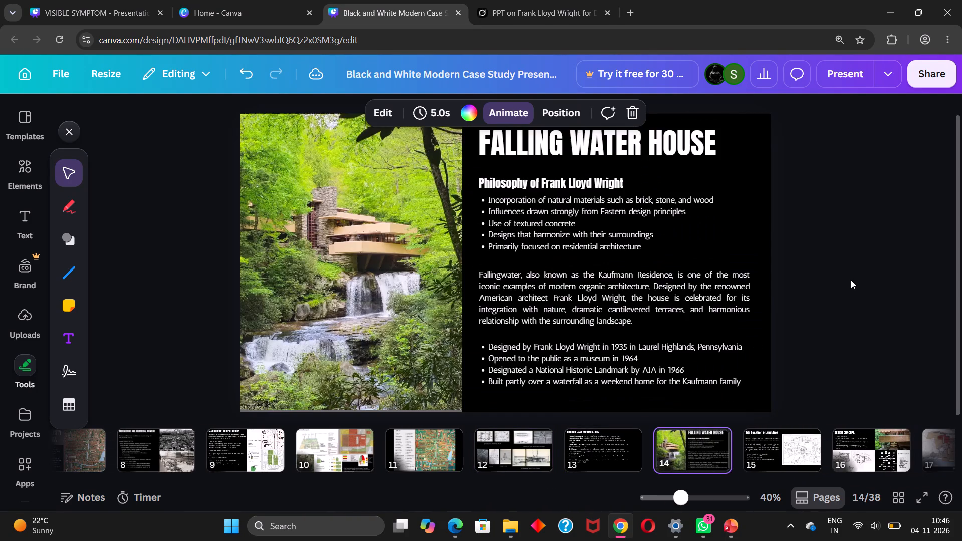
key(Right)
key(Right)
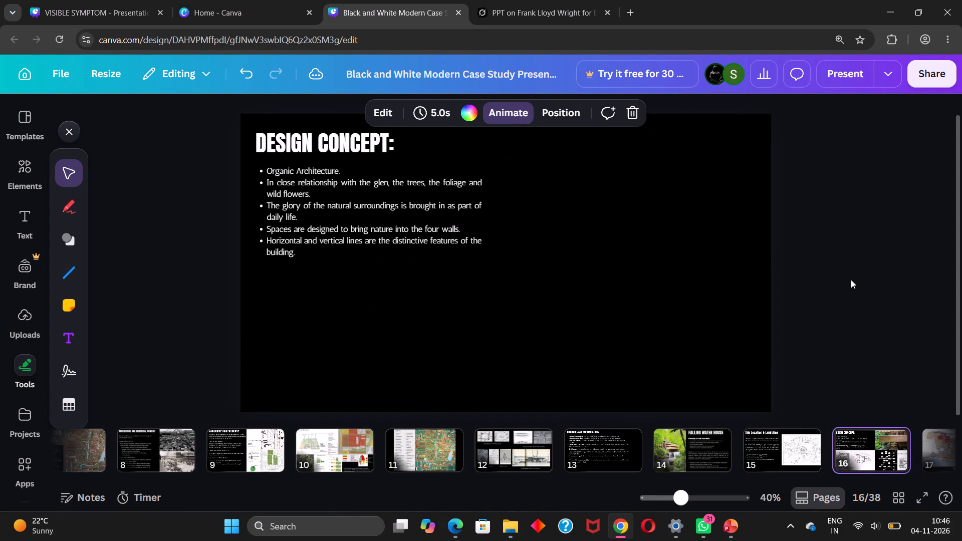
key(Right)
key(Right)
key(Right)
key(Right)
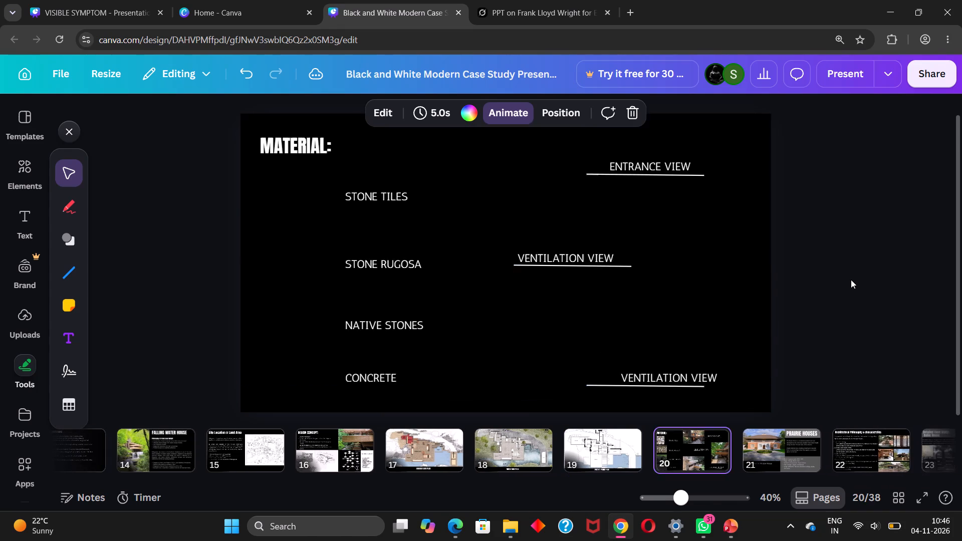
key(Right)
key(Right)
key(Left)
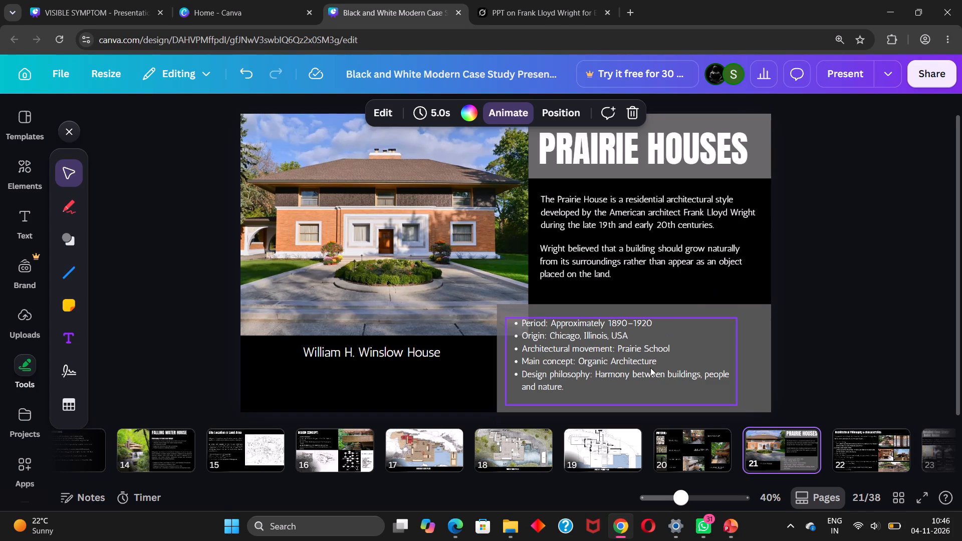
Remove "Illinois" from the Origin bullet on the Prairie Houses slide so it reads "Chicago, USA".
click(603, 335)
click(605, 336)
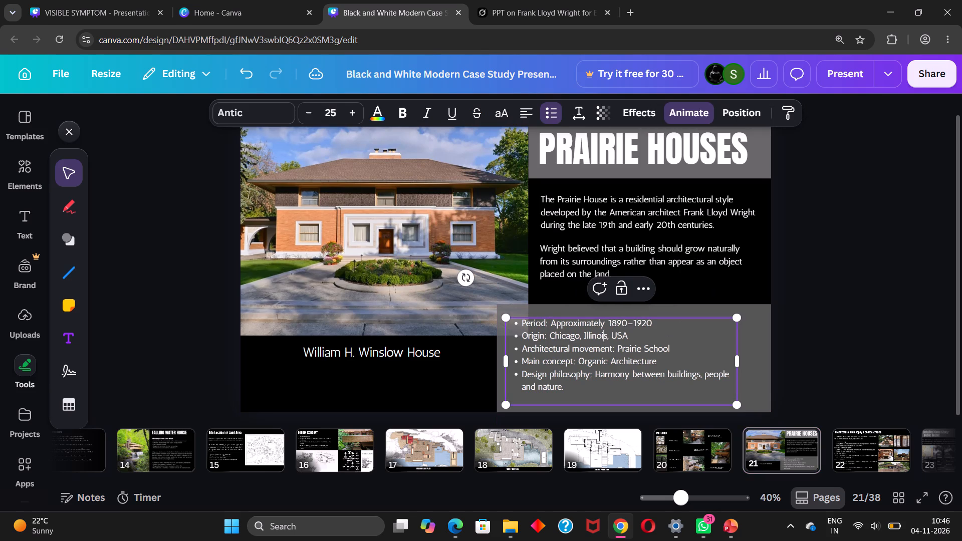
click(609, 337)
key(BackSpace)
key(BackSpace)
key(BackSpace)
key(BackSpace)
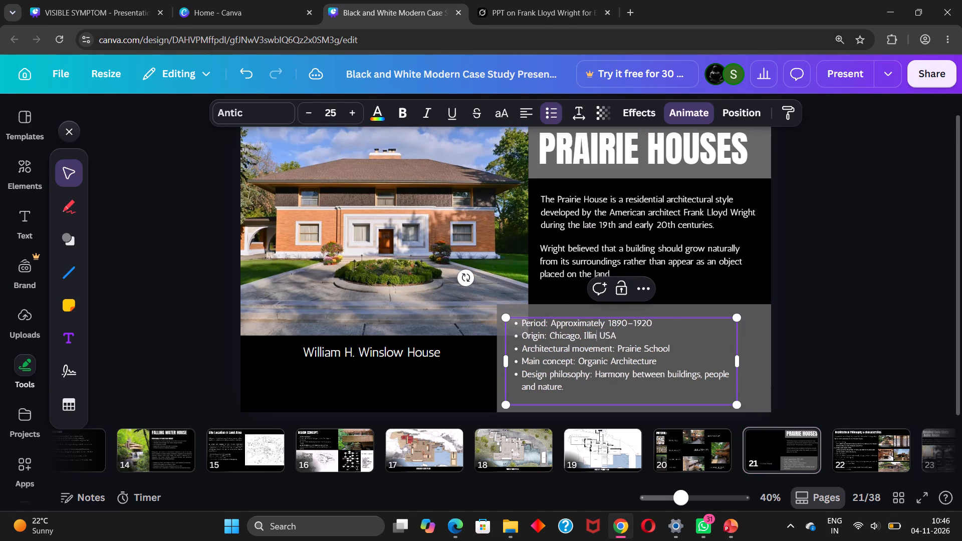
key(BackSpace)
key(BackSpace)
key(BackSpace)
key(BackSpace)
key(BackSpace)
key(BackSpace)
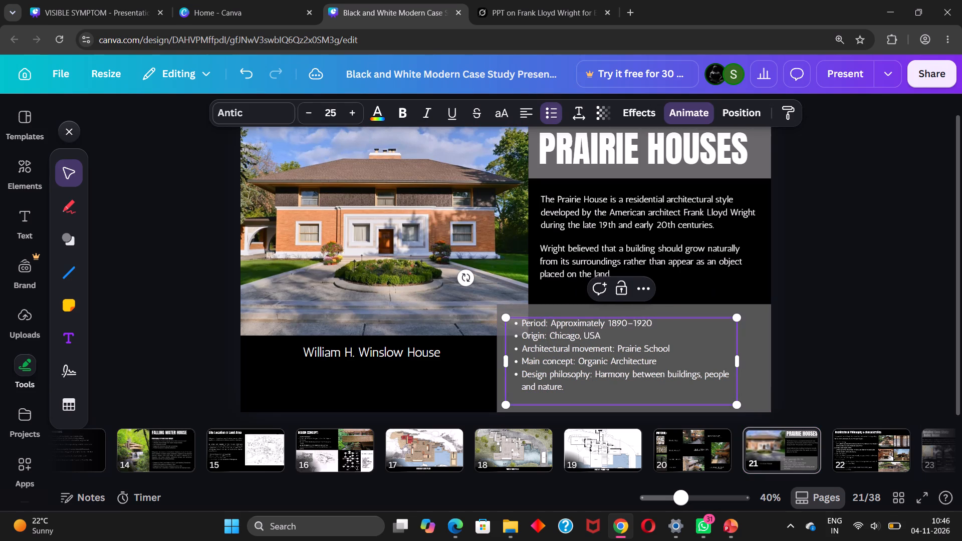
click(737, 300)
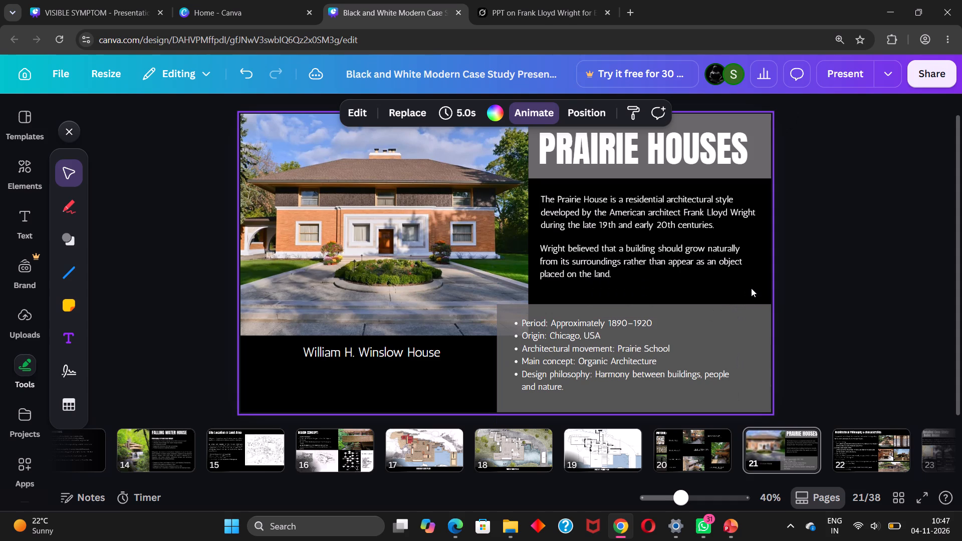
Continue the review with the Prairie Houses architectural philosophy and characteristics slide 22.
key(Right)
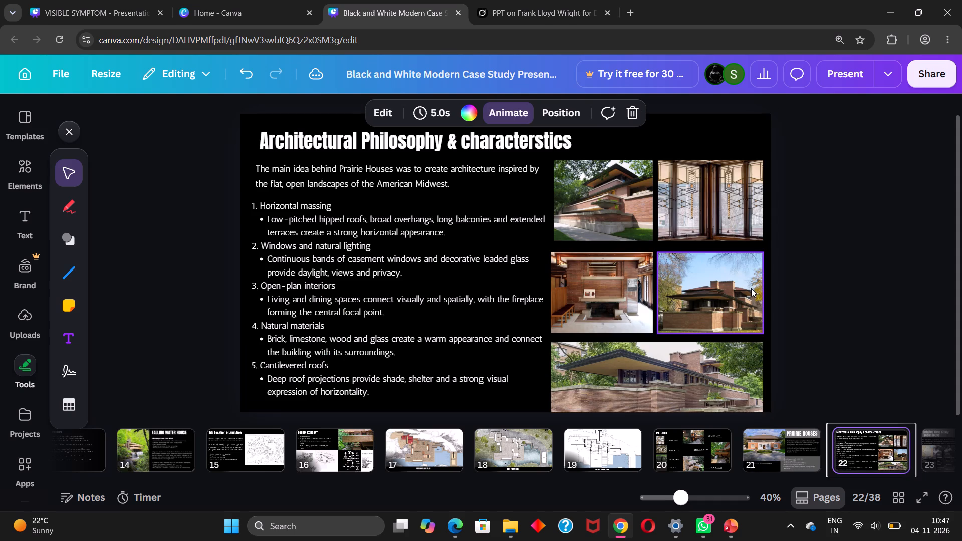
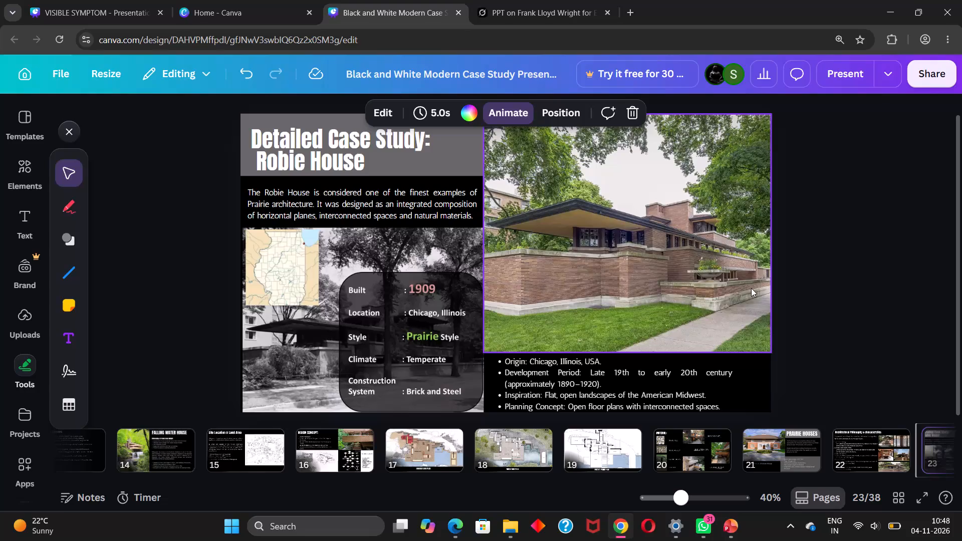
Review slides 23 to 36, covering the Robie House, Usonian Houses and Herbert Jacobs House case studies.
key(Right)
key(Right)
key(Right)
key(Right)
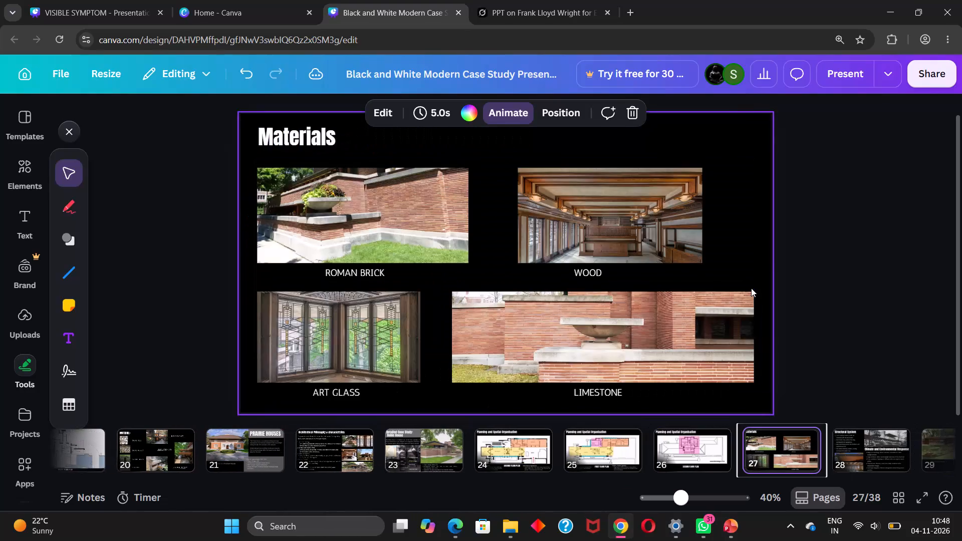
key(Right)
key(Right)
key(Right)
key(Right)
key(Right)
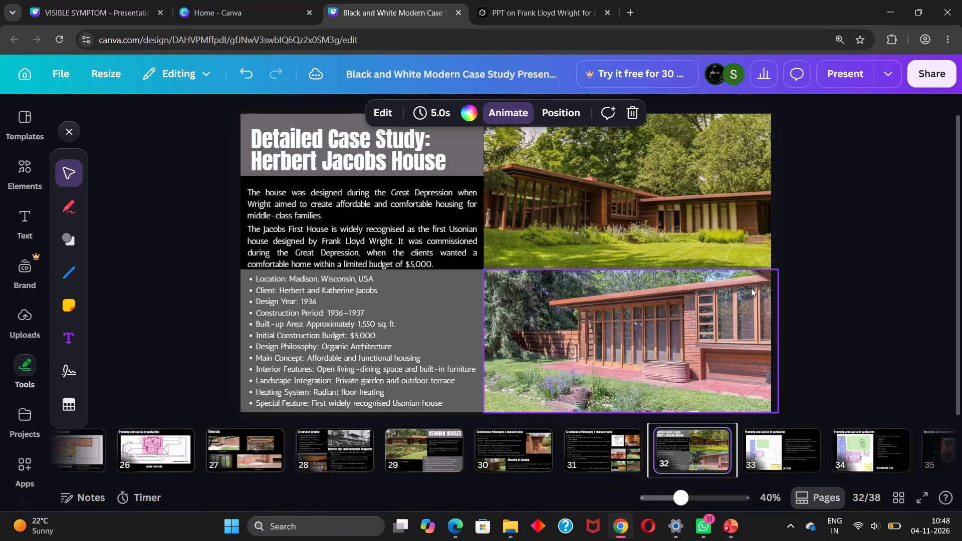
key(Right)
key(Right)
key(Right)
key(Right)
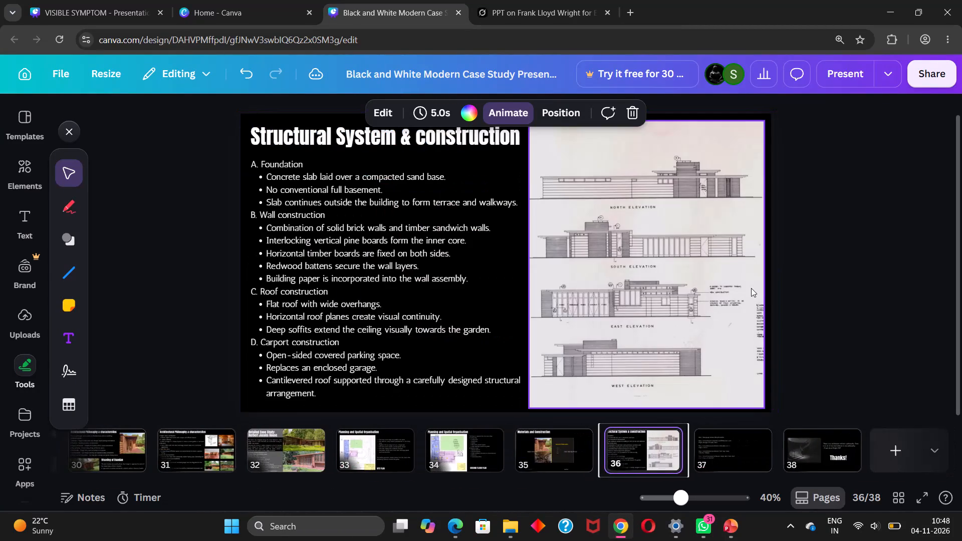
On the Materials and Construction slide 35, delete the captions BRICK MASONRY, CONCRETE, PINE AND REDWOOD, and GLASS.
key(Left)
click(458, 224)
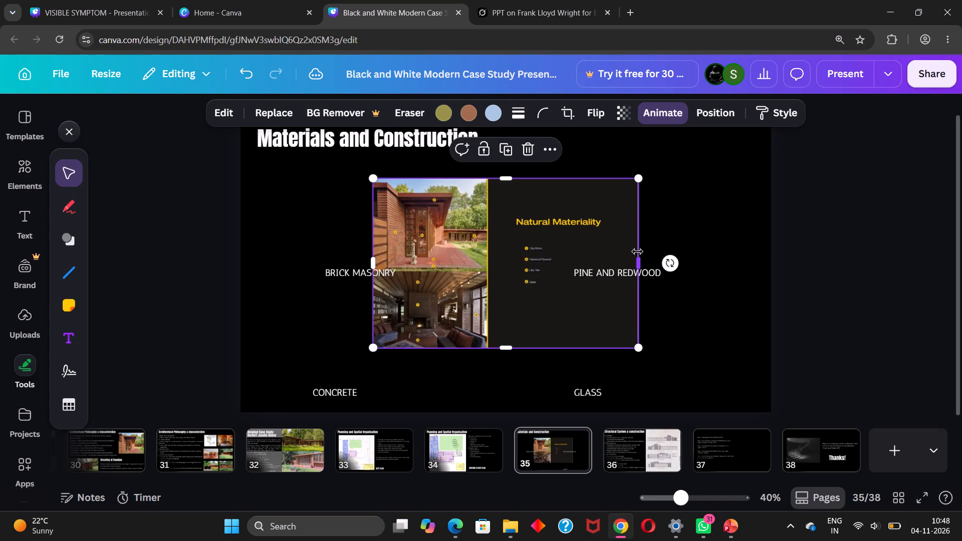
drag(361, 346, 320, 345)
drag(320, 345, 297, 334)
click(377, 337)
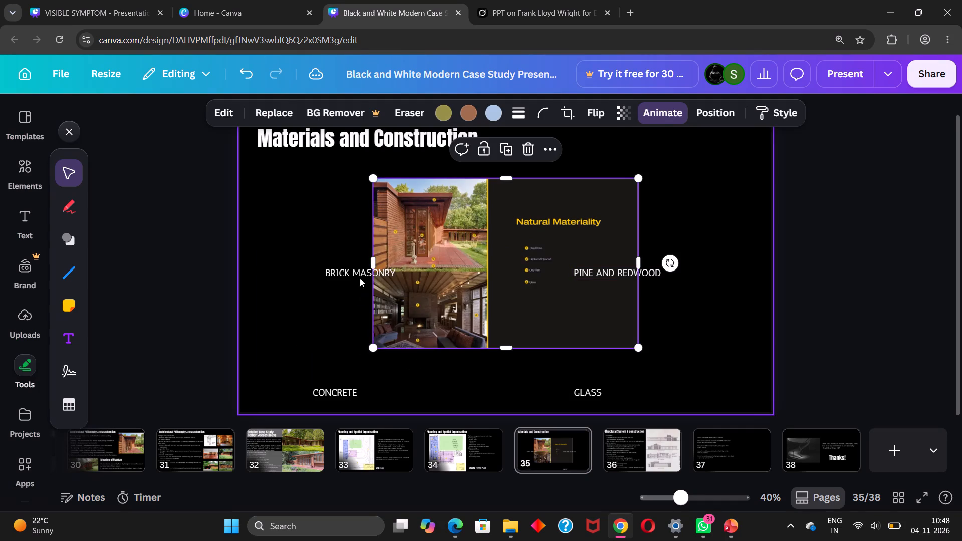
click(360, 272)
key(Delete)
click(330, 389)
key(Delete)
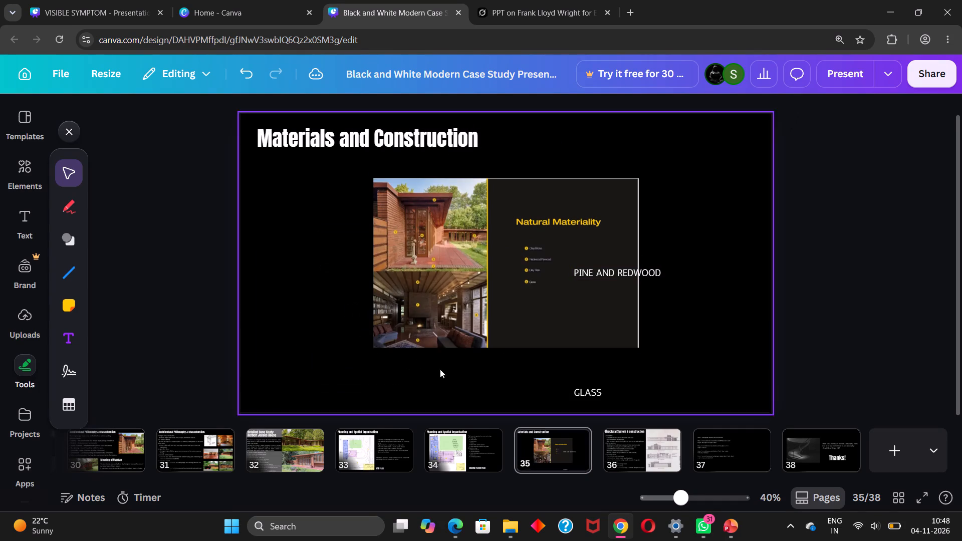
click(626, 270)
key(Delete)
click(581, 388)
key(Delete)
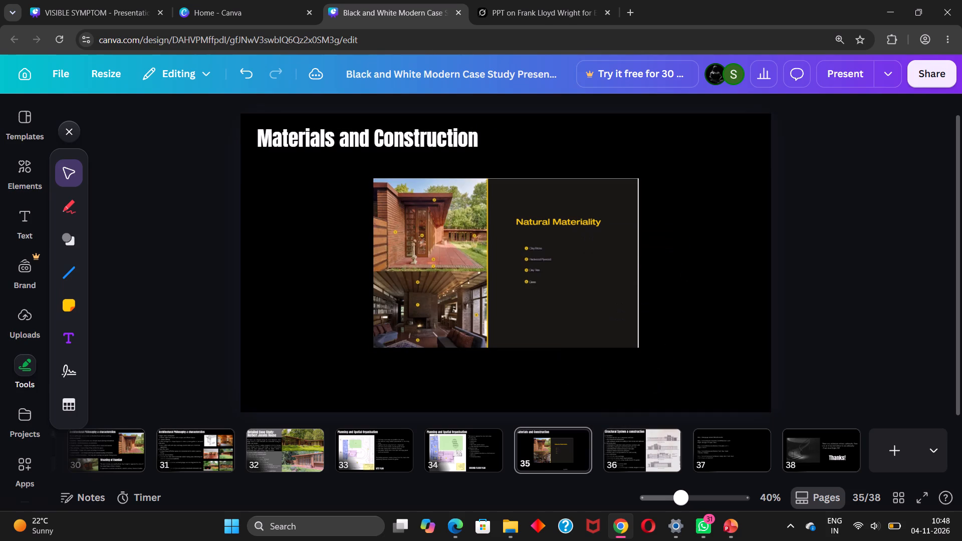
Crop the Natural Materiality image to its exterior photo, enlarge it and place it in the slide's left half below the title.
click(539, 281)
drag(509, 346, 516, 274)
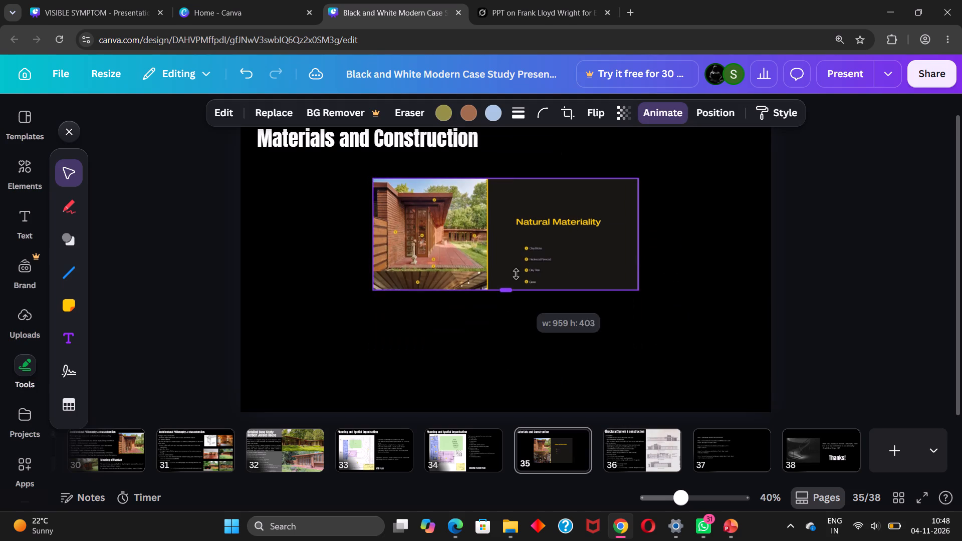
drag(516, 274, 516, 269)
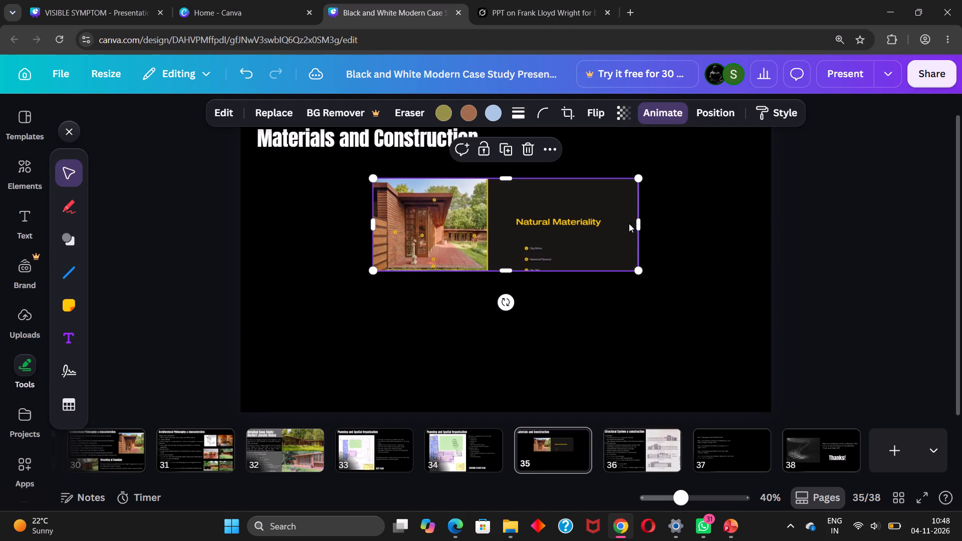
drag(637, 227, 488, 216)
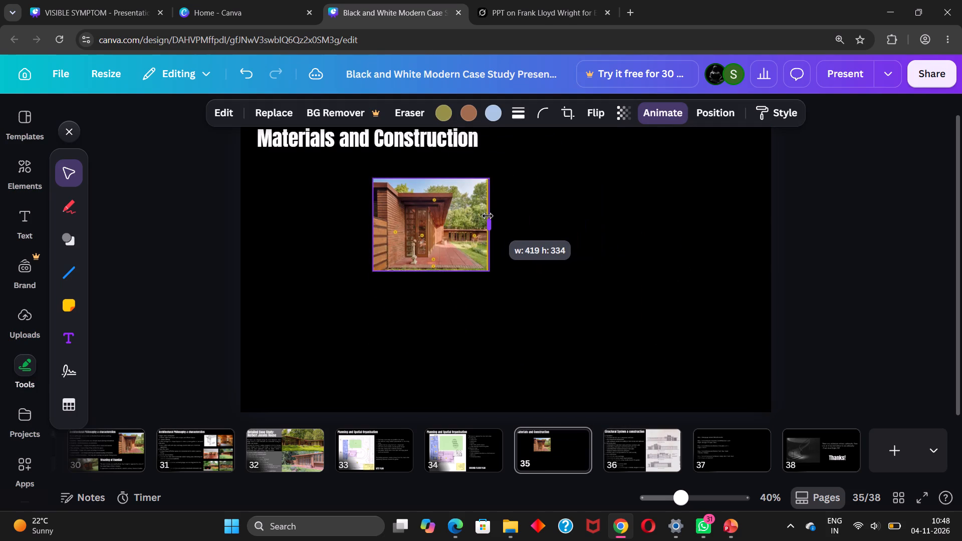
drag(488, 216, 487, 216)
drag(487, 270, 608, 419)
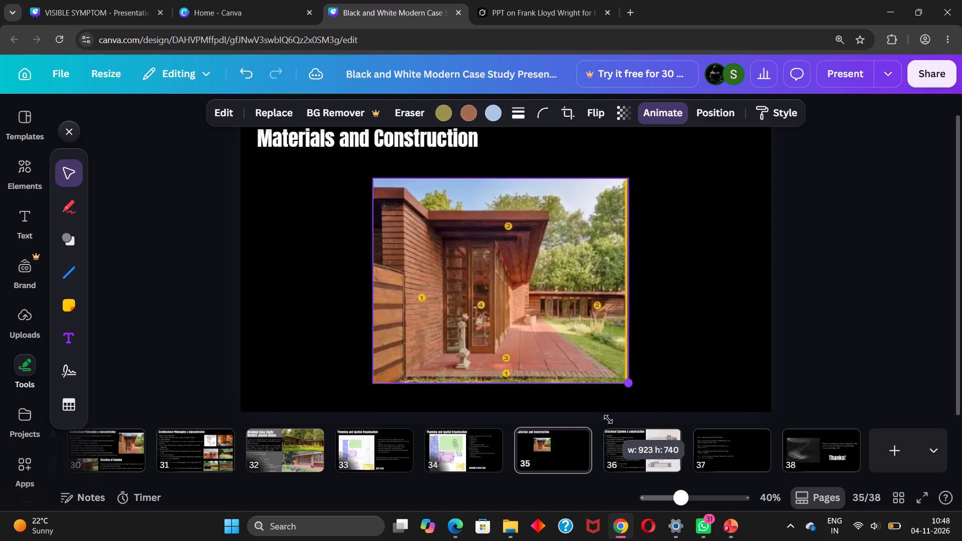
drag(608, 419, 619, 429)
drag(549, 294, 440, 282)
Copy the numbered room legend from slide 34 to slide 35, enlarge it to font size 37.8 and place it beside the photo.
click(465, 447)
click(497, 380)
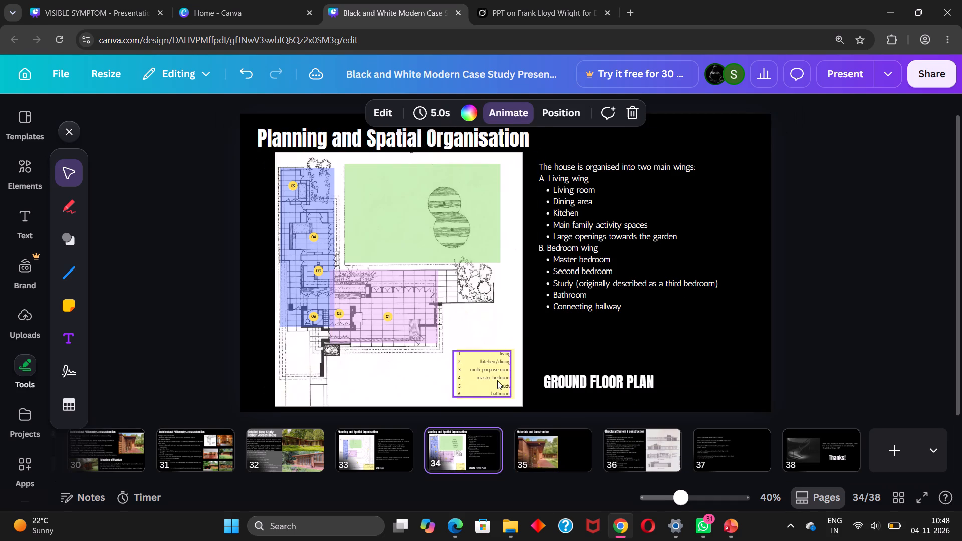
key(ctrl+c)
click(561, 444)
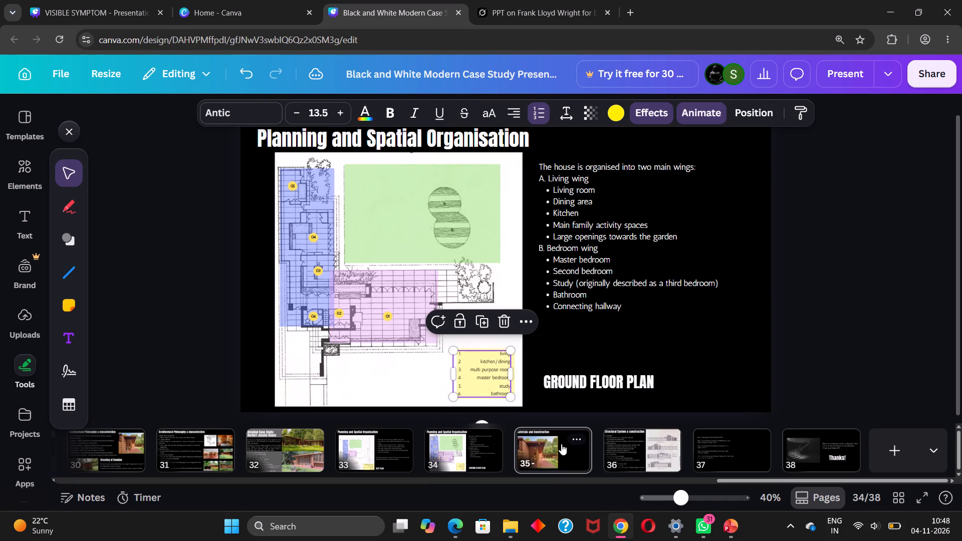
key(ctrl+v)
drag(487, 380, 645, 228)
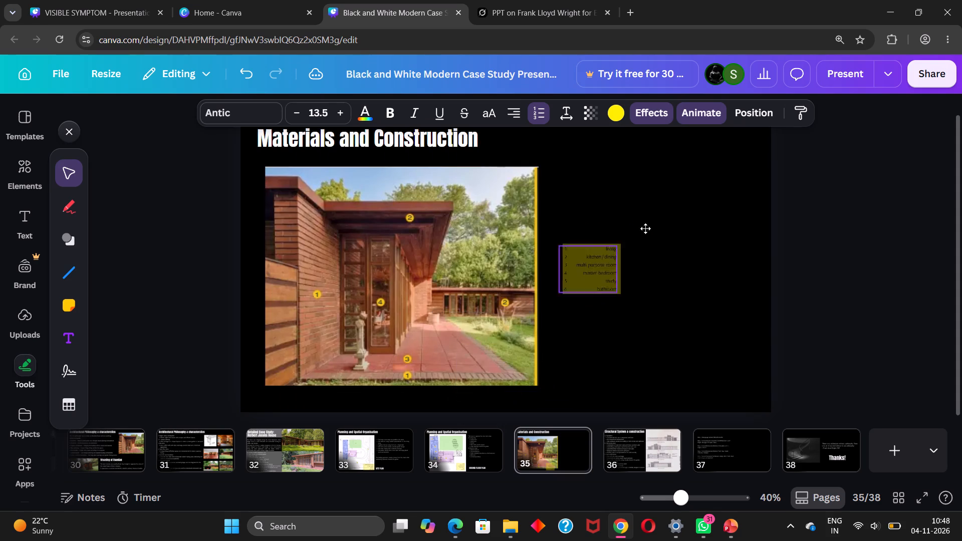
drag(645, 228, 599, 197)
drag(622, 219, 706, 325)
drag(685, 260, 670, 287)
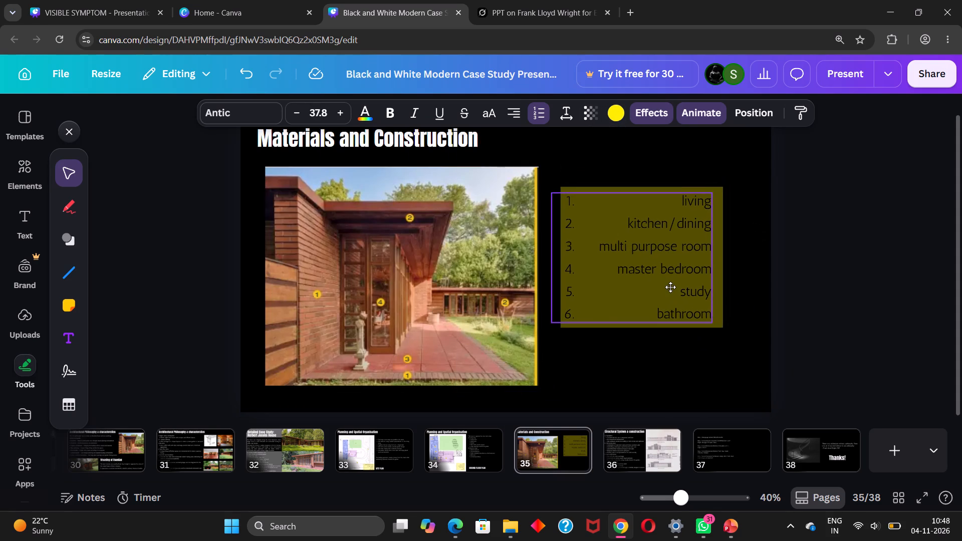
drag(670, 287, 670, 289)
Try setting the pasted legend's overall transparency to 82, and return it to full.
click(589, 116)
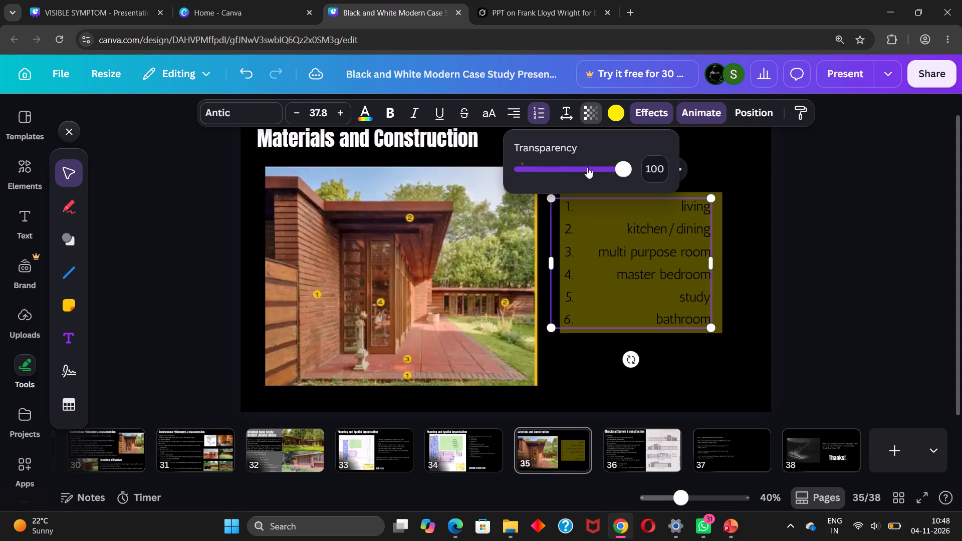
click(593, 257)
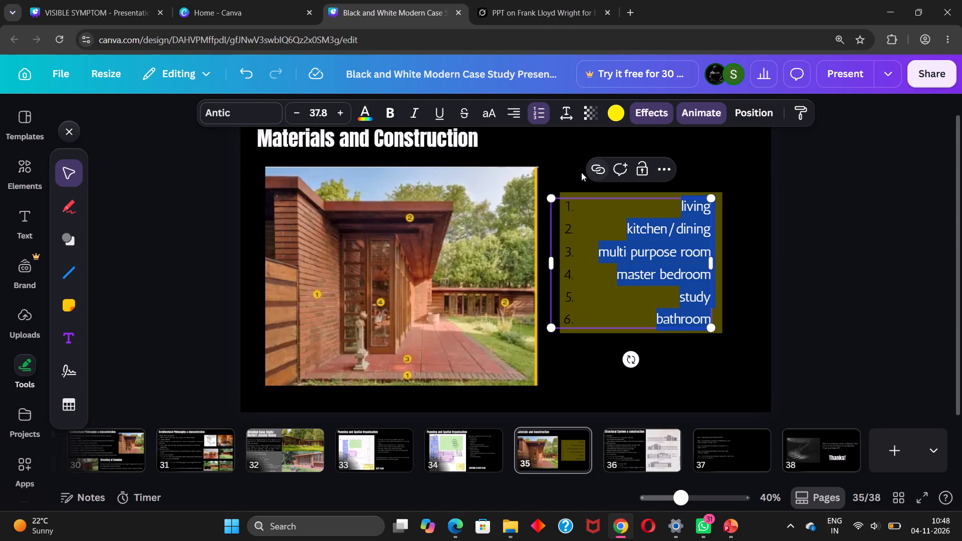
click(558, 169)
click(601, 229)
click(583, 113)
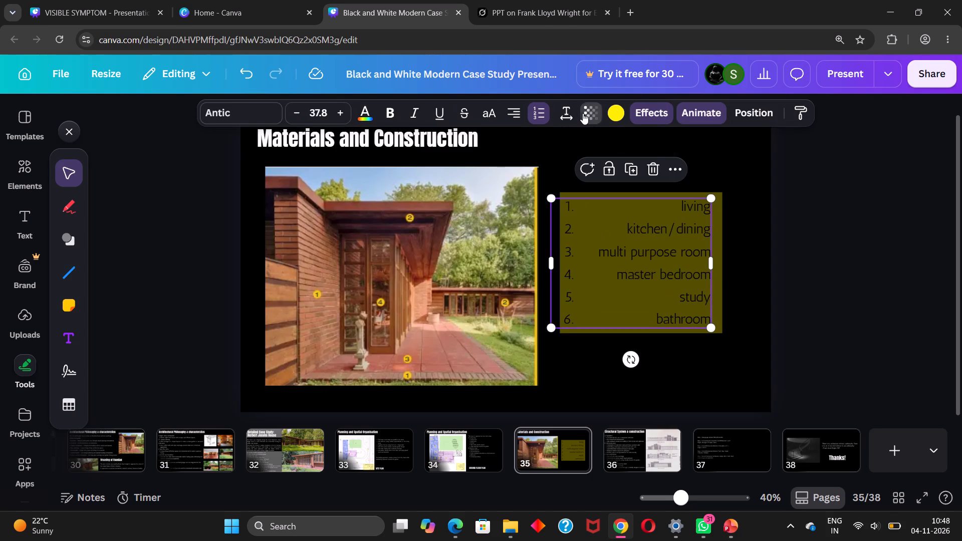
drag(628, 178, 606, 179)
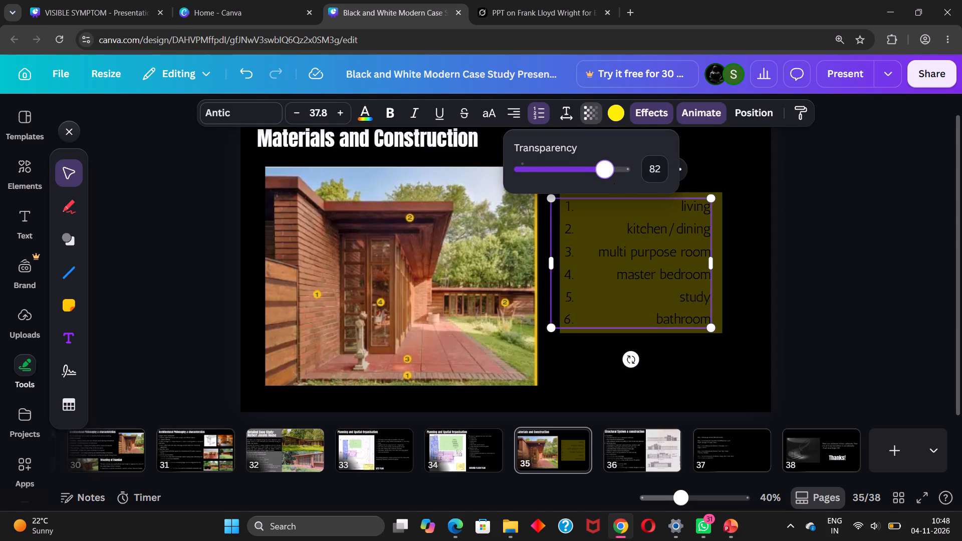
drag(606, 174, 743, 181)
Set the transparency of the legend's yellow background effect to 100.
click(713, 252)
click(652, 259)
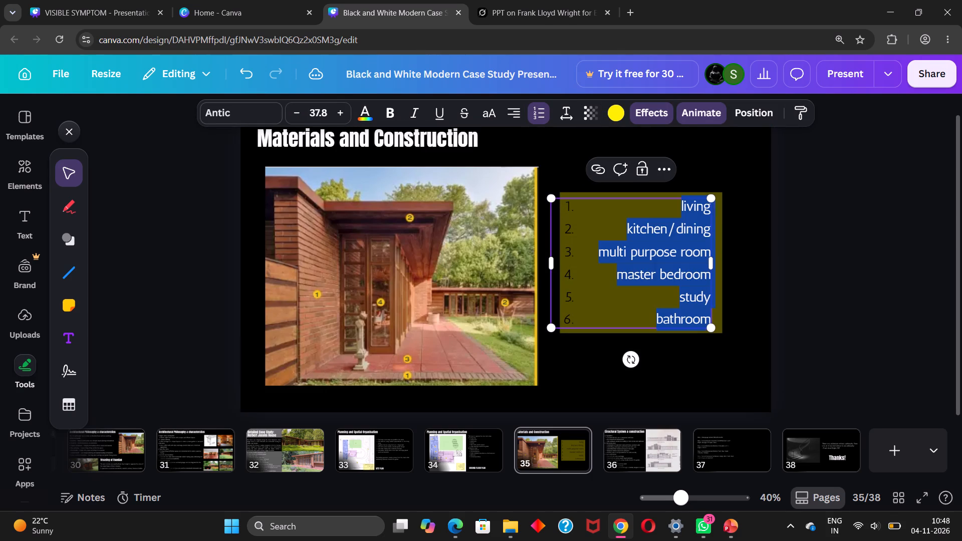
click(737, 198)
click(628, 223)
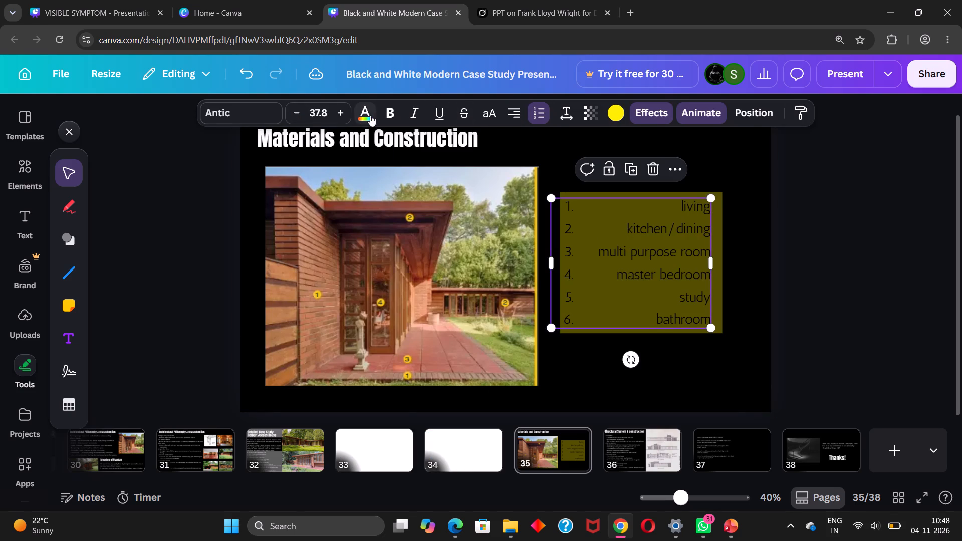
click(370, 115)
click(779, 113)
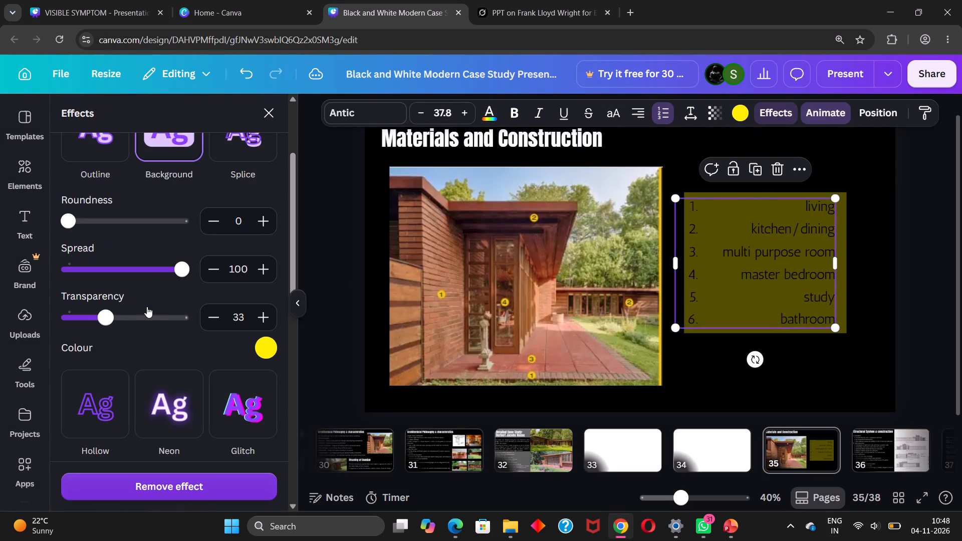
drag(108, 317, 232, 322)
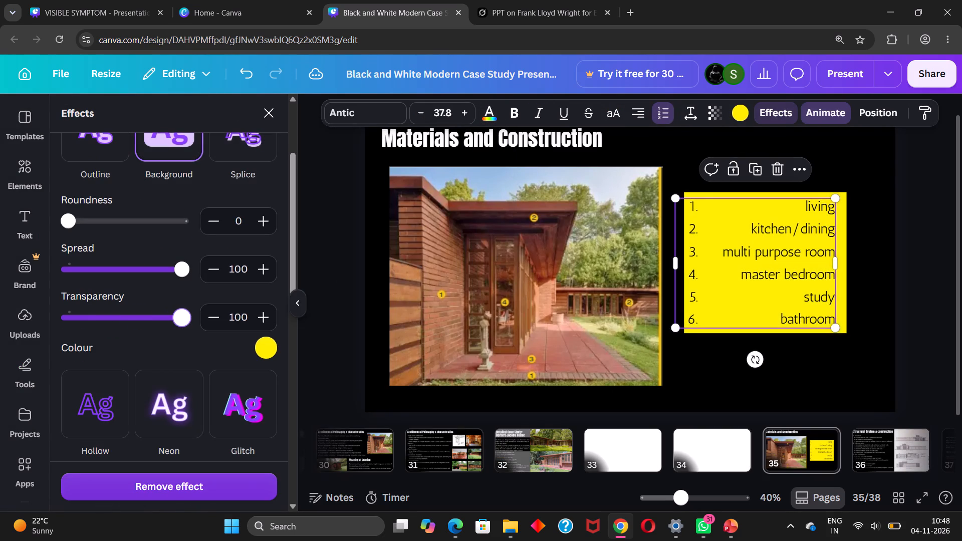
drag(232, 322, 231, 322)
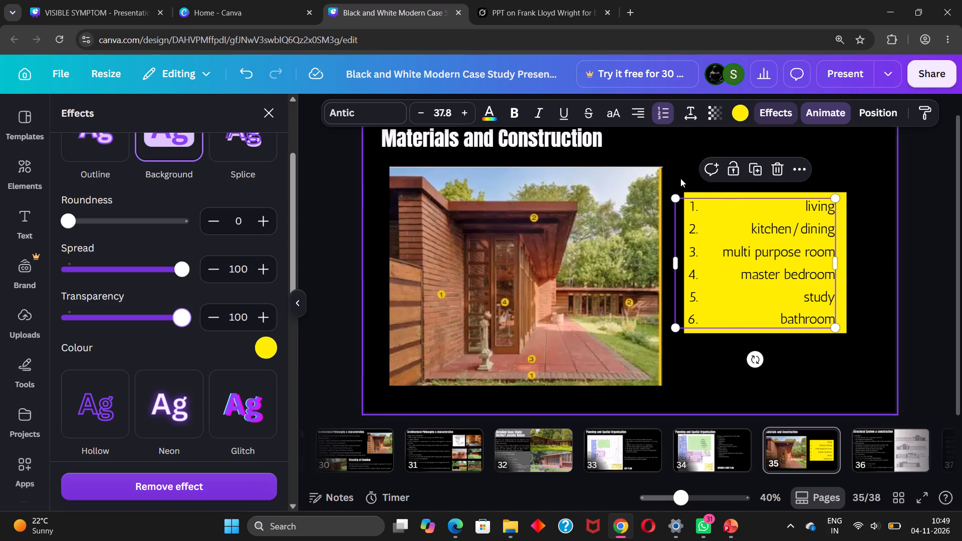
Remove the background effect from the numbered legend and change its text colour to white.
scroll(174, 201, up, 1)
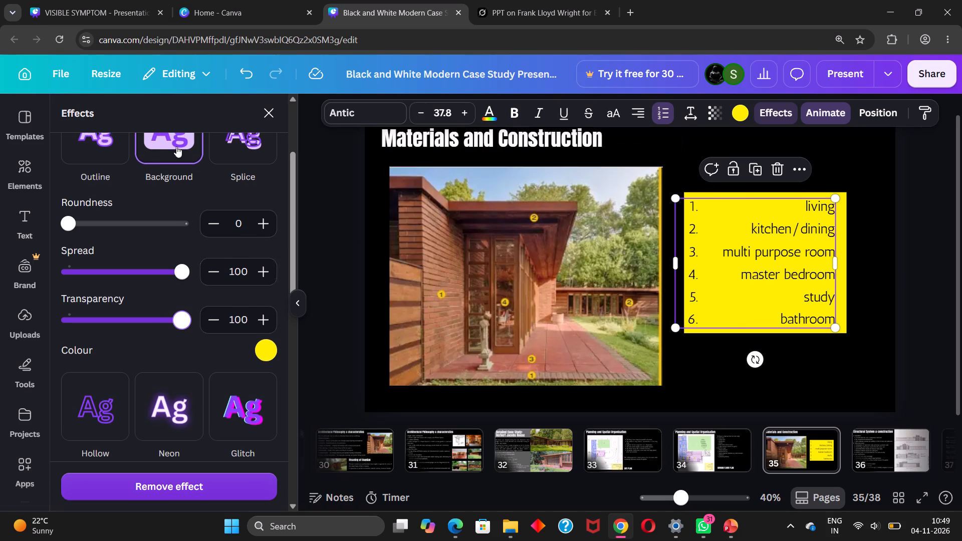
scroll(176, 146, up, 1)
click(157, 270)
click(503, 108)
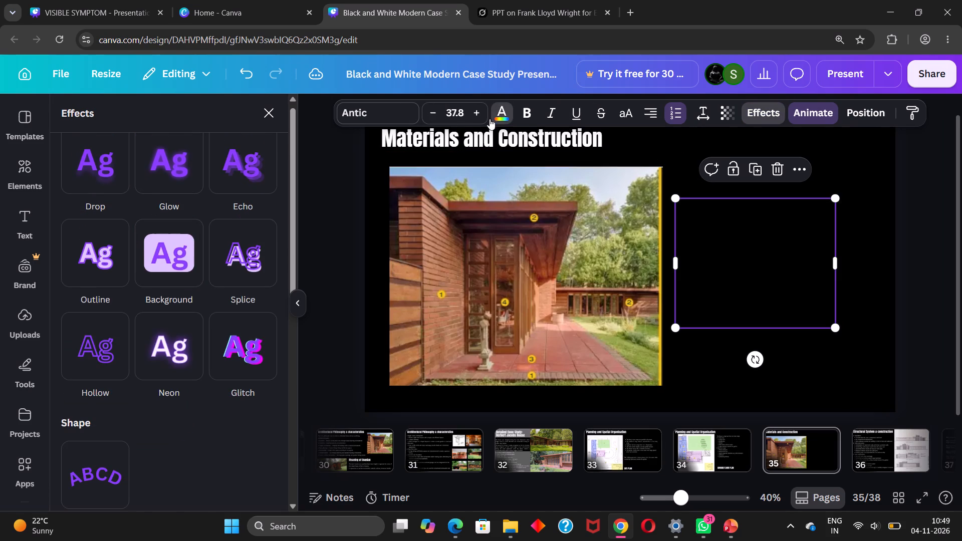
click(141, 218)
click(856, 273)
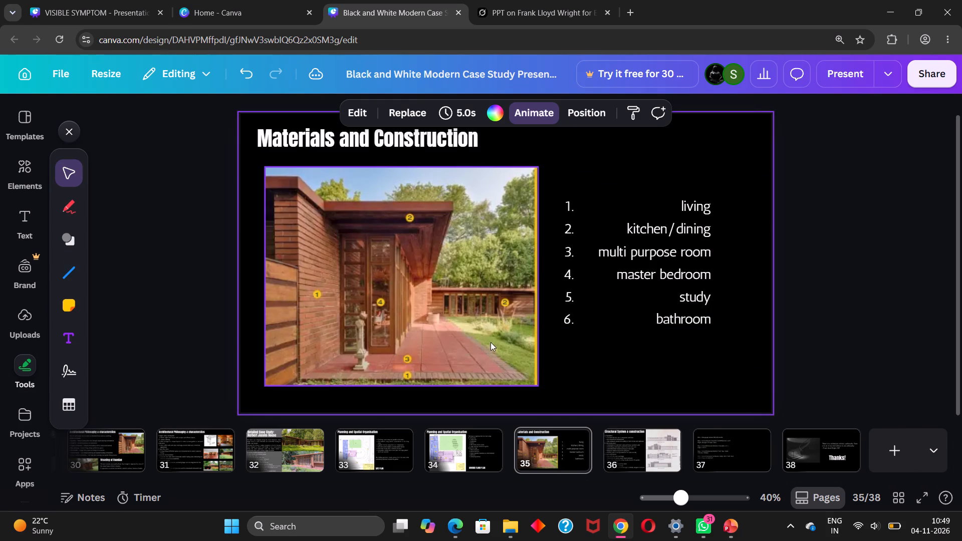
Duplicate the photo, recrop the copy to the four-item materials key and place it over the photo, shifting the numbered list down.
click(499, 283)
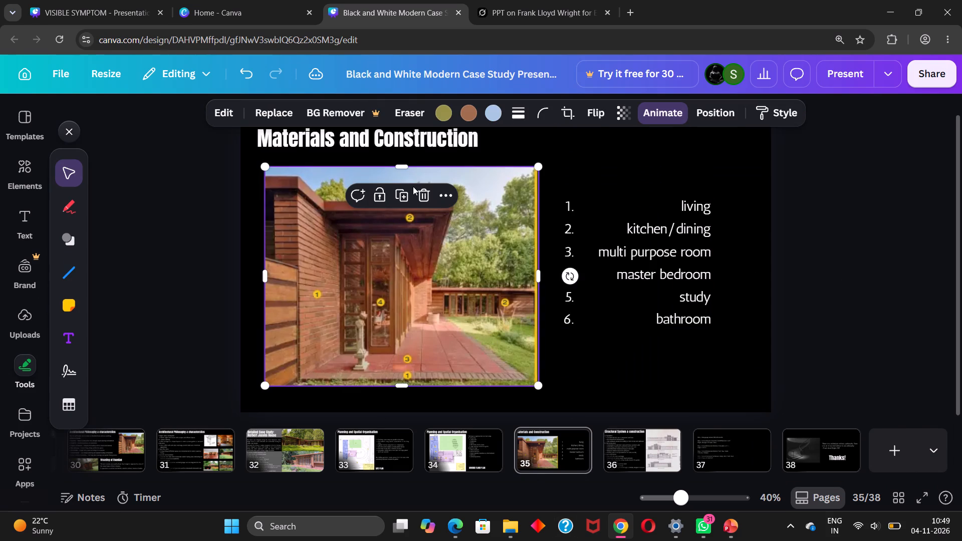
click(405, 196)
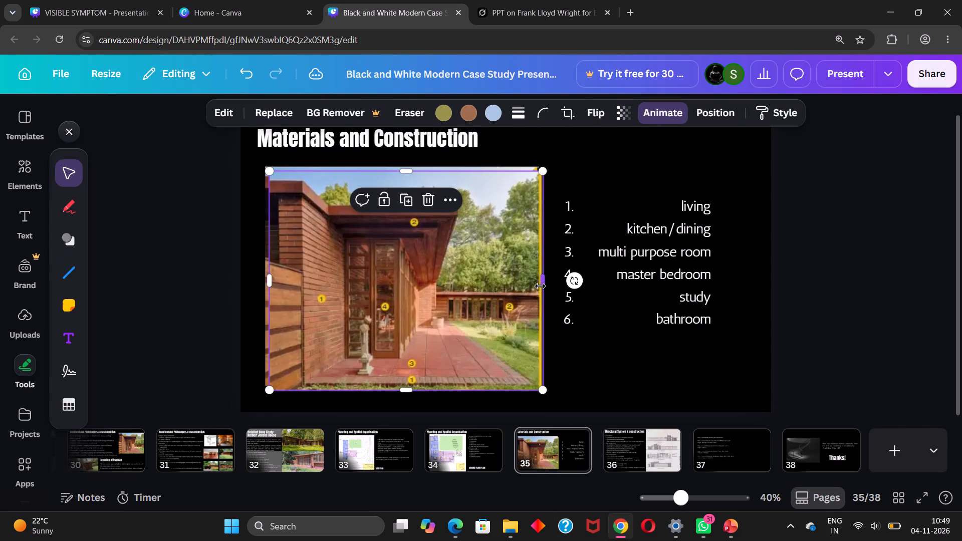
drag(542, 285, 730, 279)
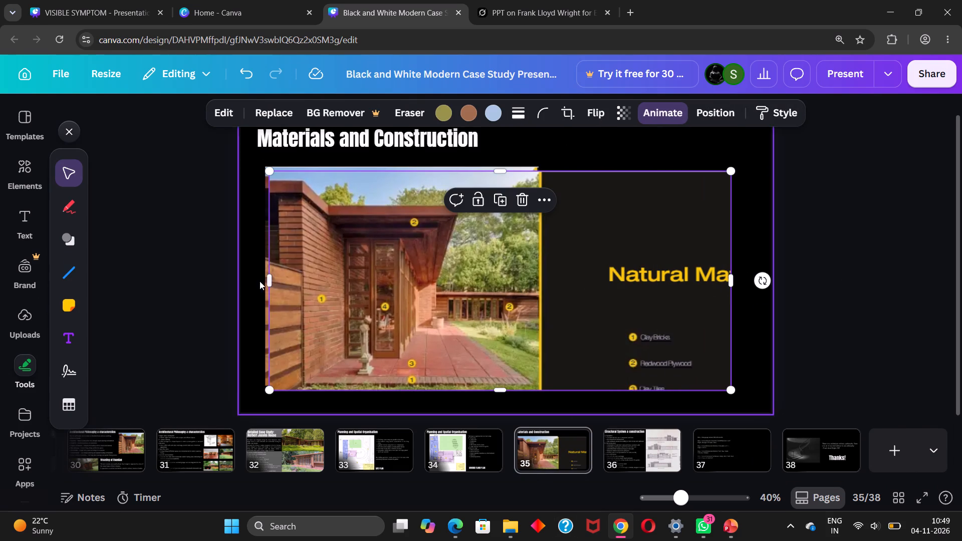
drag(270, 283, 590, 265)
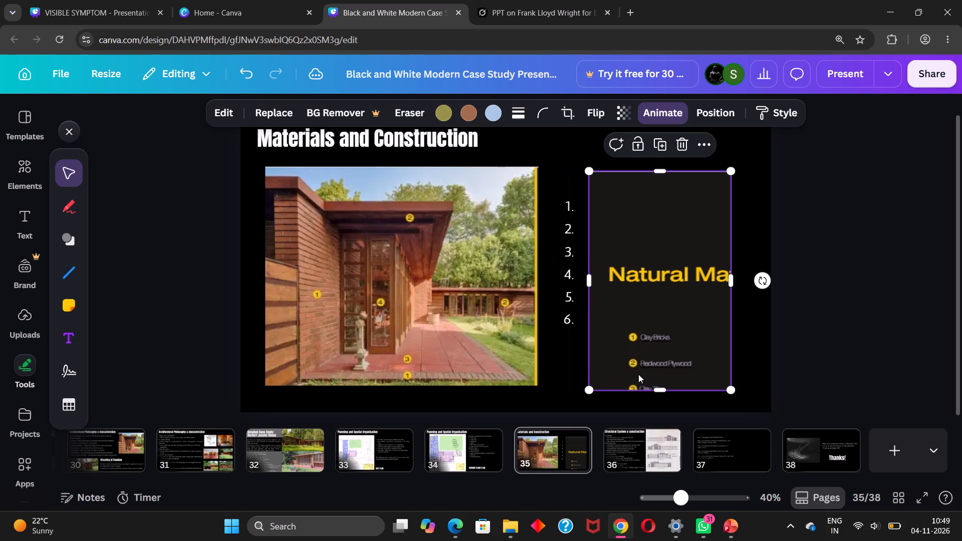
drag(660, 171, 651, 290)
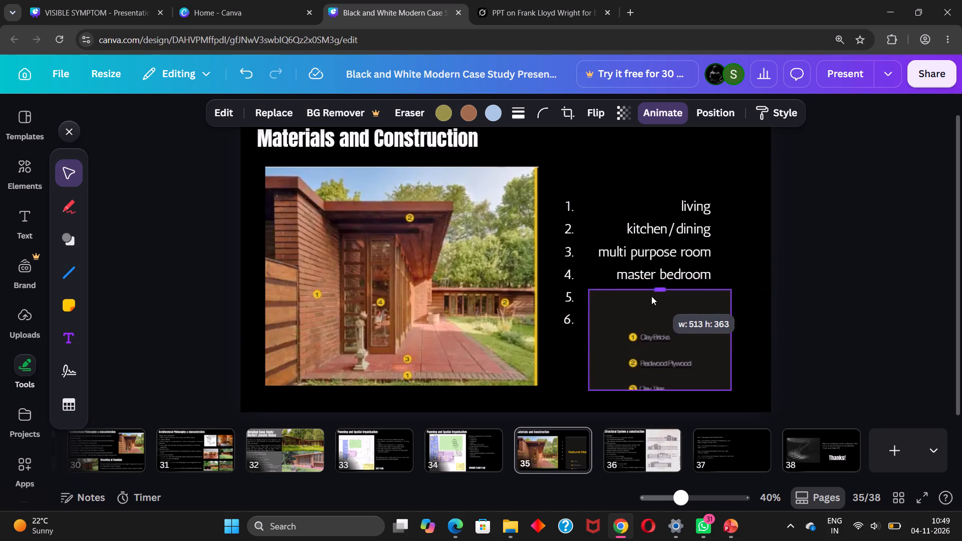
drag(652, 311, 640, 158)
drag(643, 243, 647, 280)
click(649, 156)
drag(646, 234, 644, 285)
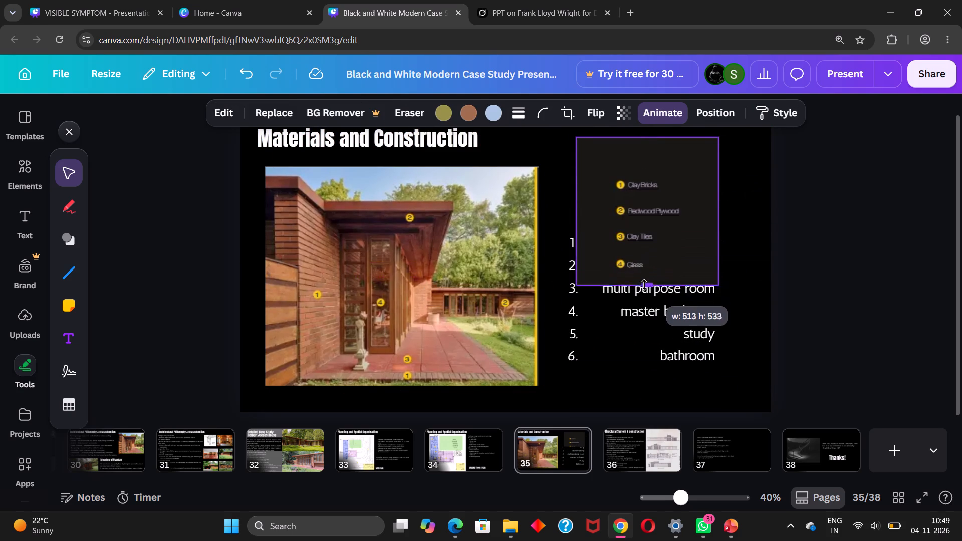
drag(644, 285, 644, 295)
drag(639, 252, 422, 274)
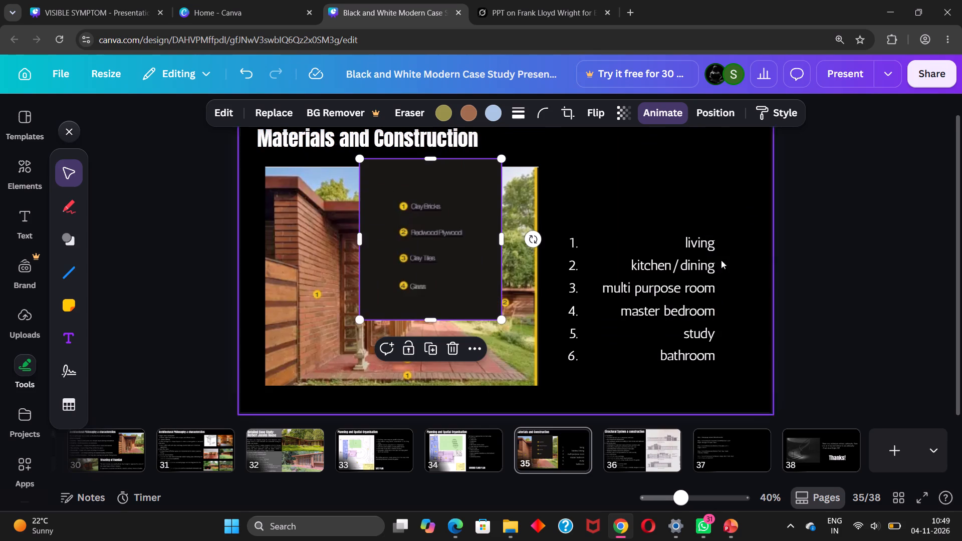
Replace the room names in the numbered list with the entries "Clay Bricks" and "Redwood Plywood".
double_click(698, 246)
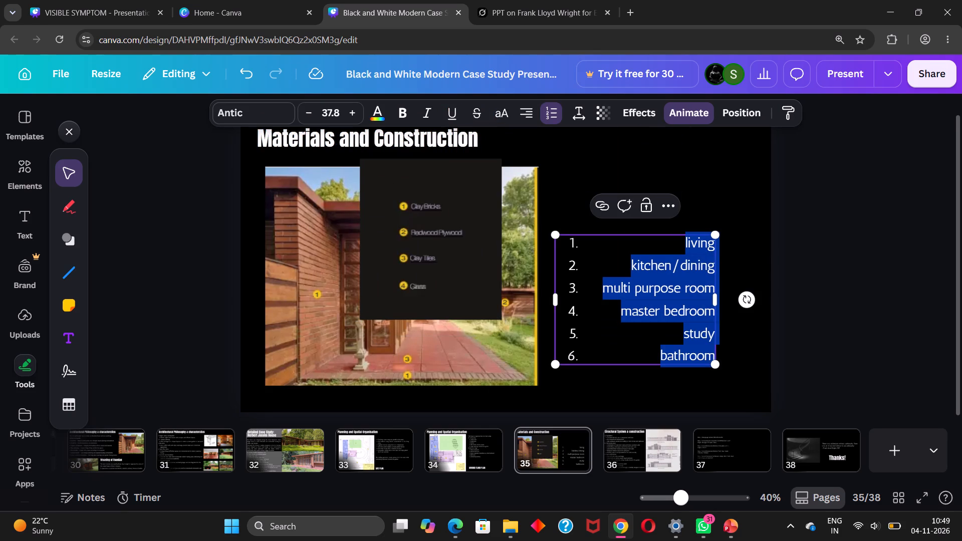
key(ctrl+c)
key(Delete)
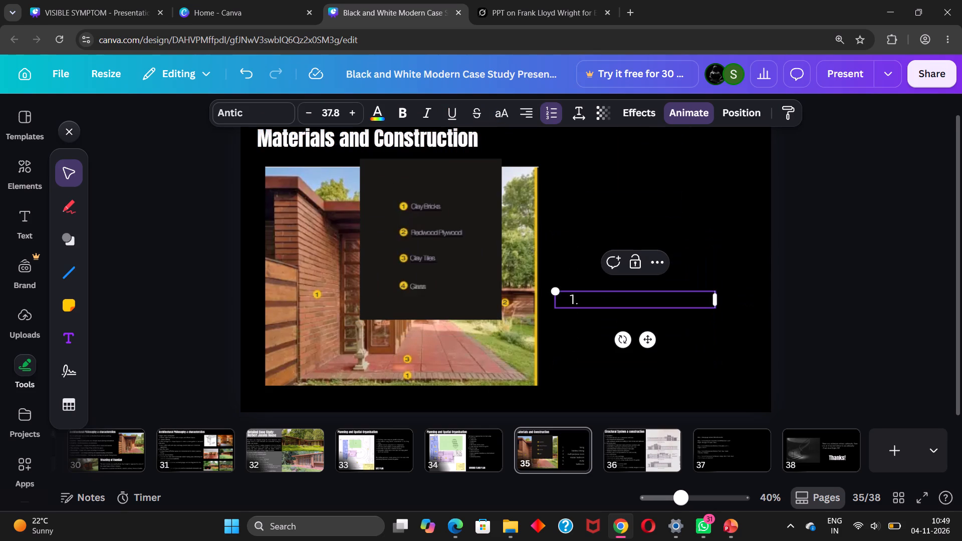
text(Clay)
key(space)
text(Bricks)
key(Return)
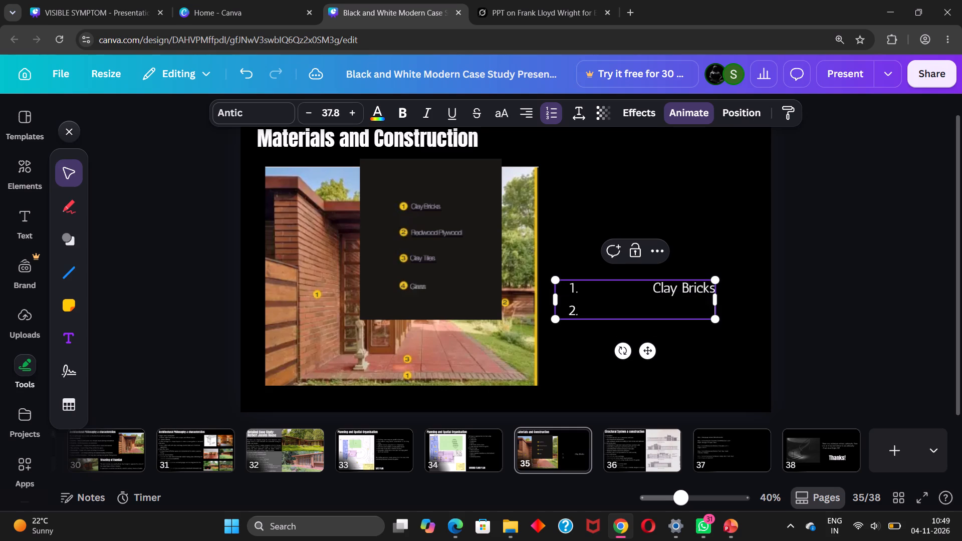
text(Redw)
text(ood PLywood)
key(Return)
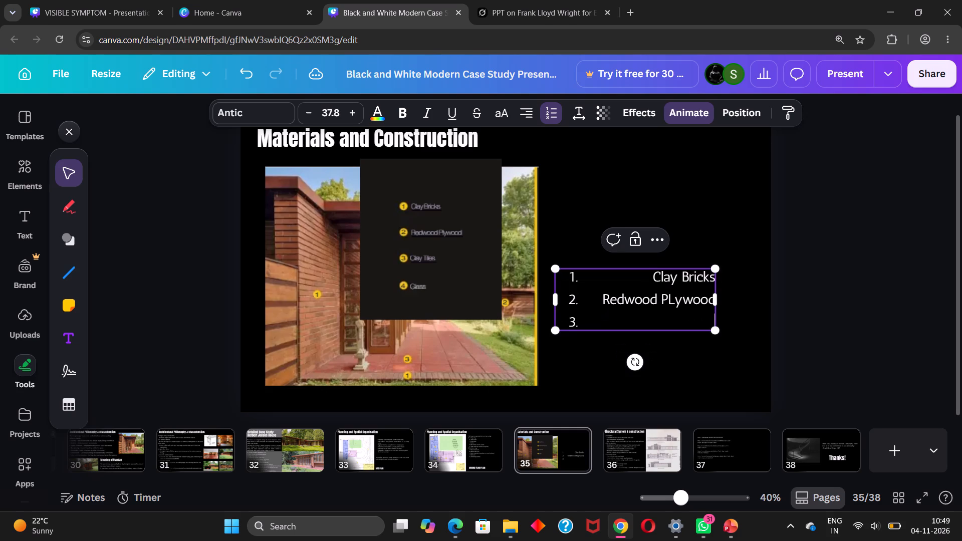
key(BackSpace)
key(BackSpace)
key(BackSpace)
key(BackSpace)
key(BackSpace)
key(BackSpace)
key(BackSpace)
key(BackSpace)
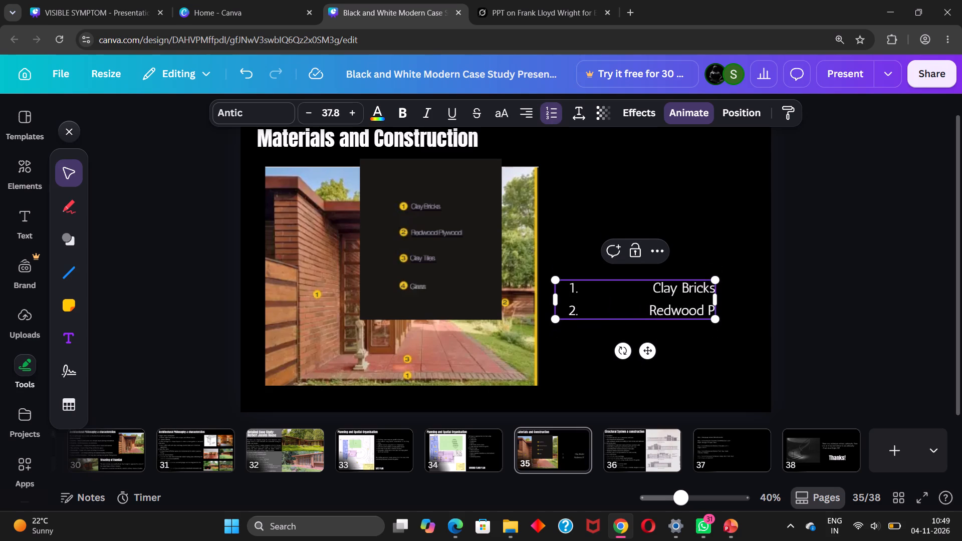
text(lywood)
key(Return)
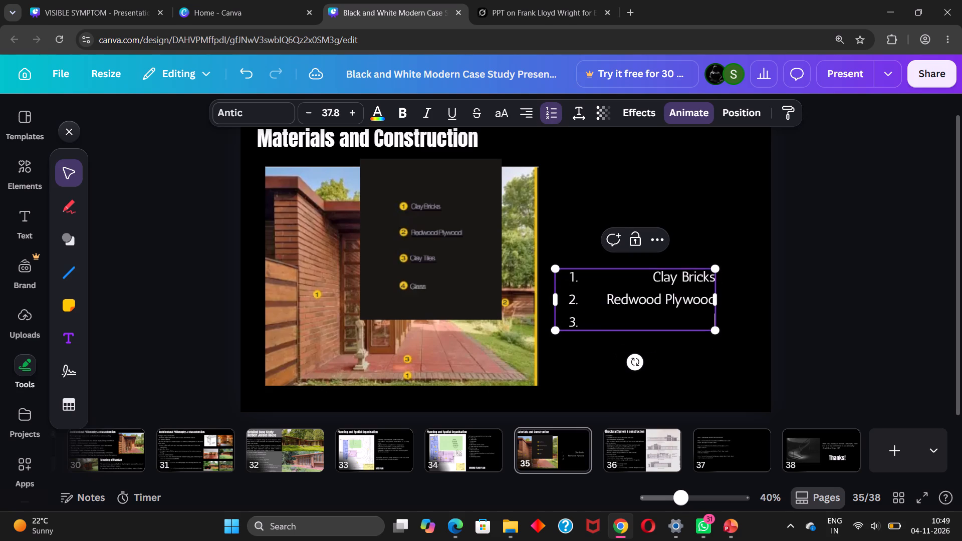
Add "Clay Tiles" and "Glass" as the third and fourth entries of the numbered list.
text(Clay)
key(space)
text(tiles)
key(Return)
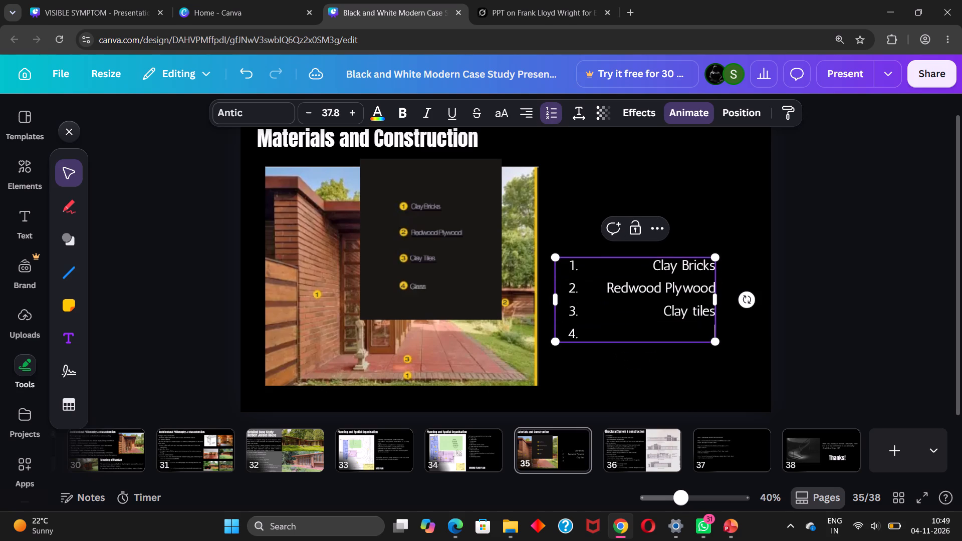
key(BackSpace)
key(BackSpace)
key(BackSpace)
key(BackSpace)
key(BackSpace)
key(BackSpace)
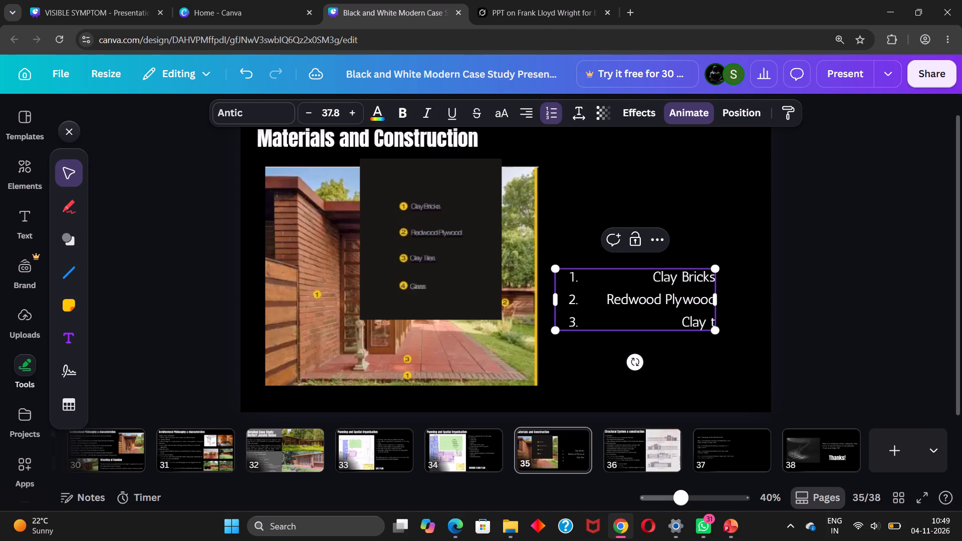
key(BackSpace)
text(Tiles)
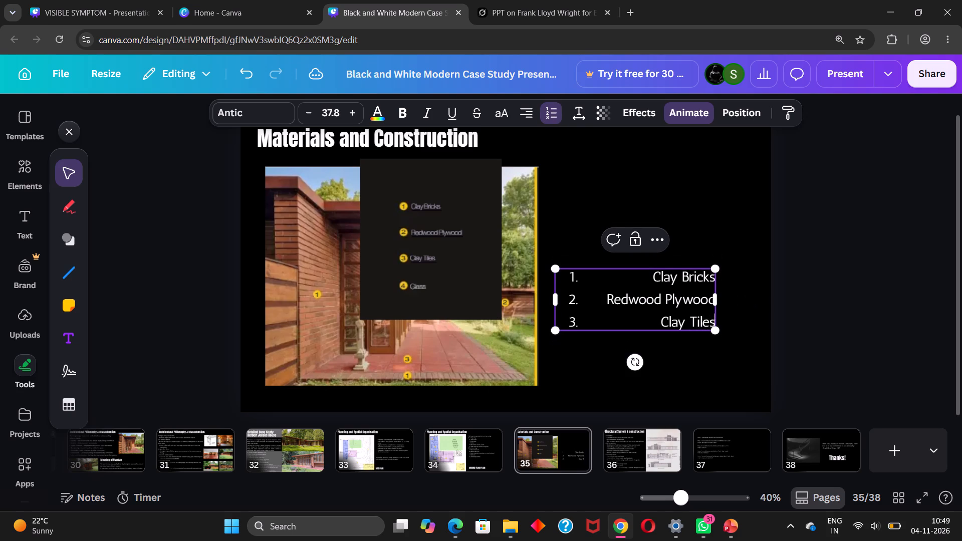
key(Return)
text(Glass)
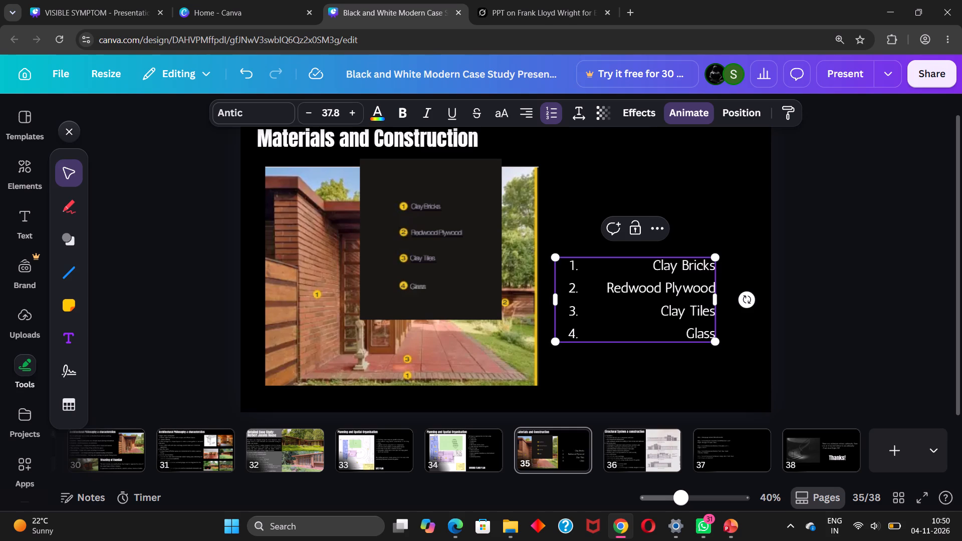
Scale the materials list down to a text size of 22.2 and move it towards the slide's right edge.
drag(716, 343, 643, 321)
drag(622, 288, 669, 310)
click(684, 297)
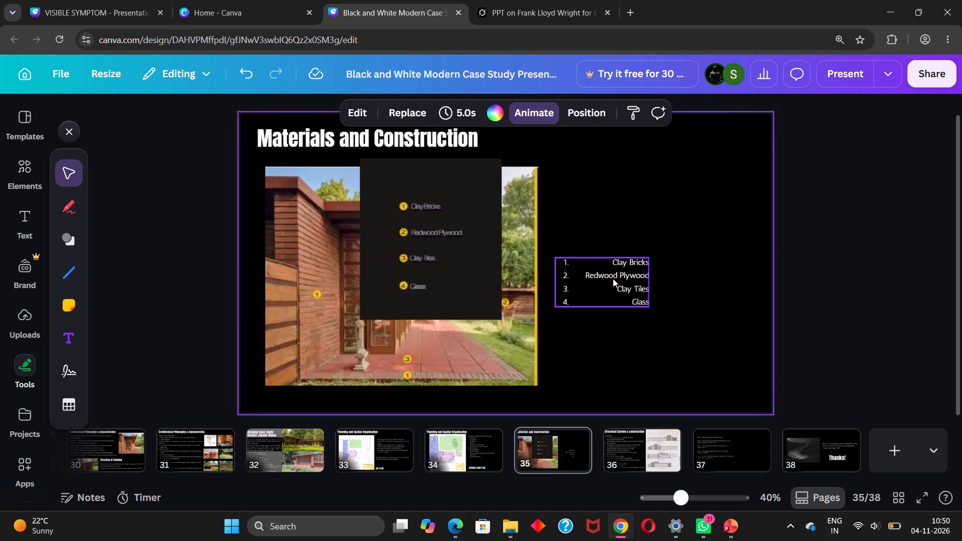
drag(613, 279, 710, 249)
Delete the cropped materials key image covering the exterior photo.
click(425, 248)
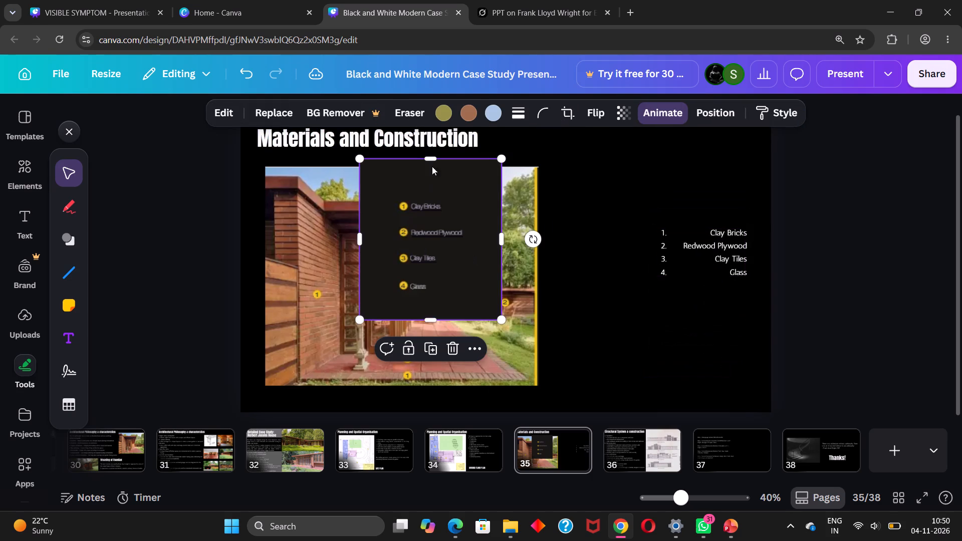
click(448, 348)
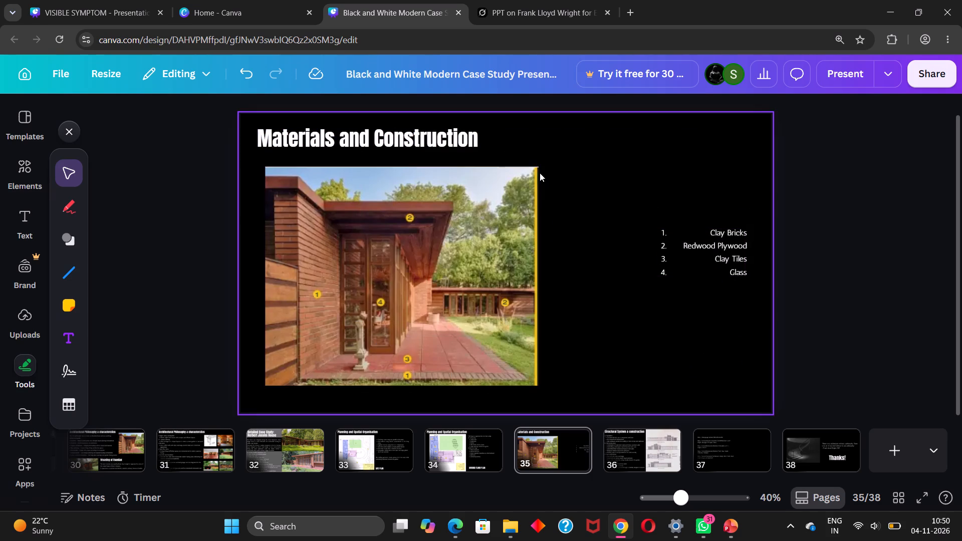
Enlarge the exterior photo slightly, try extending its right side and undo that, and nudge the photo inward from the slide's left edge.
click(528, 196)
drag(538, 385, 546, 393)
drag(549, 278, 581, 283)
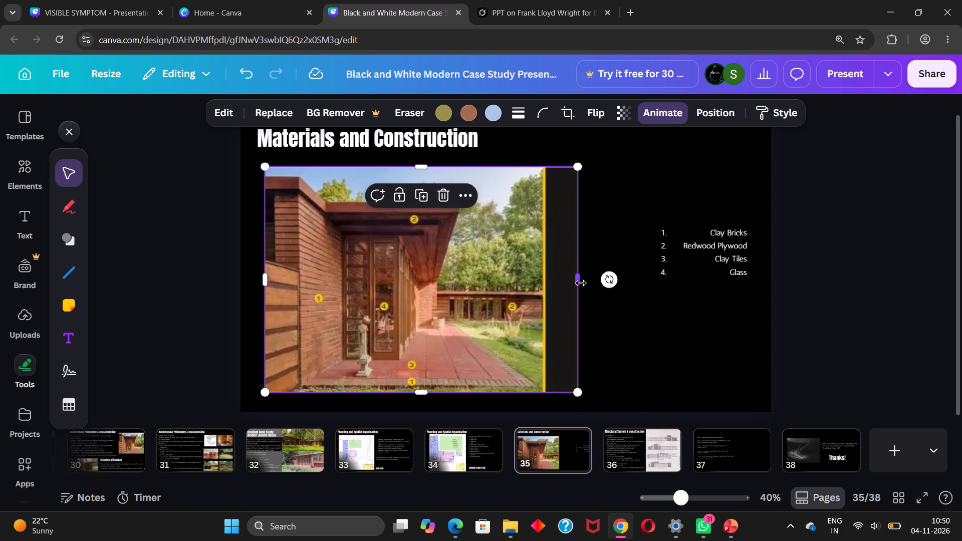
key(ctrl+z)
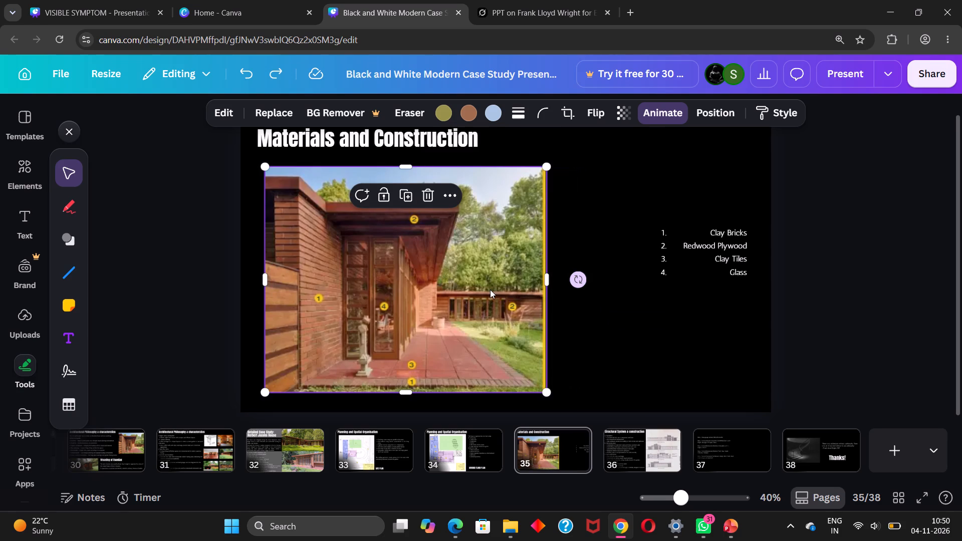
drag(472, 295, 479, 295)
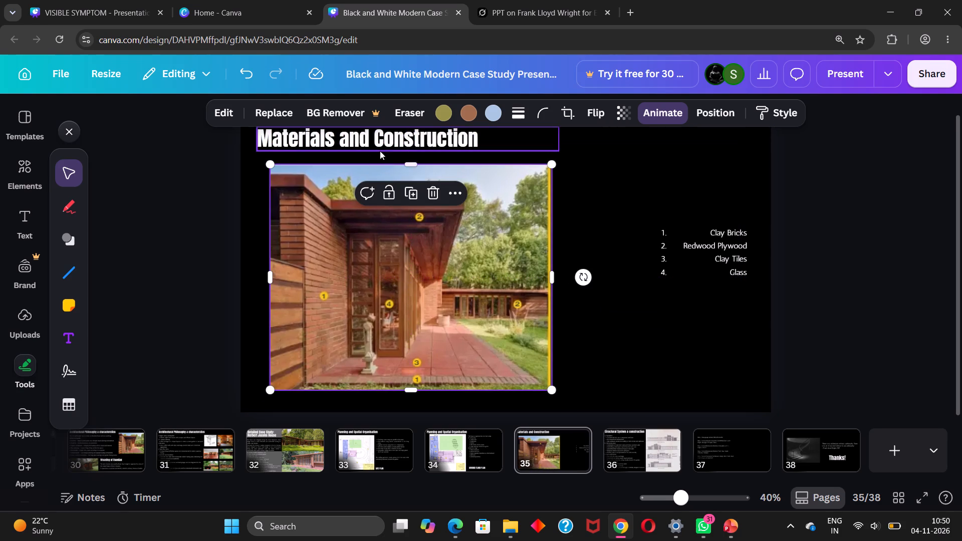
Shift the Materials and Construction title to line up with the photo's left edge.
drag(389, 143, 403, 143)
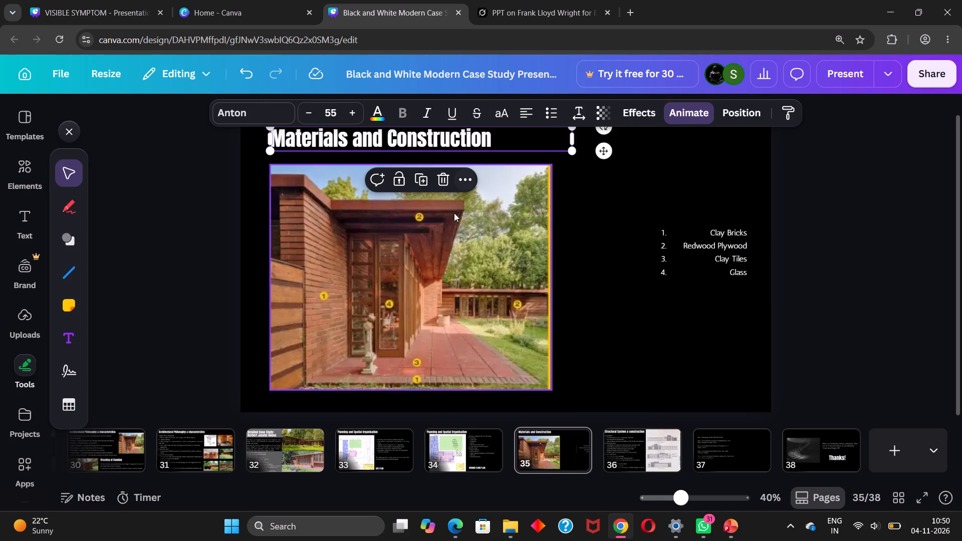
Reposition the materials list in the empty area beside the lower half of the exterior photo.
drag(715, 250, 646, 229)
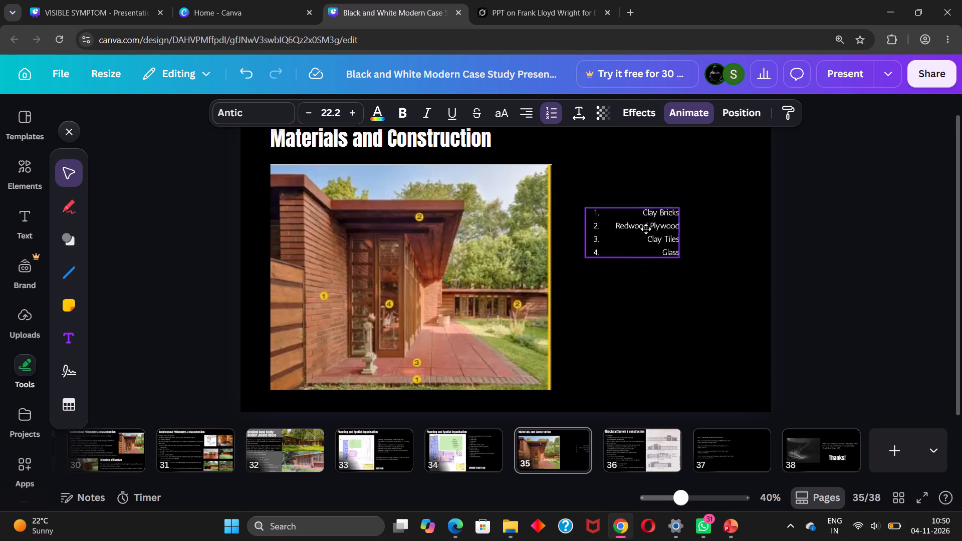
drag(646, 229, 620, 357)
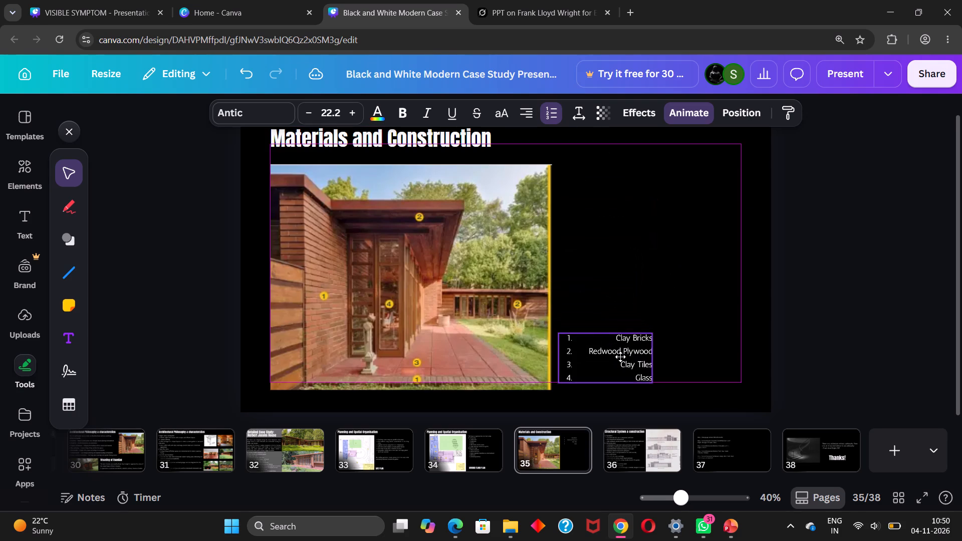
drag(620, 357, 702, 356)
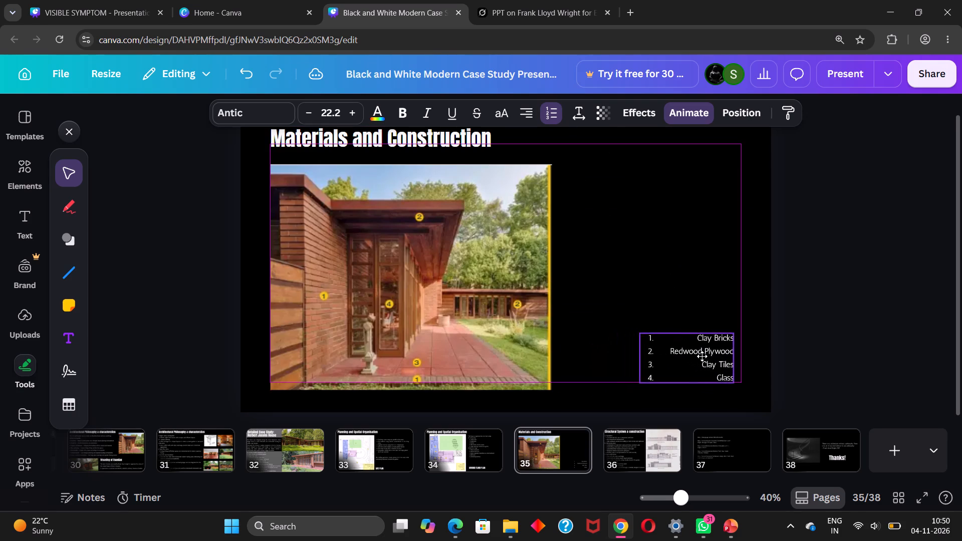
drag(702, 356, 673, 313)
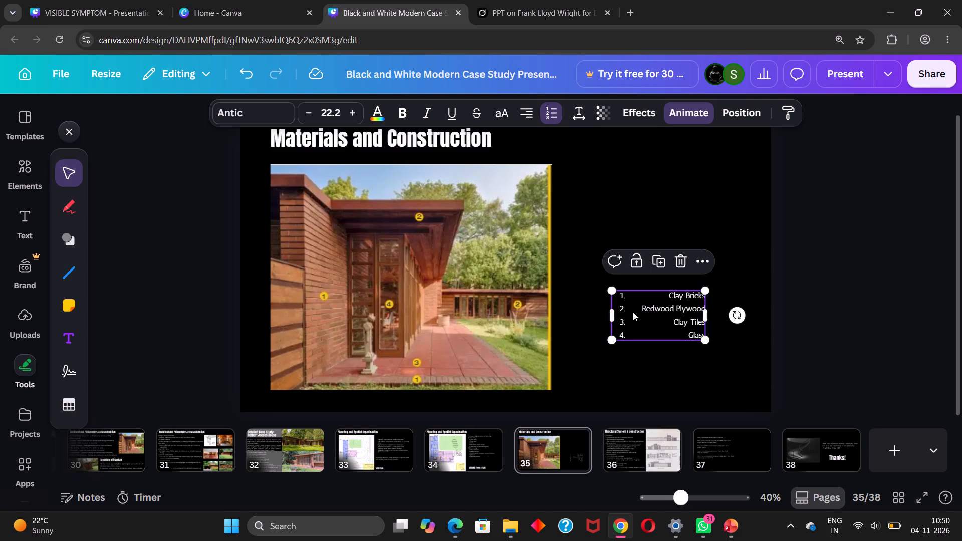
Duplicate the exterior photo and recrop the copy to show only the living room interior with the fireplace.
click(509, 312)
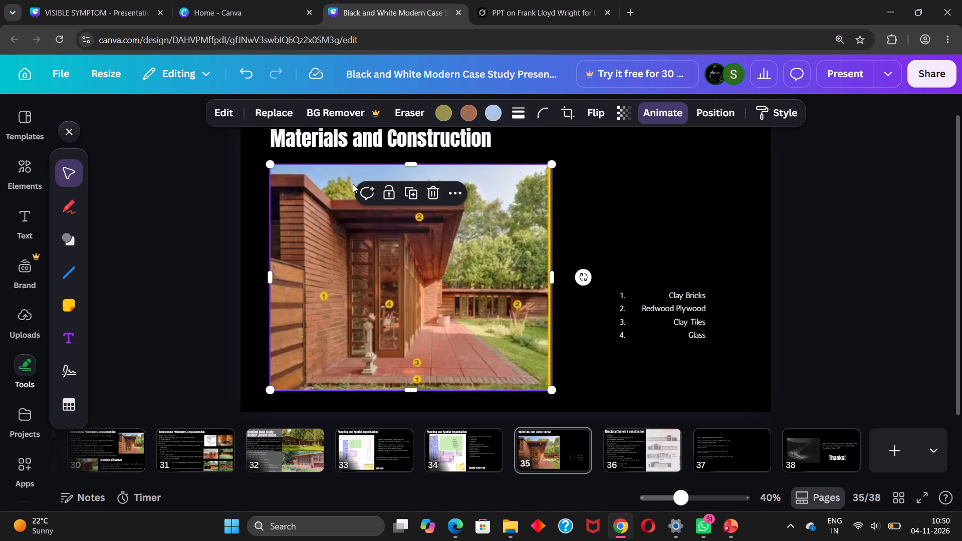
click(408, 193)
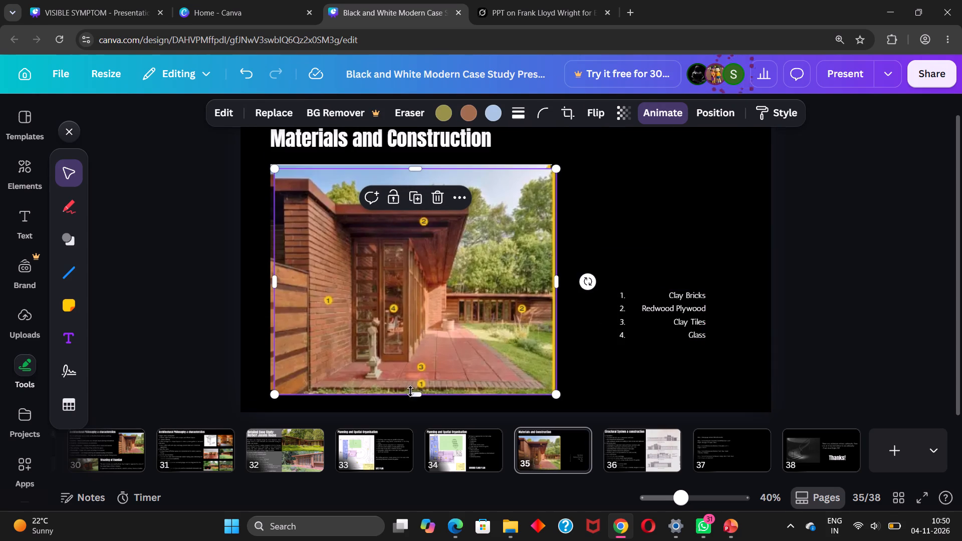
drag(458, 307, 494, 172)
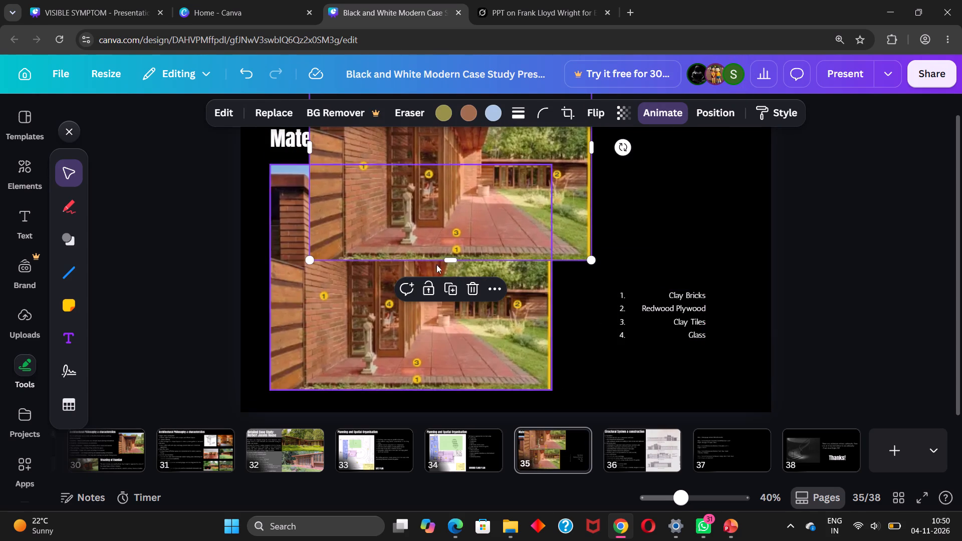
drag(448, 261, 438, 403)
scroll(463, 273, up, 3)
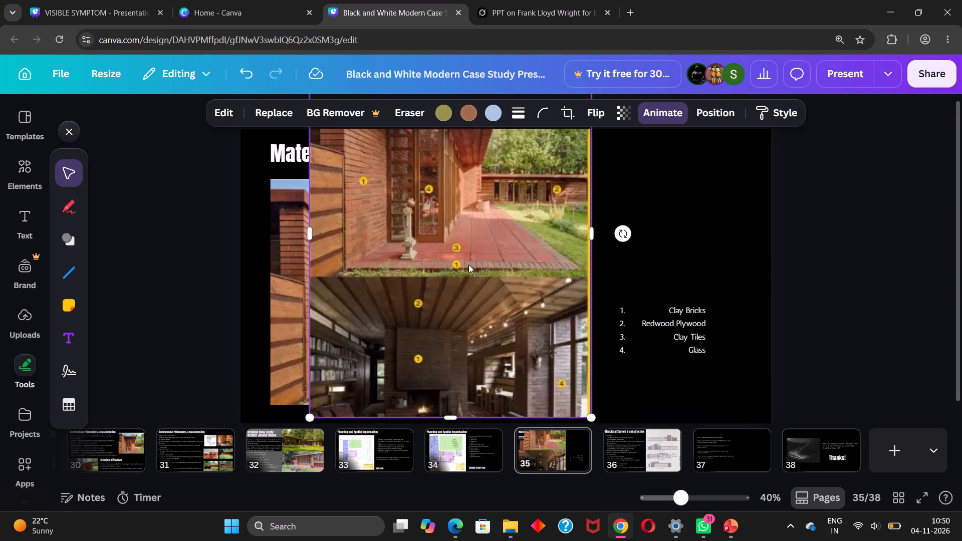
scroll(465, 246, up, 3)
drag(464, 230, 445, 350)
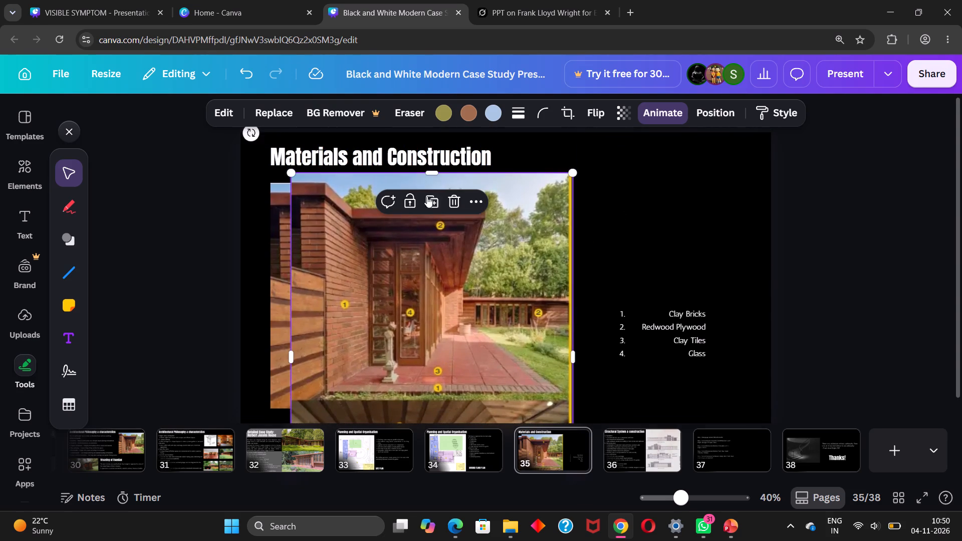
drag(432, 174, 440, 403)
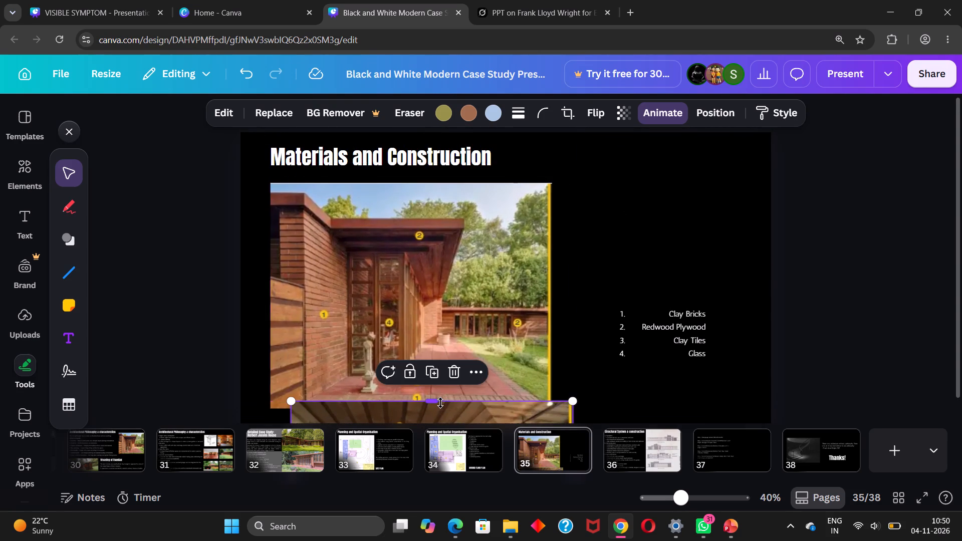
drag(466, 413, 585, 156)
drag(551, 281, 551, 319)
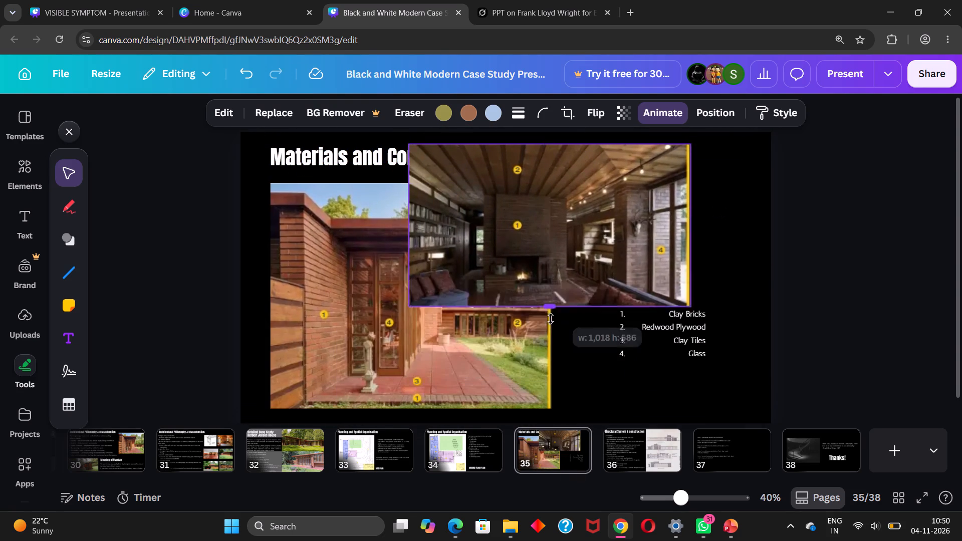
drag(551, 319, 554, 329)
Shrink the interior photo and place it beside the exterior photo with their top edges aligned.
drag(553, 240, 680, 262)
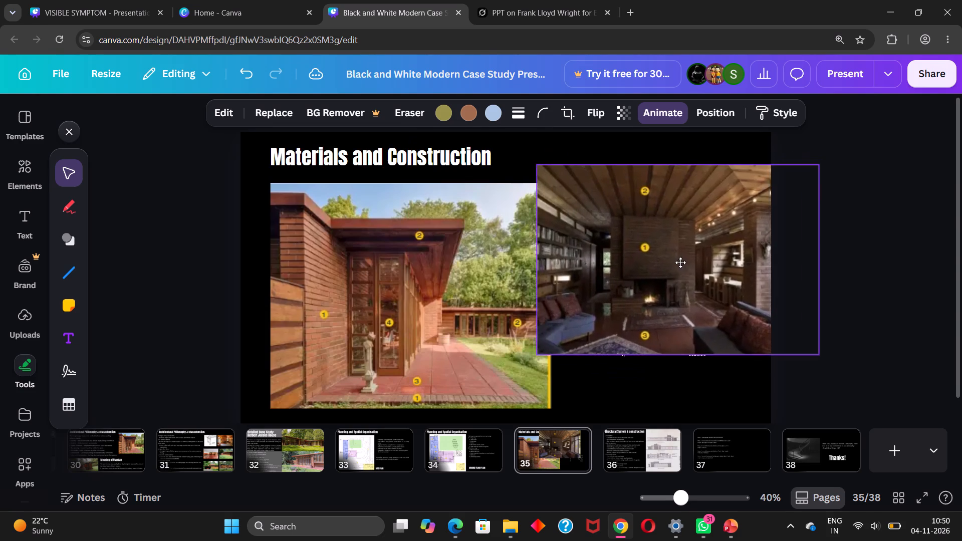
drag(680, 262, 685, 255)
drag(822, 351, 745, 303)
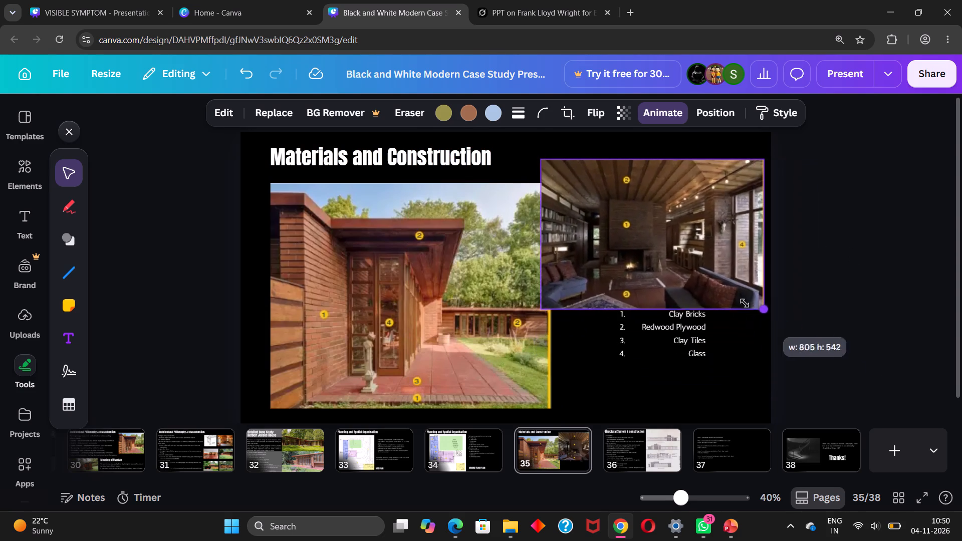
drag(745, 303, 737, 302)
drag(666, 254, 680, 270)
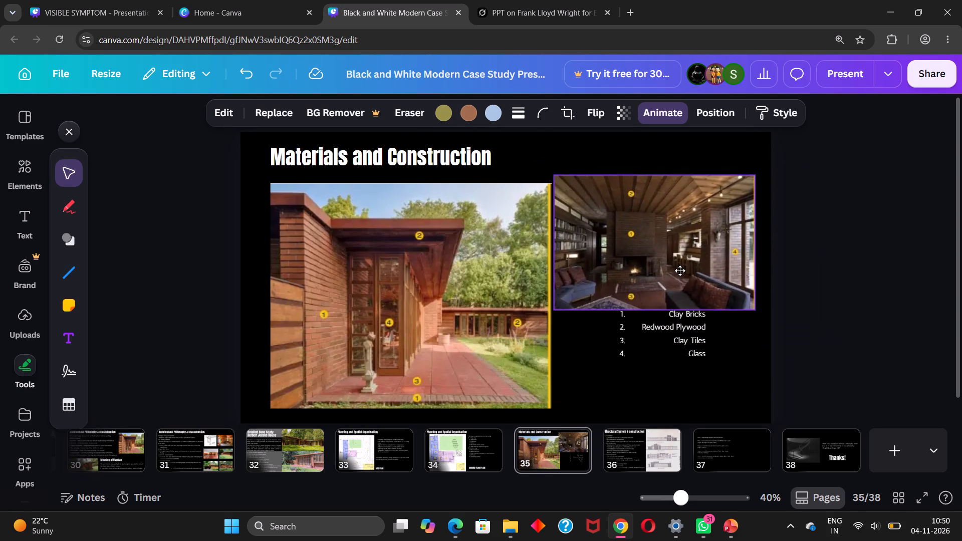
drag(680, 270, 671, 276)
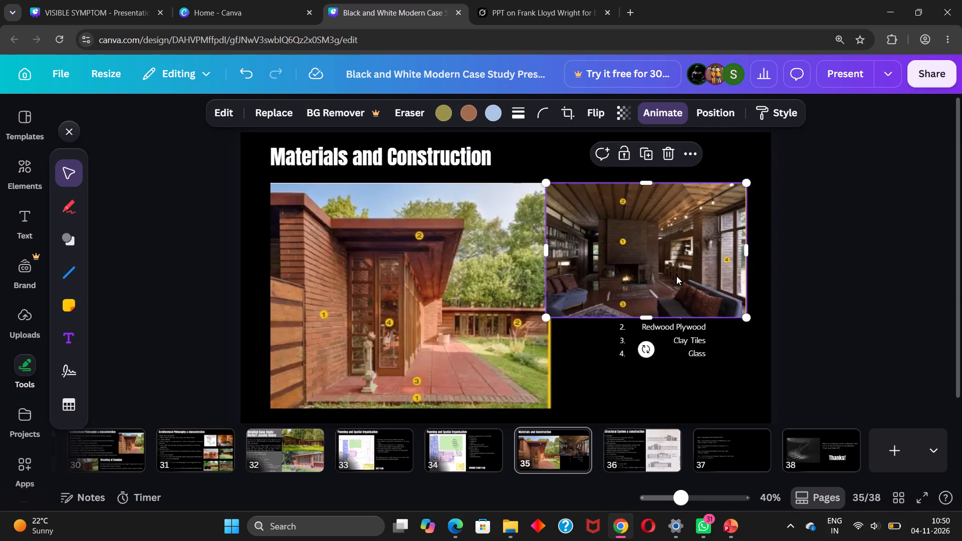
Move the materials list below the interior photo, lining up its right edge with the photo's right edge.
drag(684, 343, 659, 369)
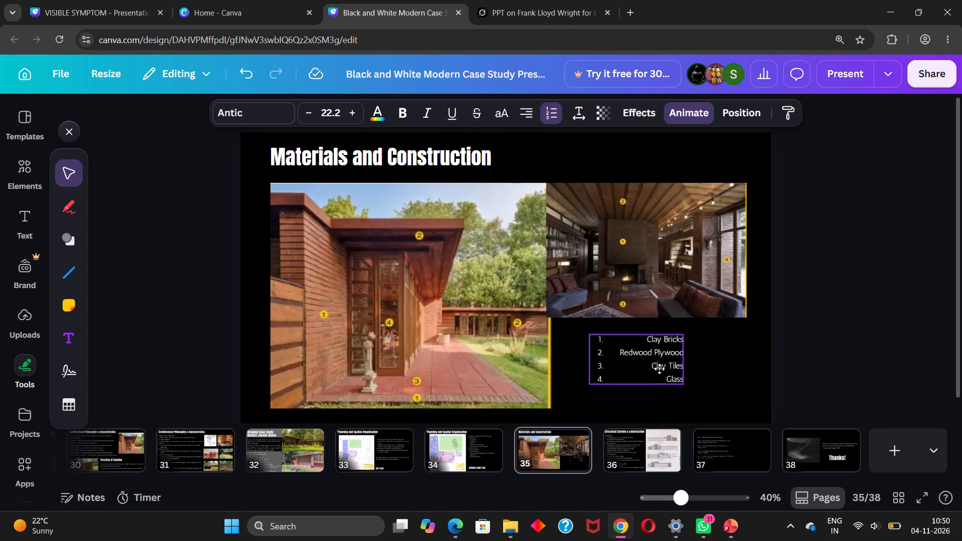
drag(659, 369, 637, 362)
click(728, 345)
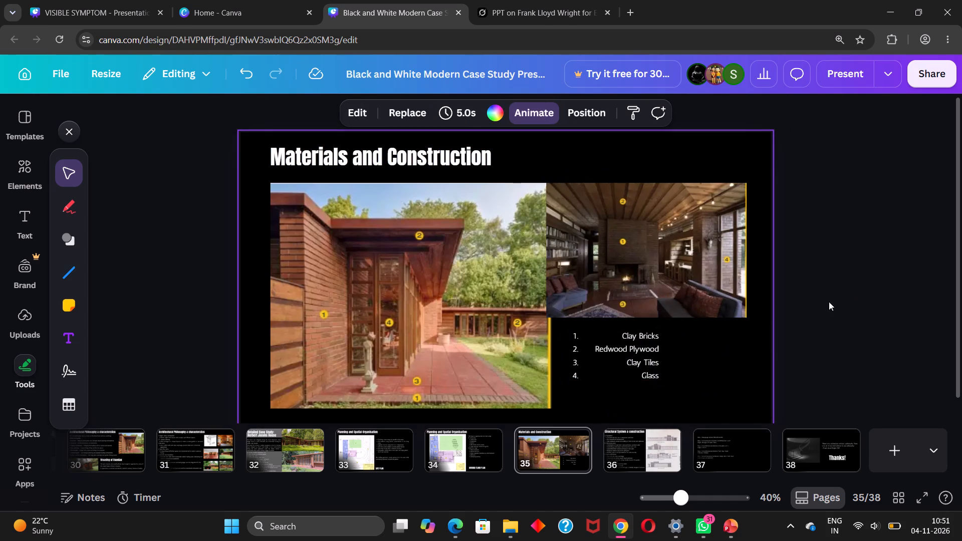
drag(621, 352, 713, 350)
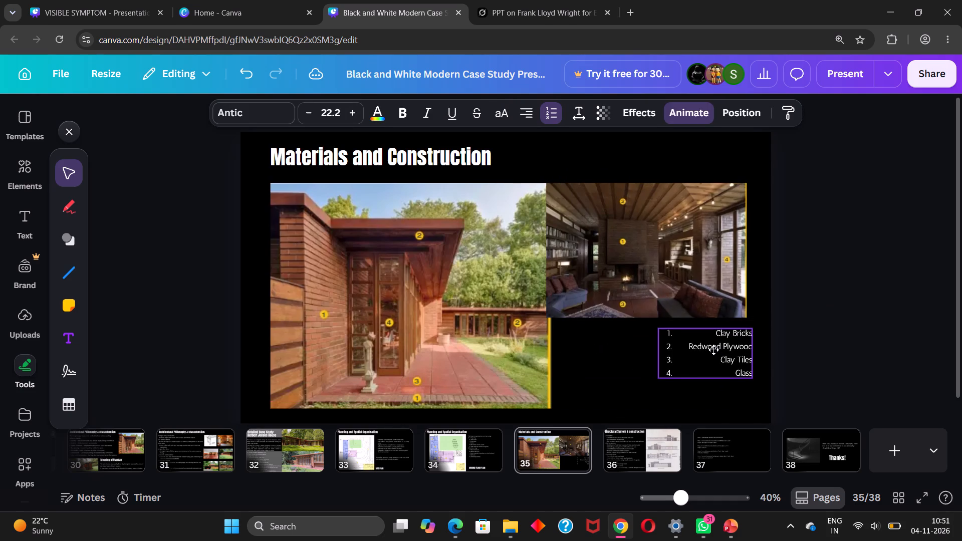
drag(713, 350, 708, 351)
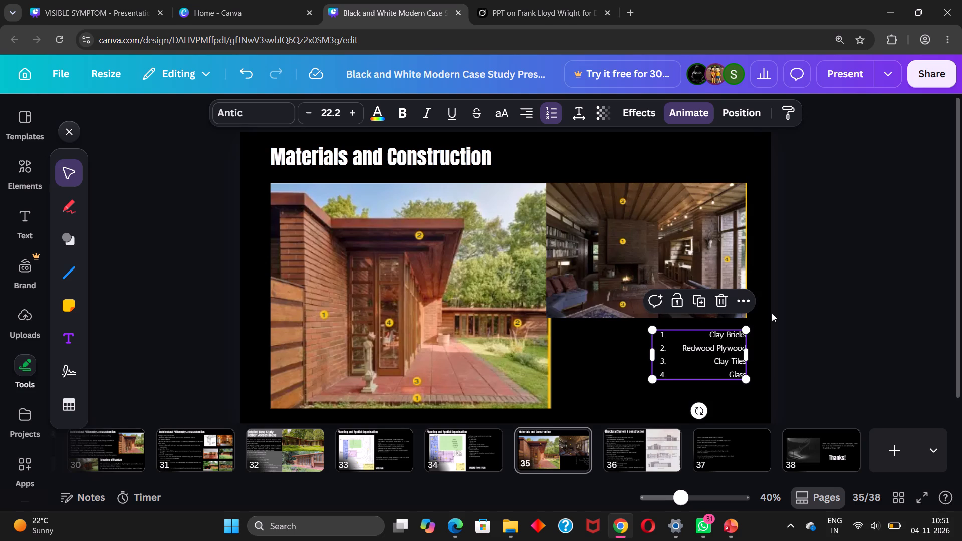
click(821, 302)
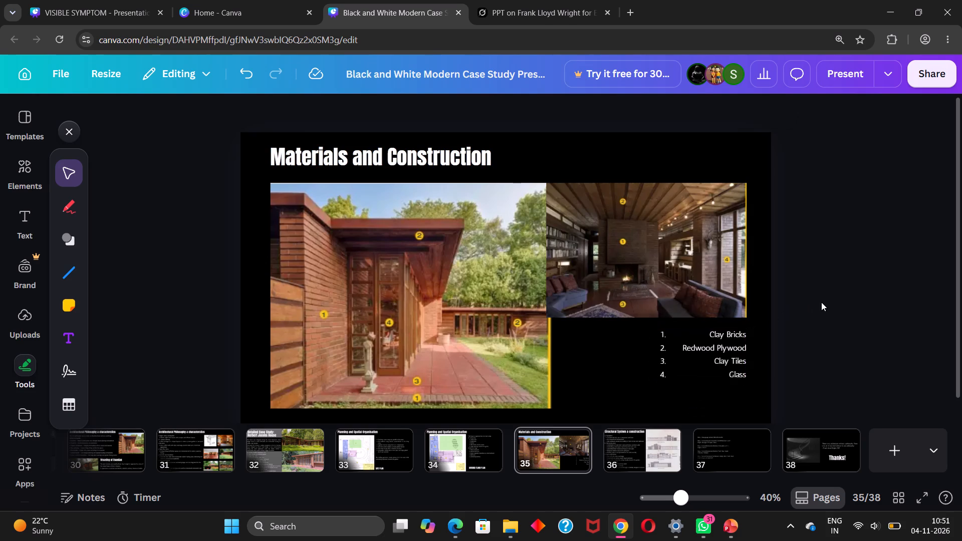
On page 37, widen the reference links text box so each link fits on one line, and lower it to leave room for a heading.
key(Right)
key(Right)
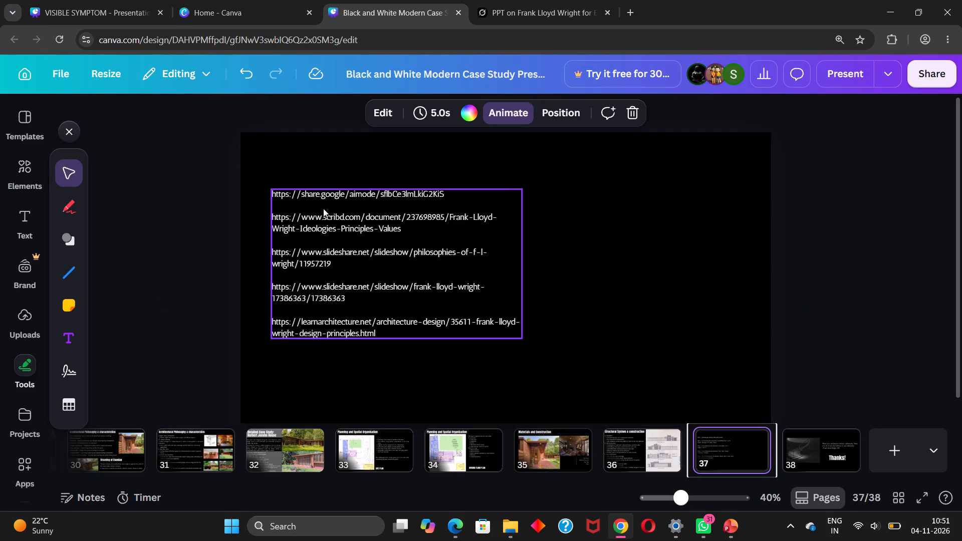
click(323, 207)
drag(521, 270, 534, 267)
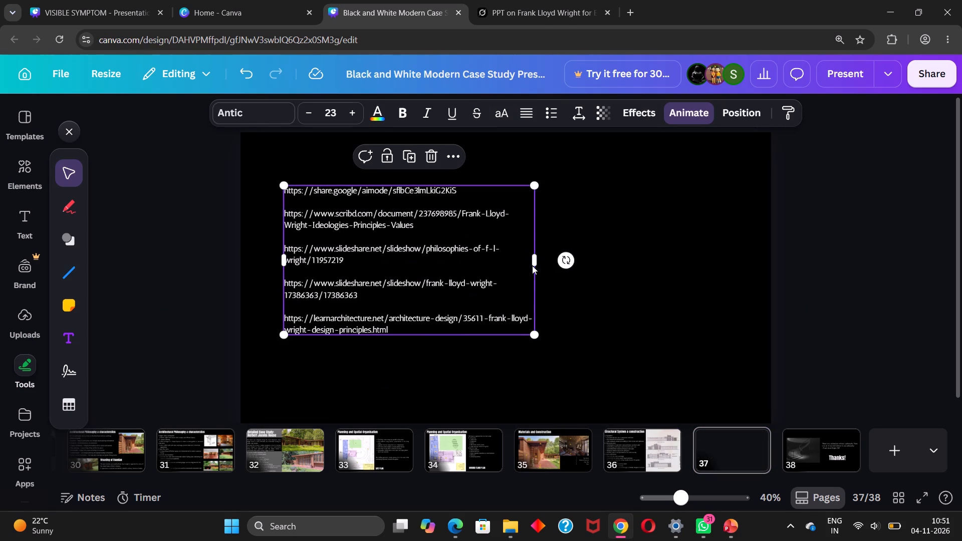
click(534, 260)
drag(535, 259, 655, 267)
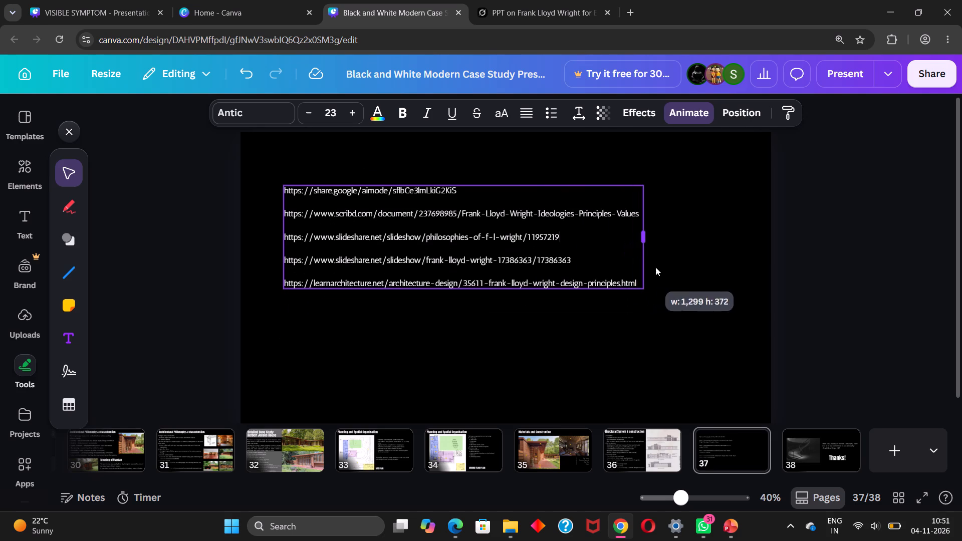
drag(655, 267, 665, 267)
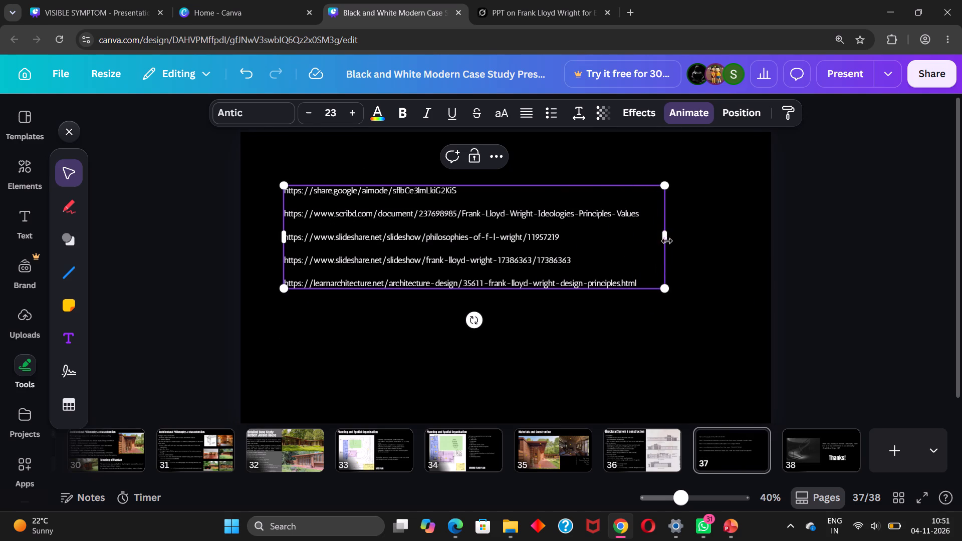
drag(667, 241, 645, 247)
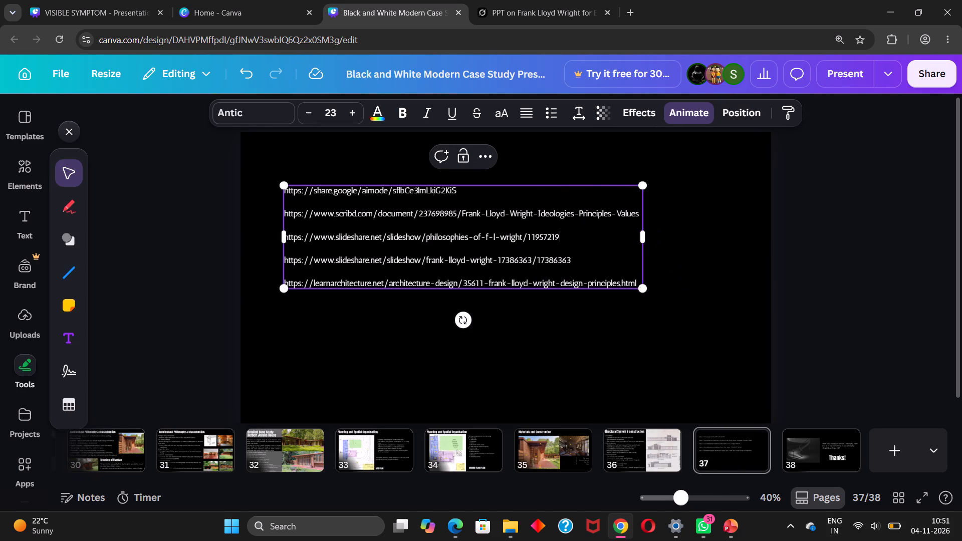
drag(490, 290, 483, 307)
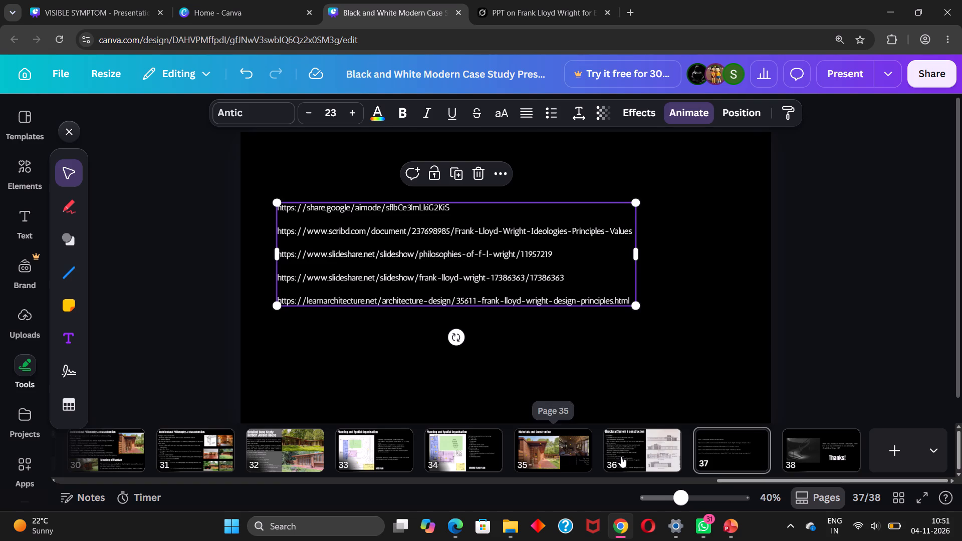
Copy the Structural System & construction title from page 36 onto page 37 and change its text to "Bibliography".
click(621, 456)
click(397, 165)
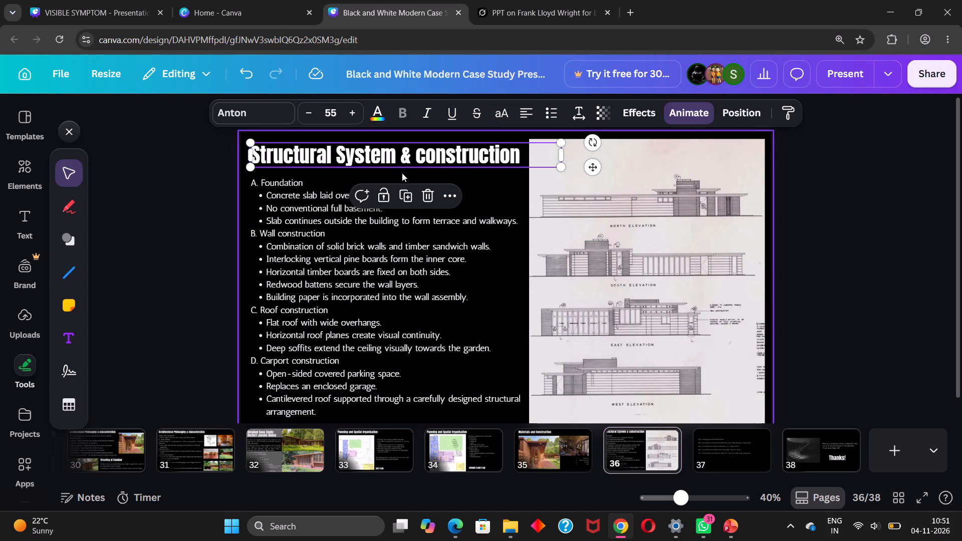
key(ctrl+c)
click(714, 449)
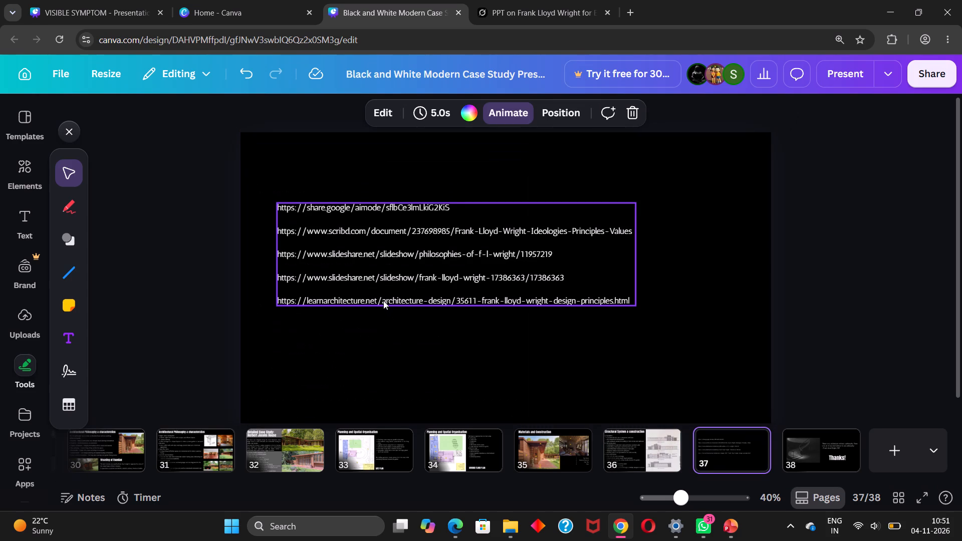
key(ctrl+v)
click(498, 149)
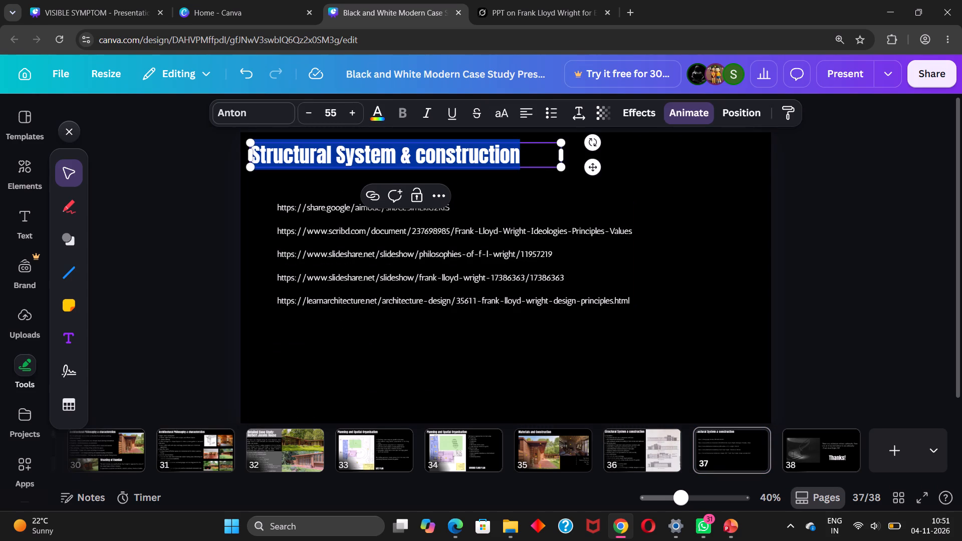
text(Biblio)
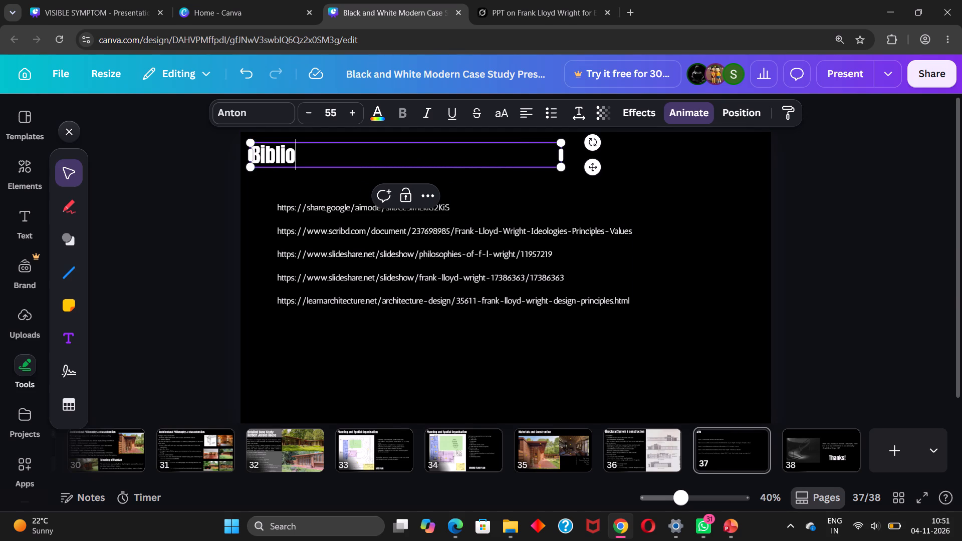
text(graphy)
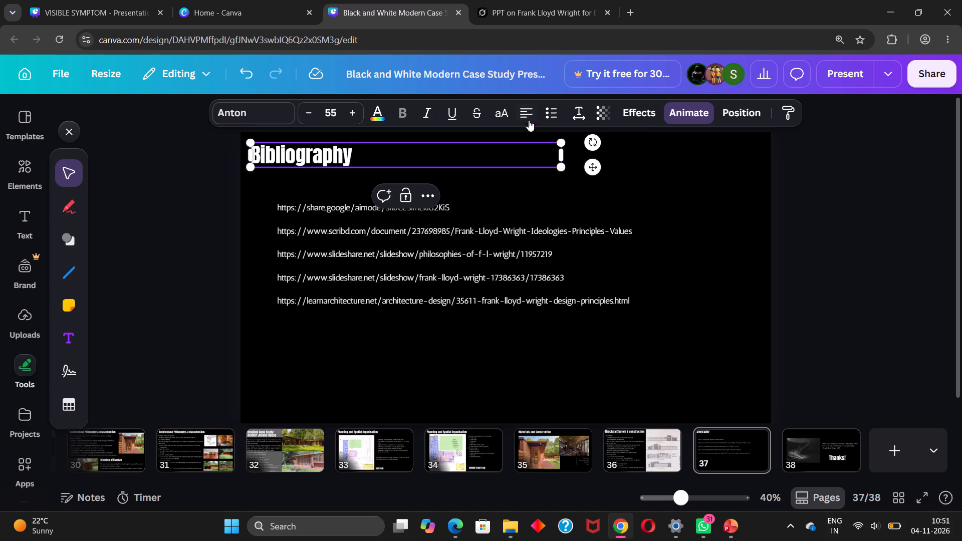
Place the Bibliography heading above the links and move the links just beneath it with their left edges aligned.
drag(447, 169, 473, 180)
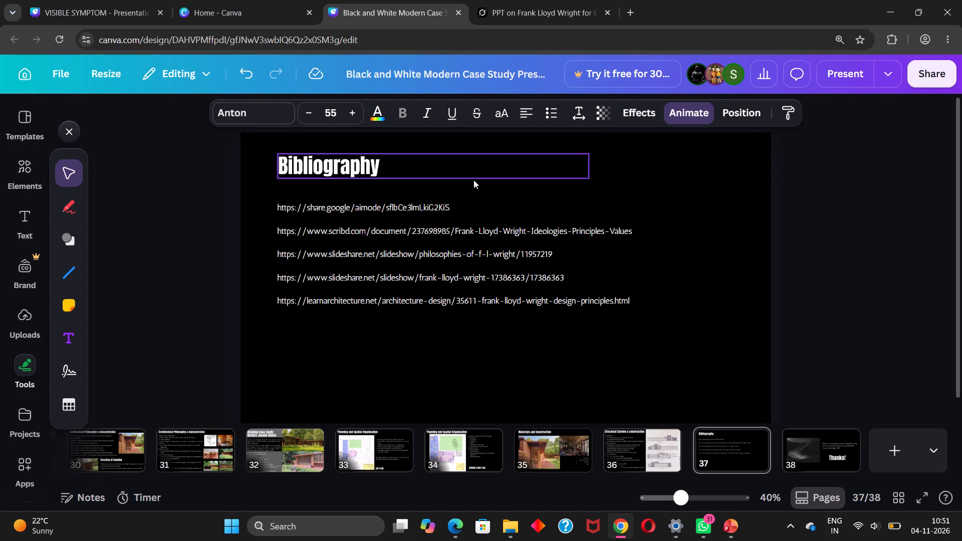
drag(473, 180, 466, 177)
drag(418, 264, 417, 242)
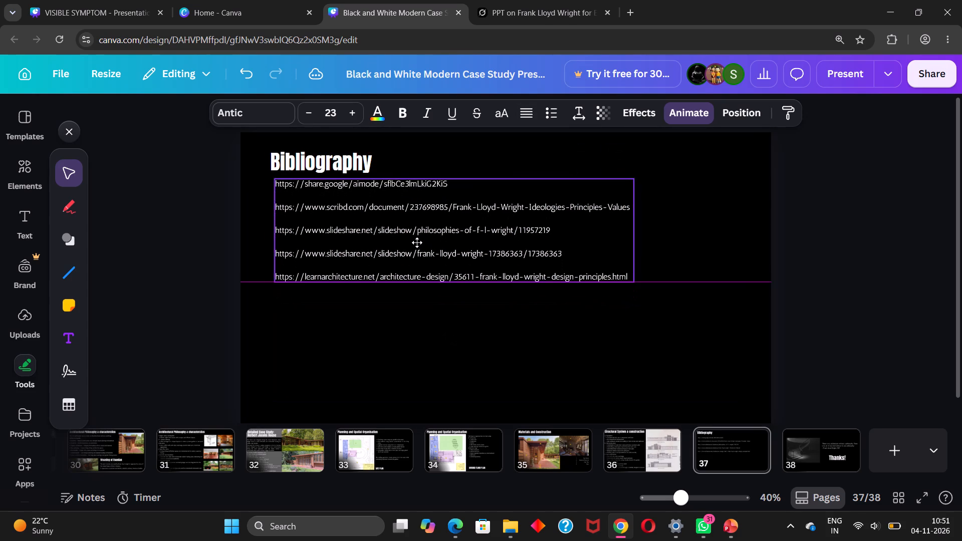
drag(417, 242, 413, 245)
click(831, 269)
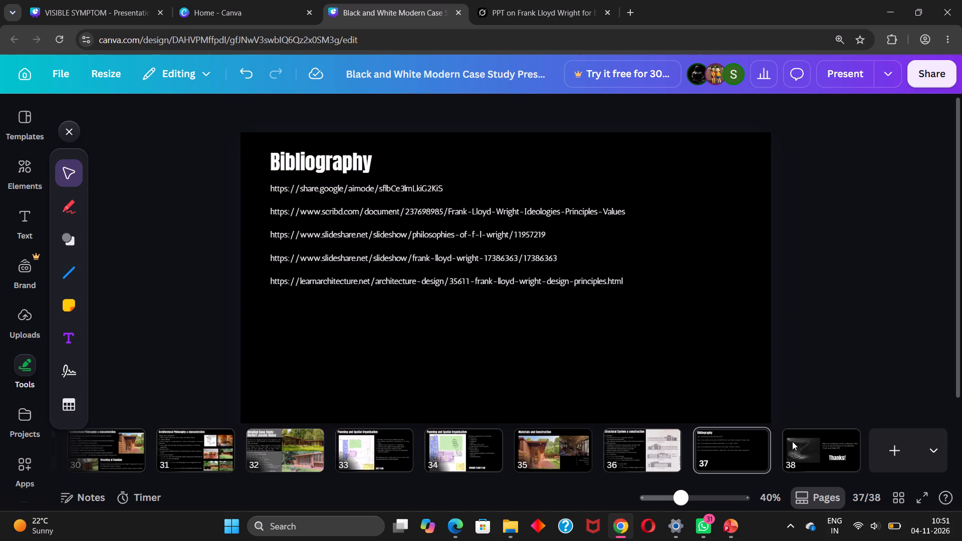
Review the closing slide, then the slides from page 31 back to page 5.
click(810, 451)
click(180, 447)
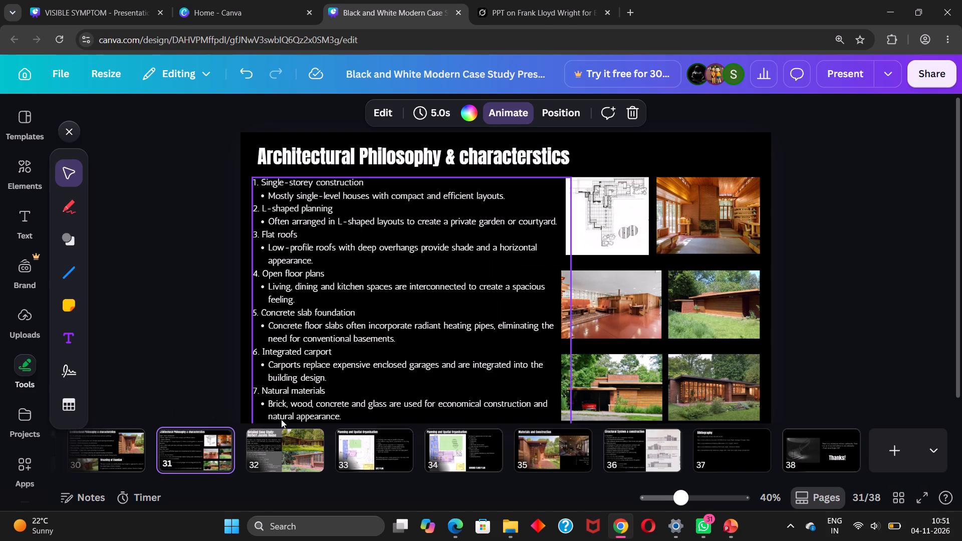
key(Left)
key(Left)
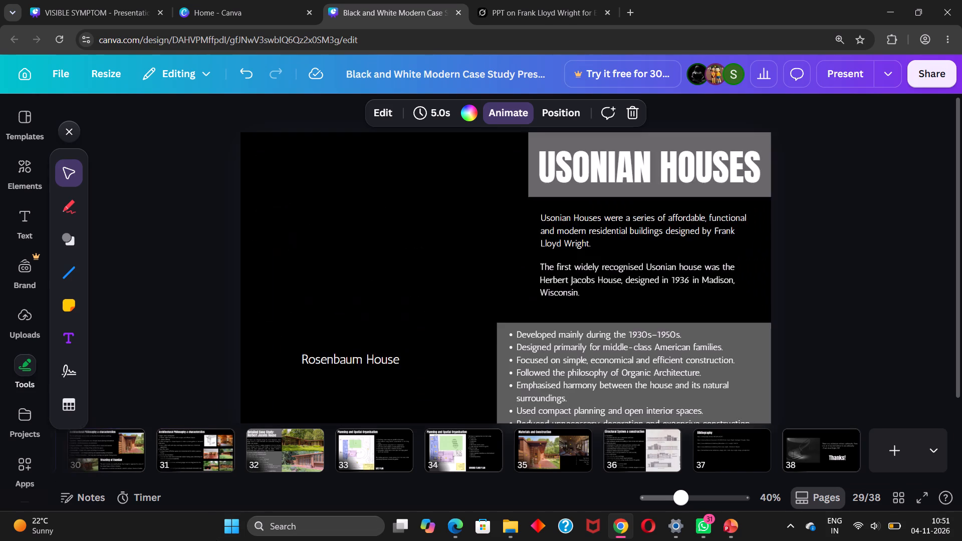
key(Left)
key(Left)
key(Left)
key(Left)
key(Left)
key(Left)
key(Left)
key(Left)
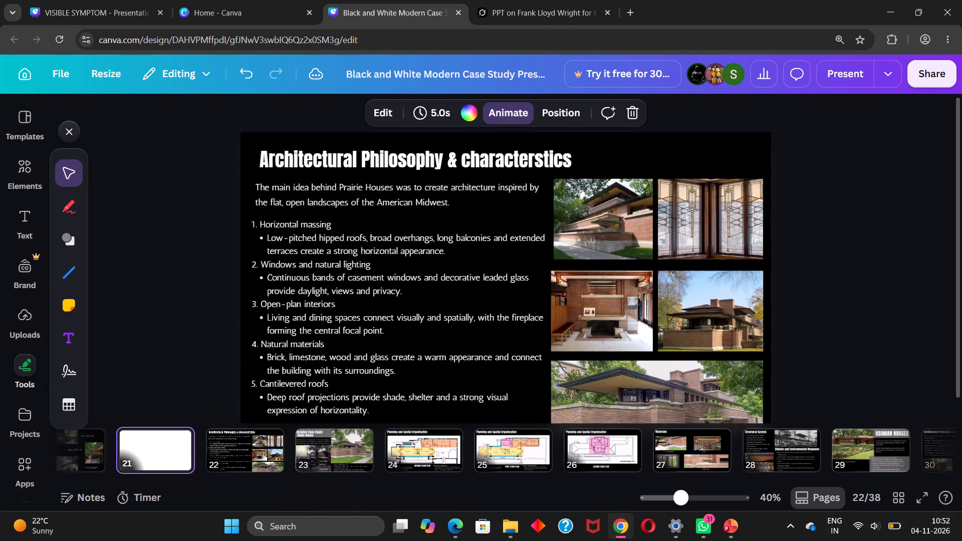
key(Left)
key(Left)
key(Left)
key(Left)
key(Left)
key(Left)
key(Left)
key(Left)
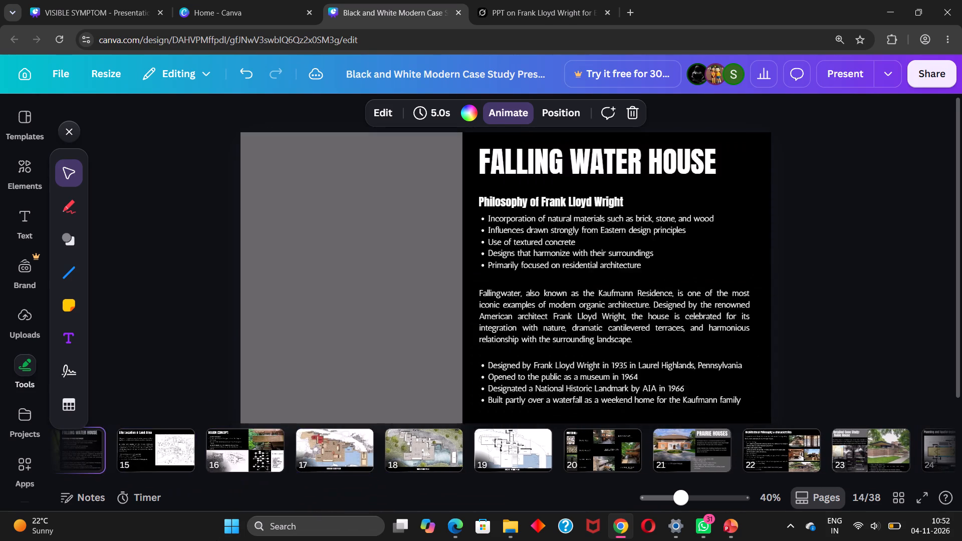
key(Left)
key(Left)
key(Left)
key(Left)
key(Left)
key(Left)
key(Left)
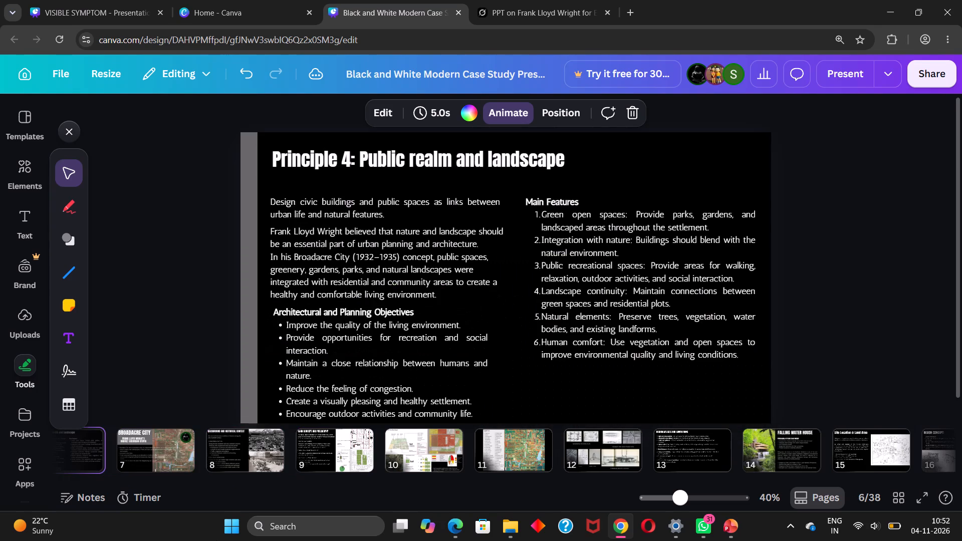
key(Left)
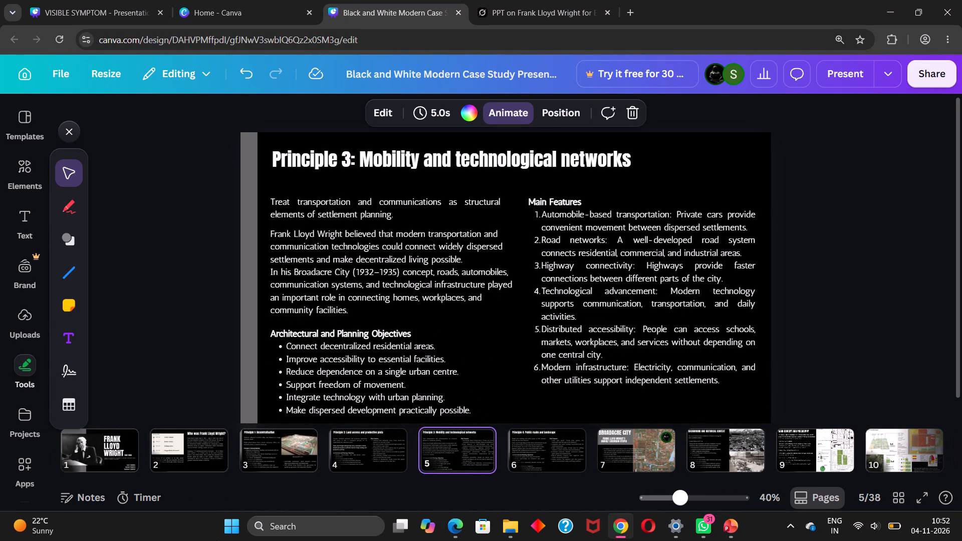
Present the slideshow full screen from page 5 and advance through the following slides to check them.
key(ctrl+alt+p)
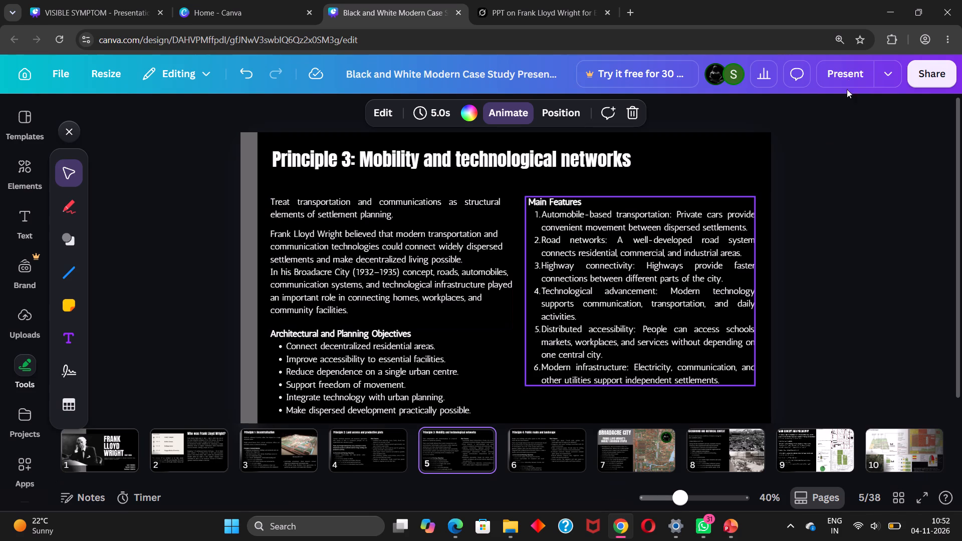
click(834, 80)
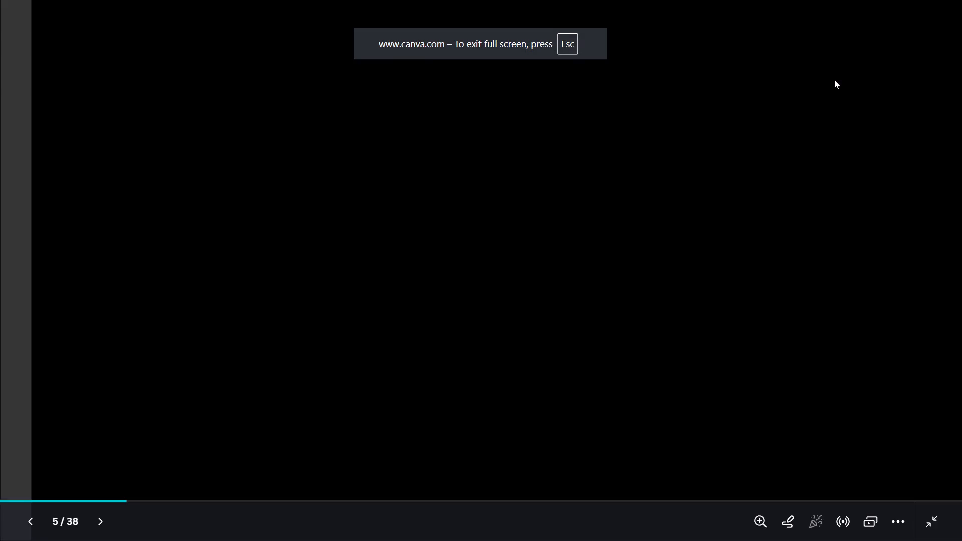
key(Right)
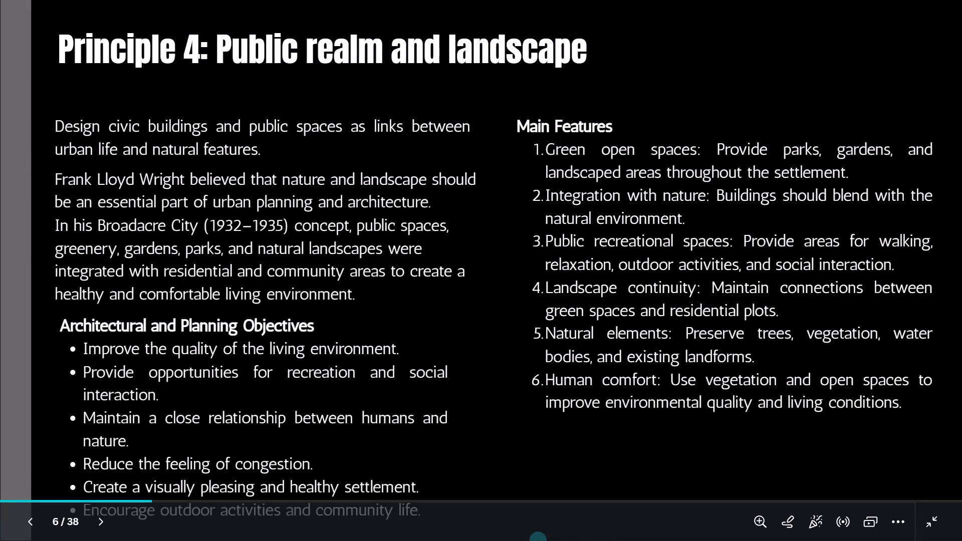
key(Right)
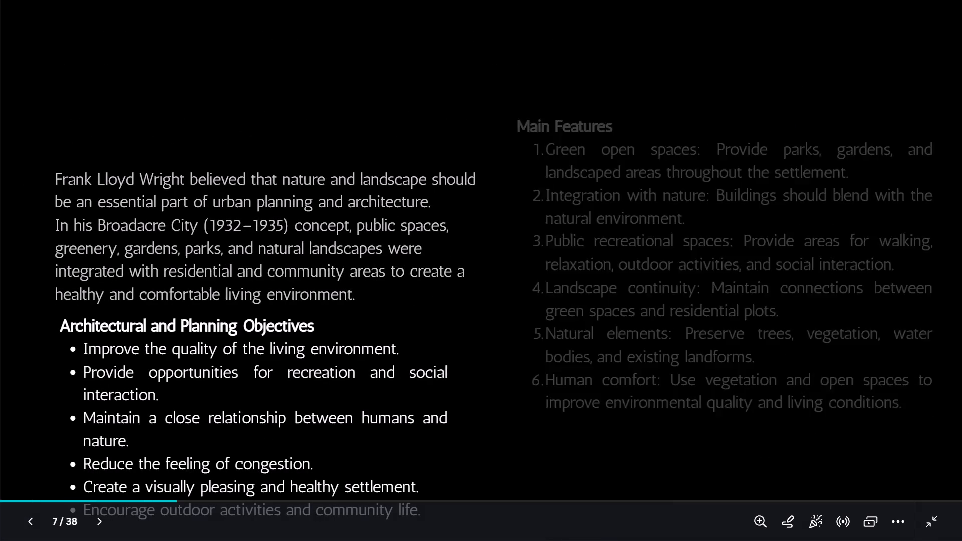